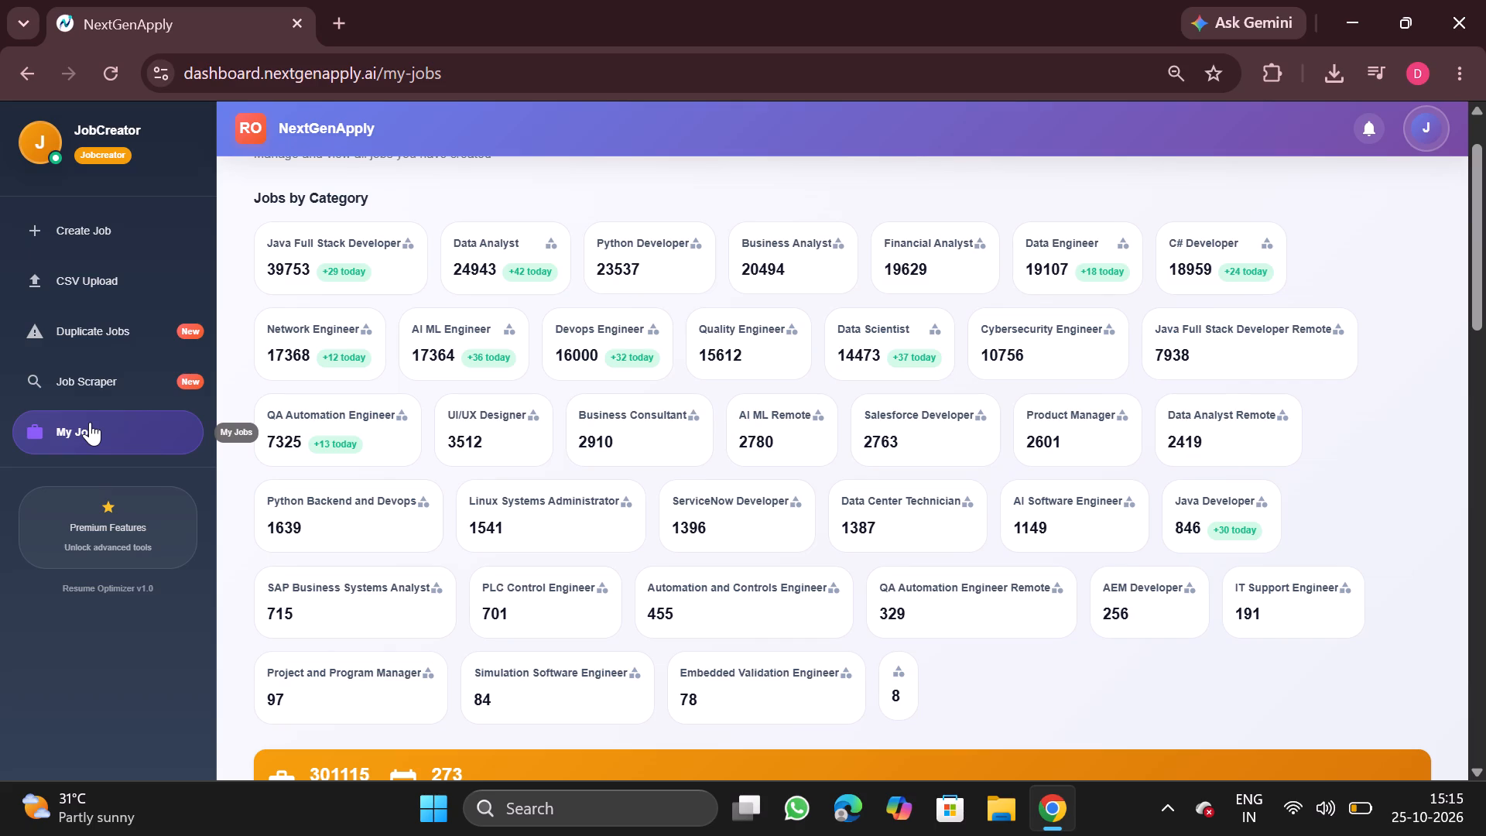
Look over the created jobs by category and the job list, and open the CSV Upload page.
scroll(90, 422, "down", 2)
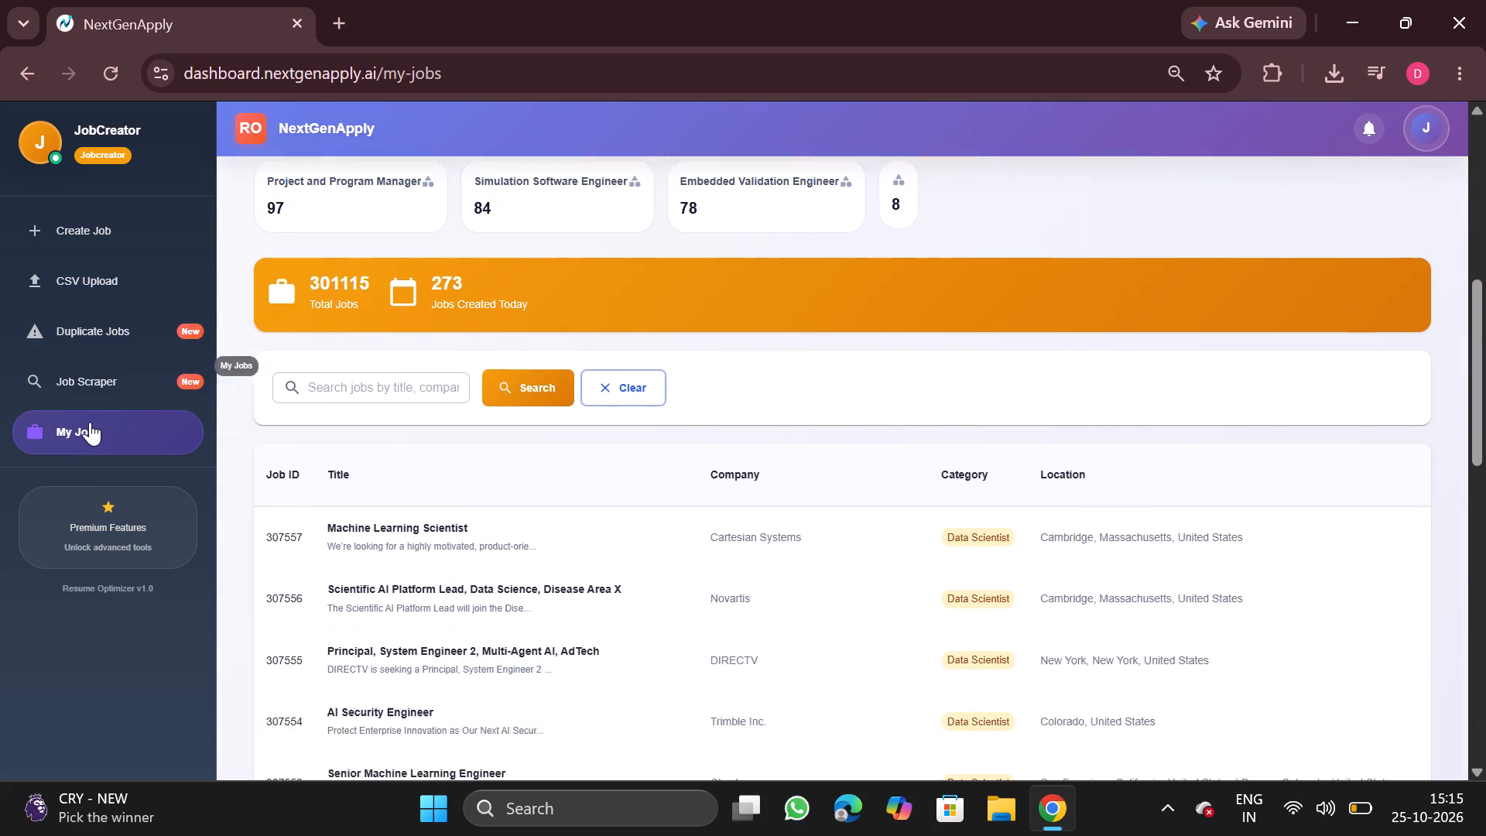
scroll(90, 422, "down", 1)
scroll(90, 422, "up", 6)
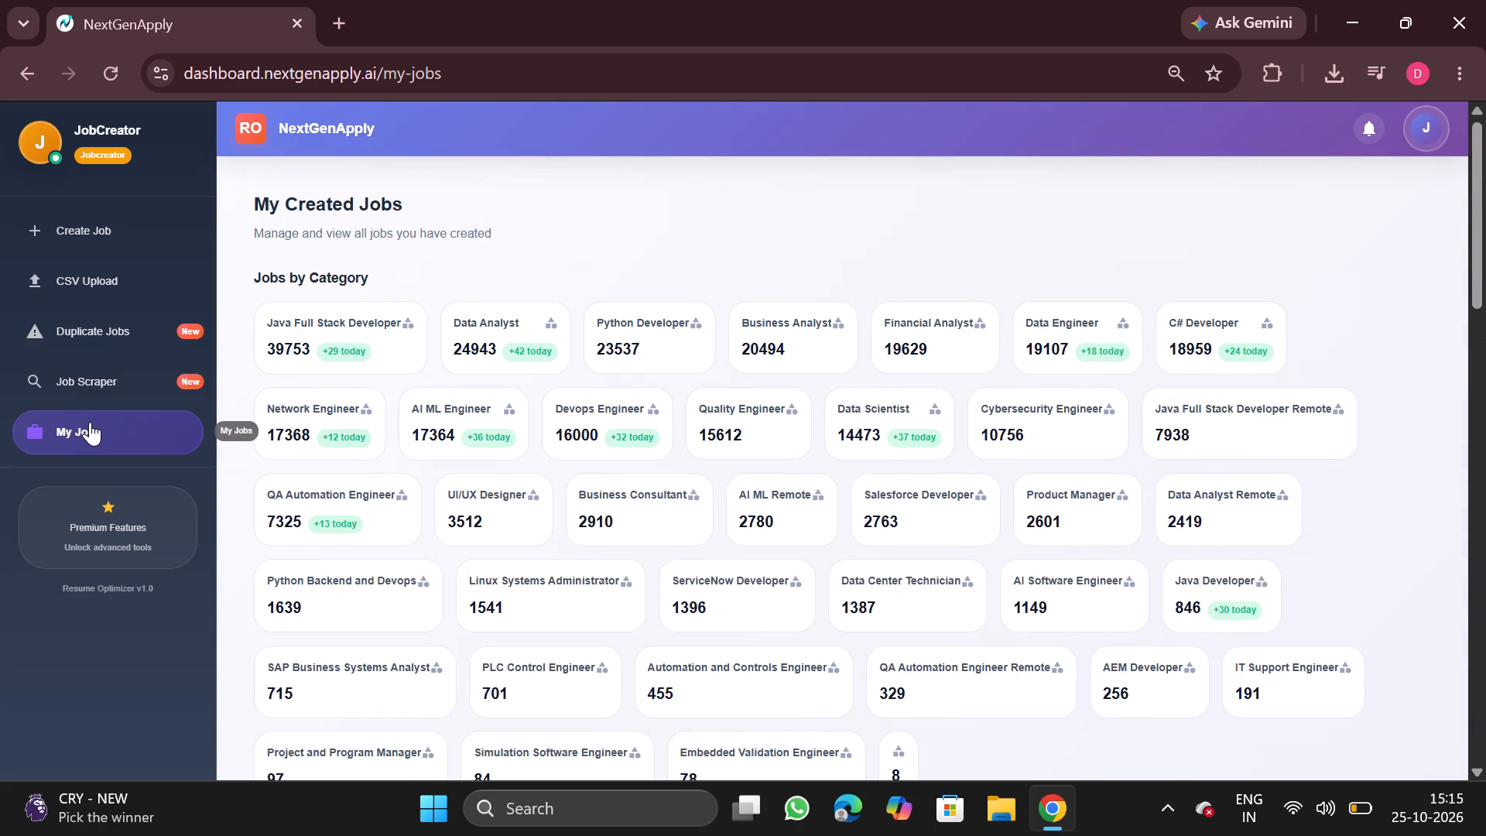
left_click(99, 279)
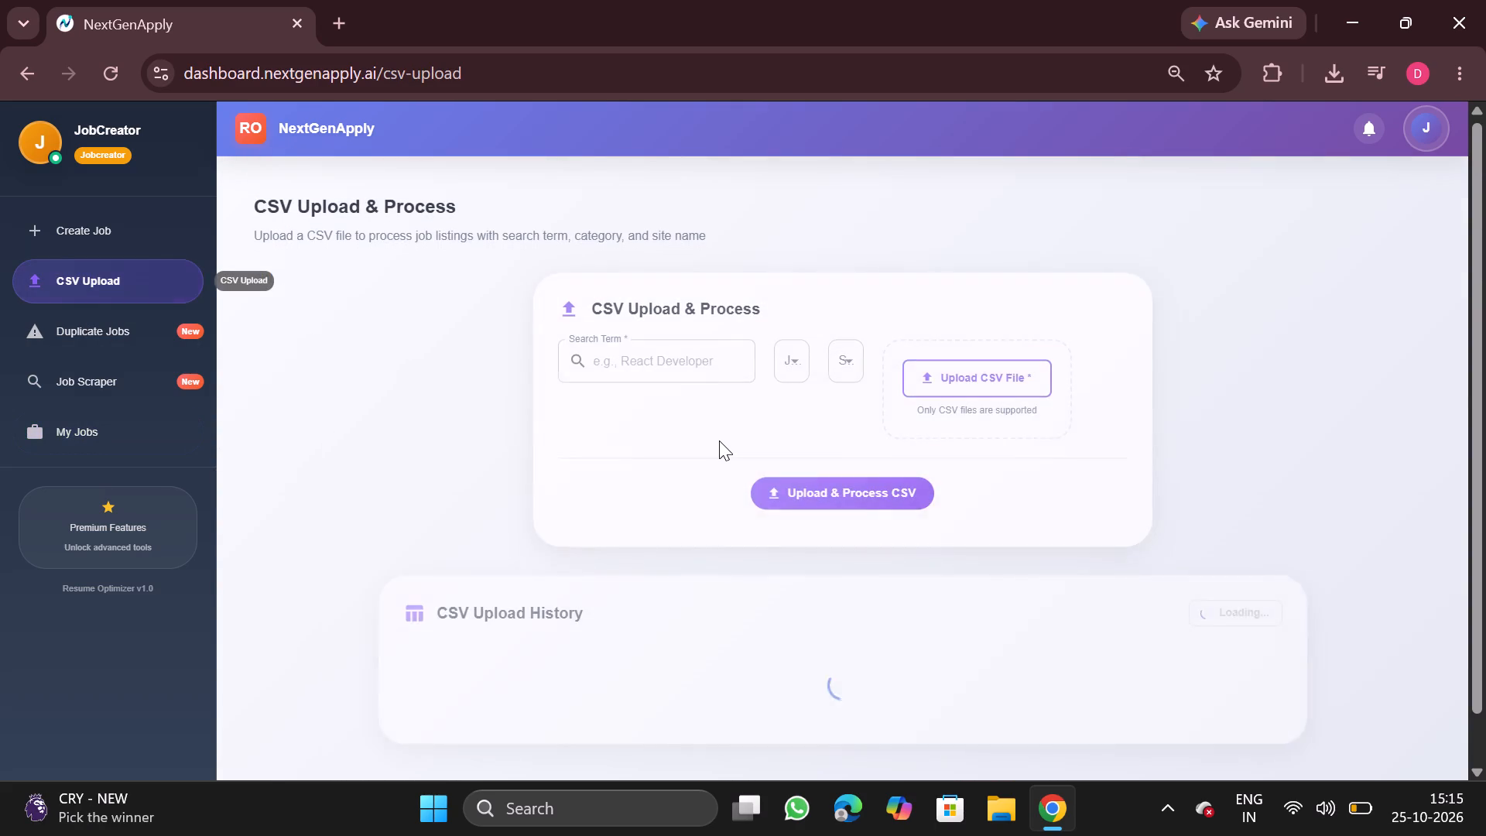
scroll(719, 440, "up", 1)
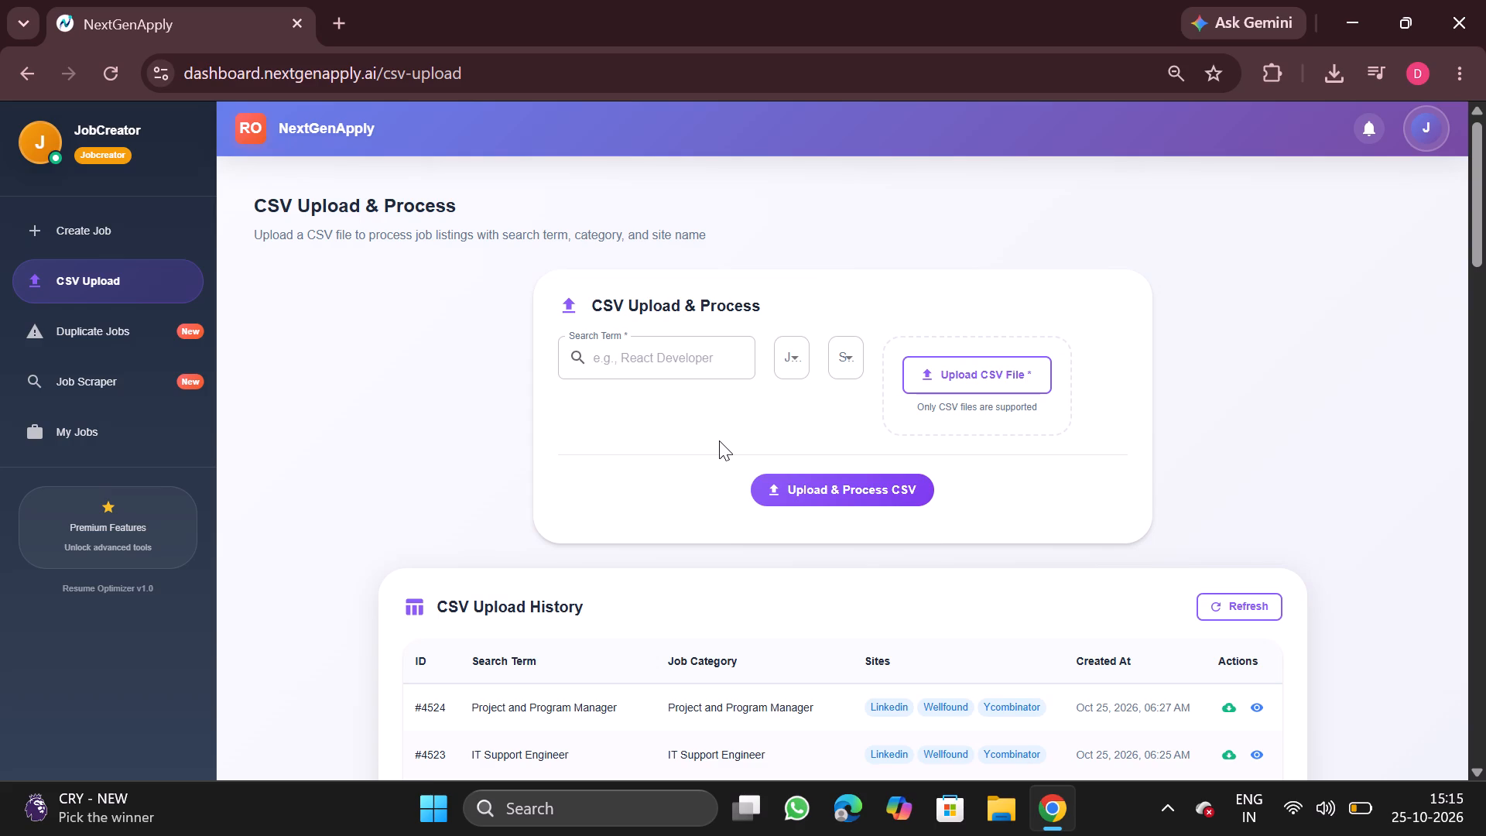
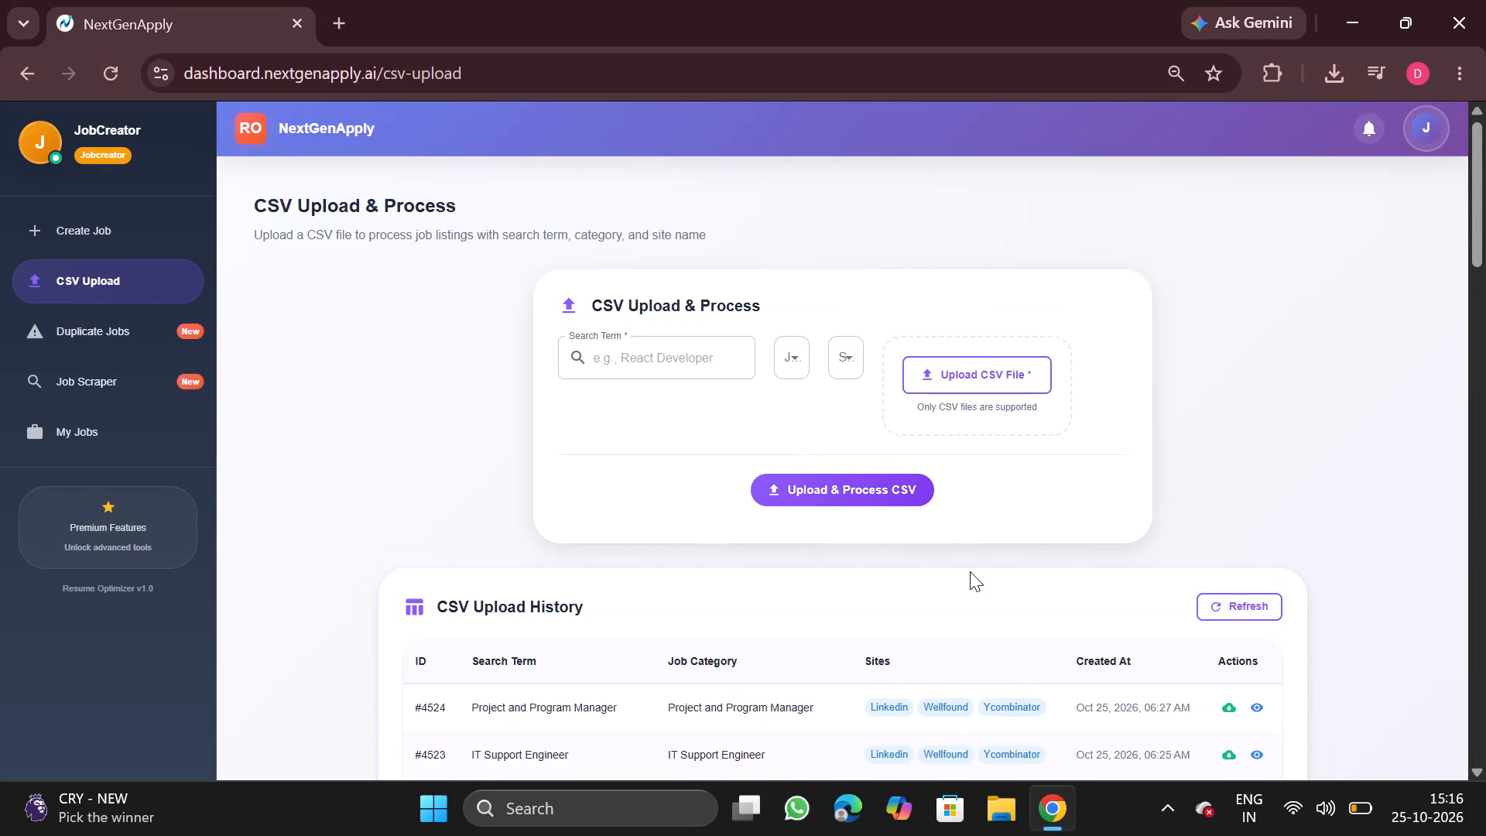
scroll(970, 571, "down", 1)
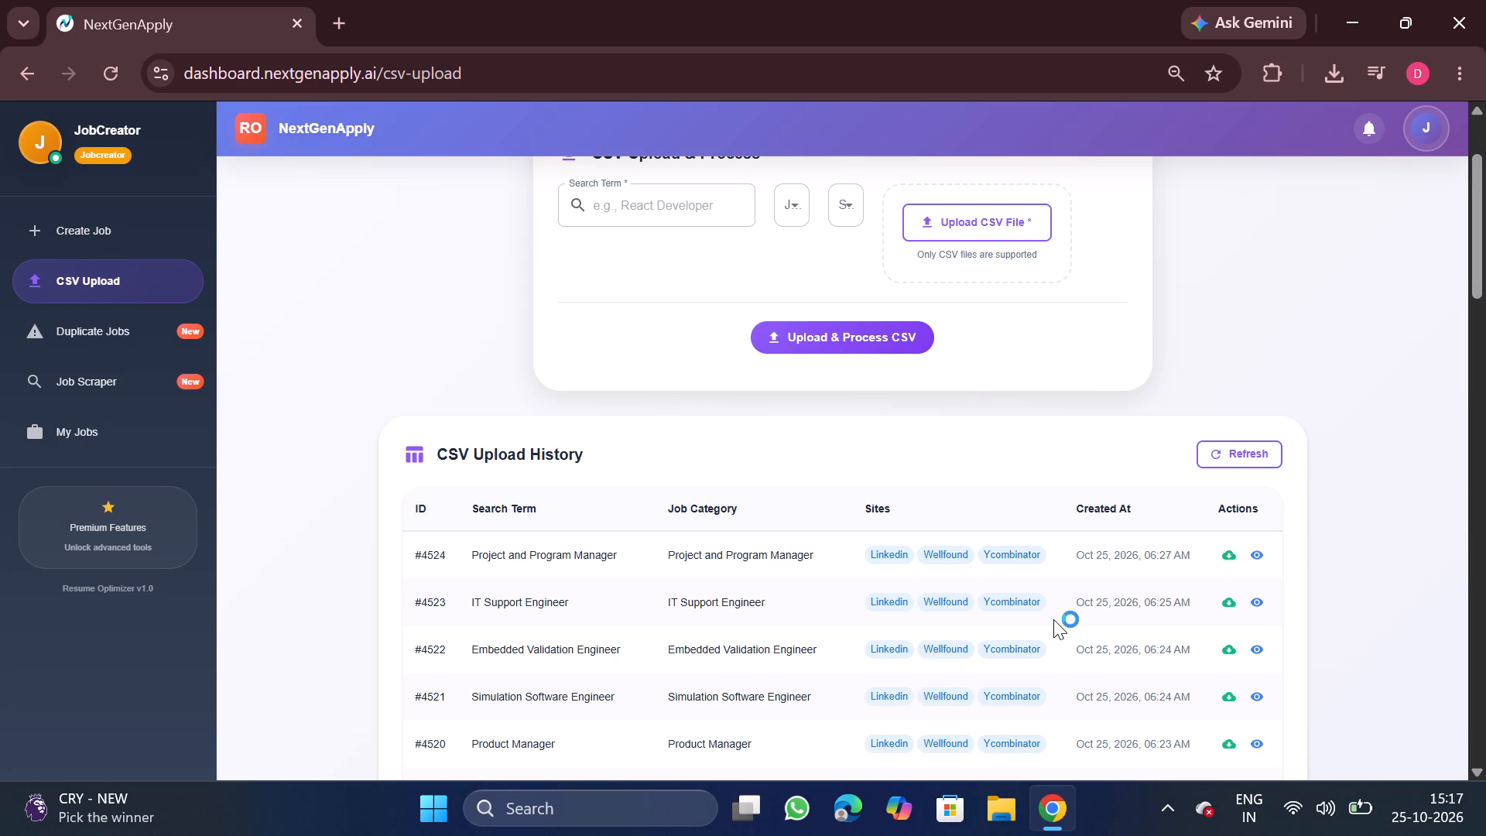
Lower the computer's screen brightness to a little over 40 percent and return to the CSV upload page.
left_click(1287, 807)
left_click(1239, 605)
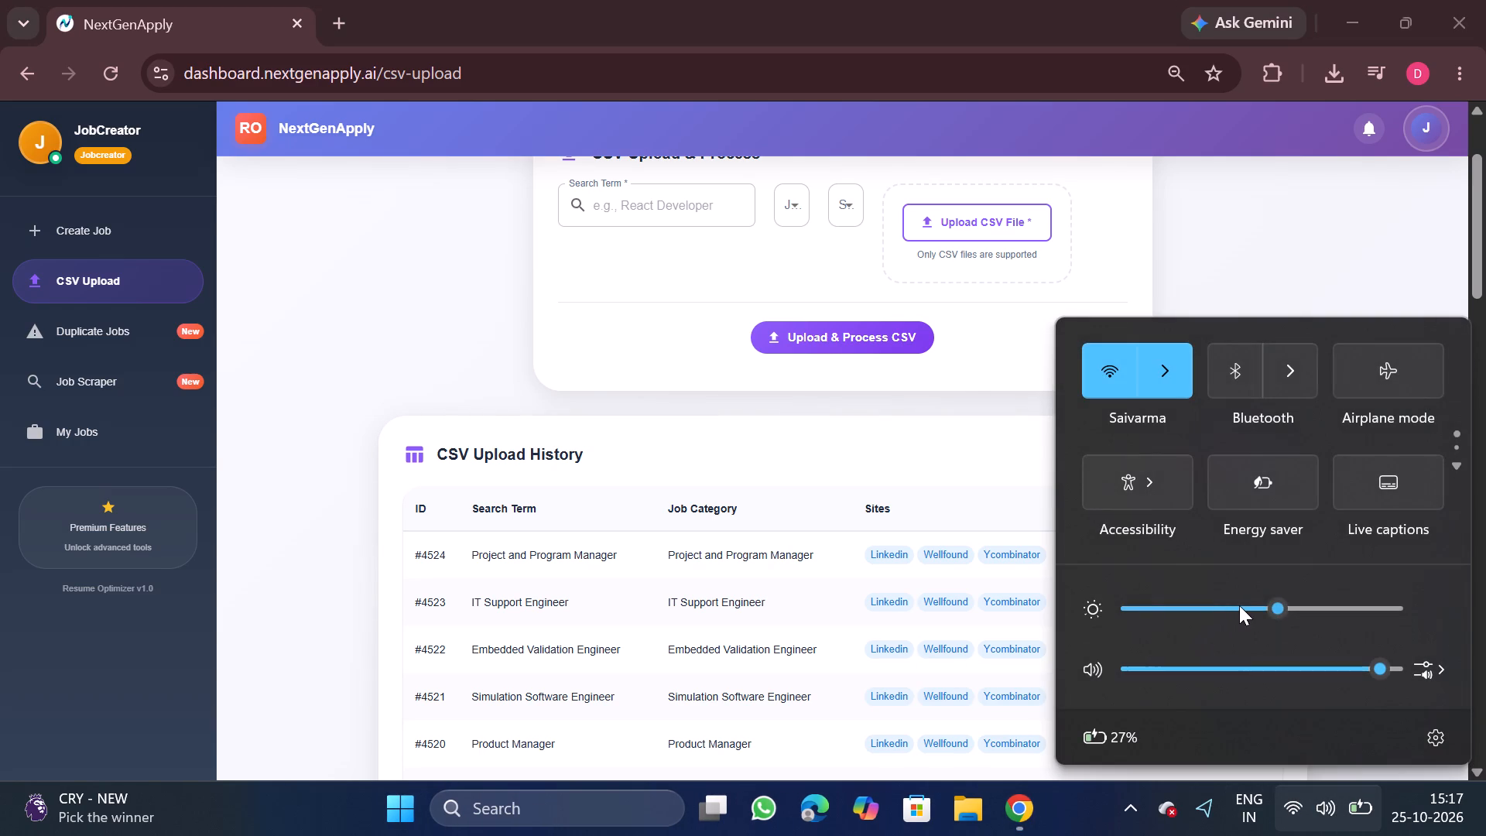
left_click(1247, 605)
left_click(1203, 224)
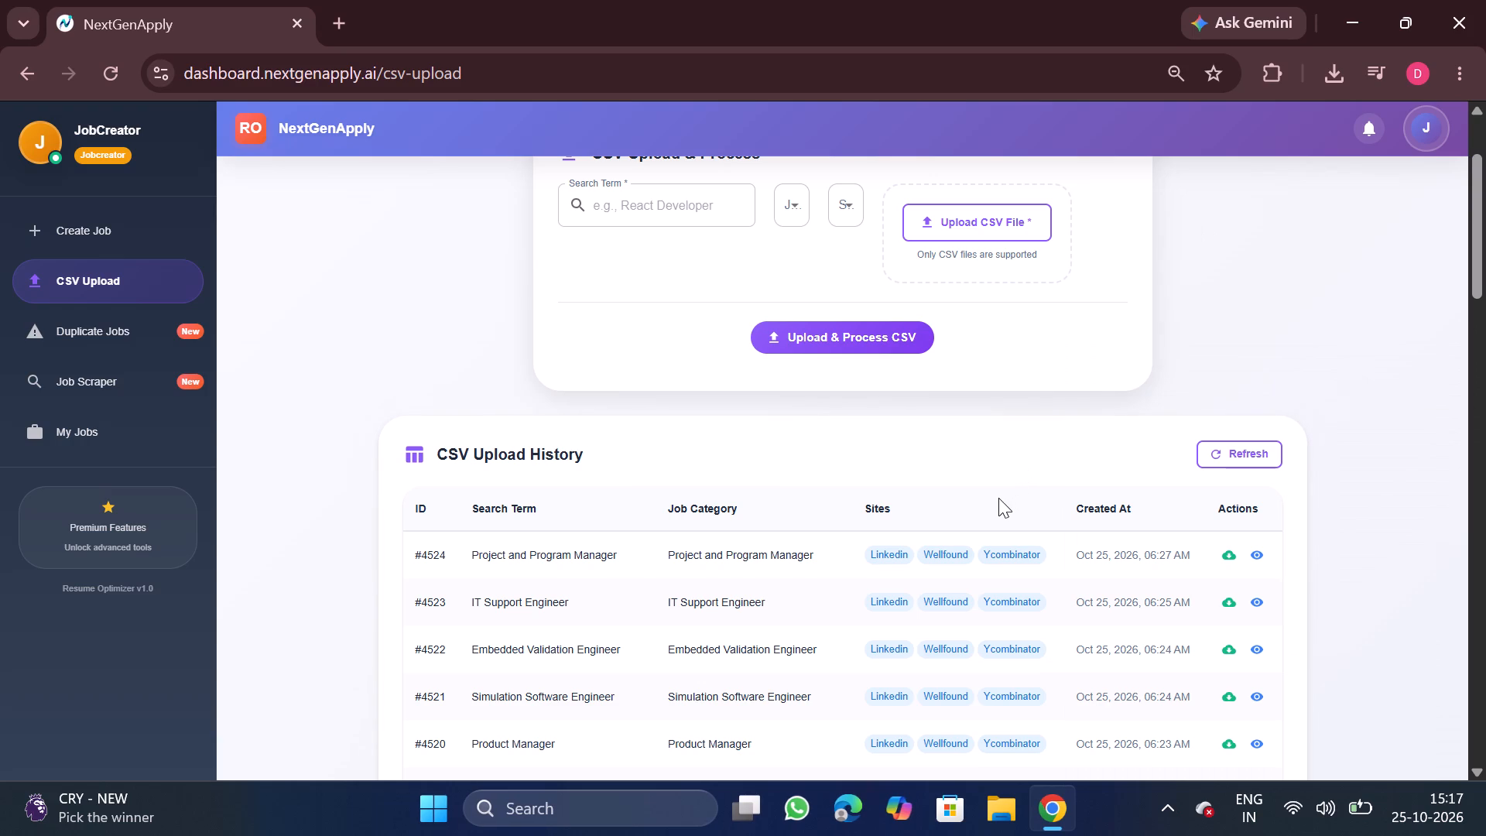
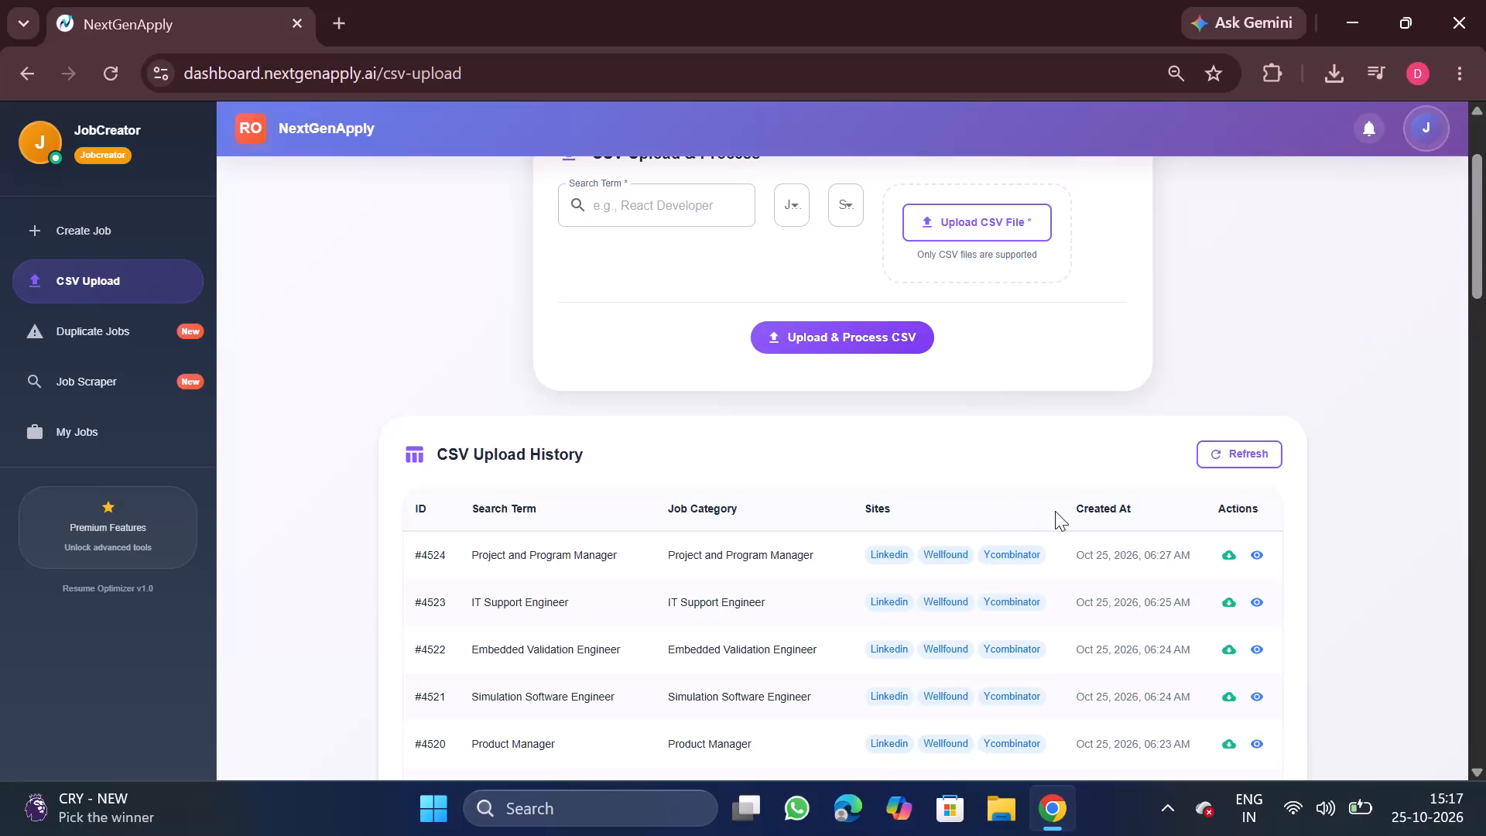
Download the processed CSV of the Cybersecurity Engineer entry from the CSV Upload History and open it in Excel.
scroll(1093, 553, "down", 1)
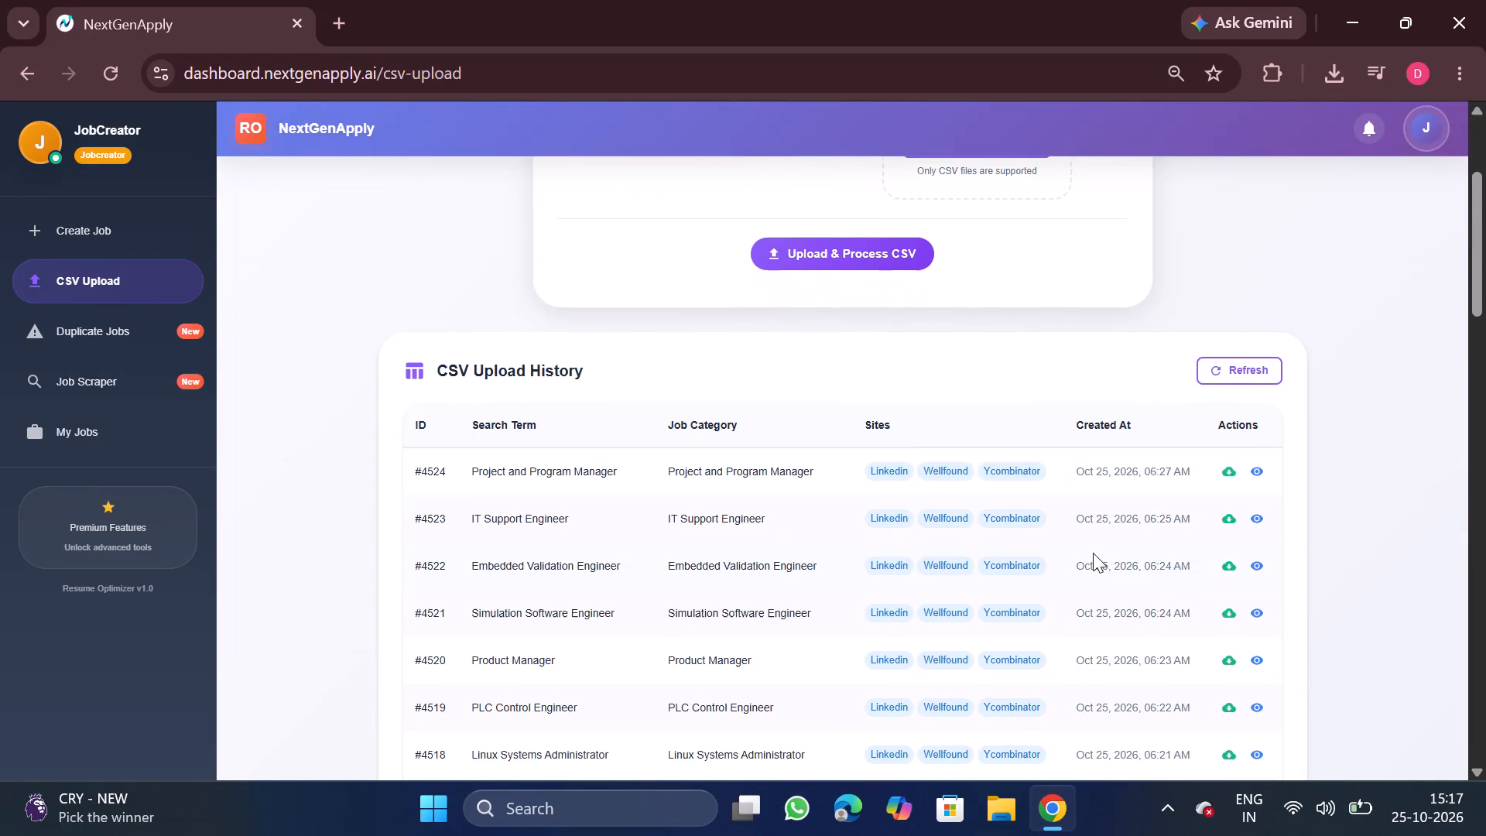
scroll(1093, 553, "down", 1)
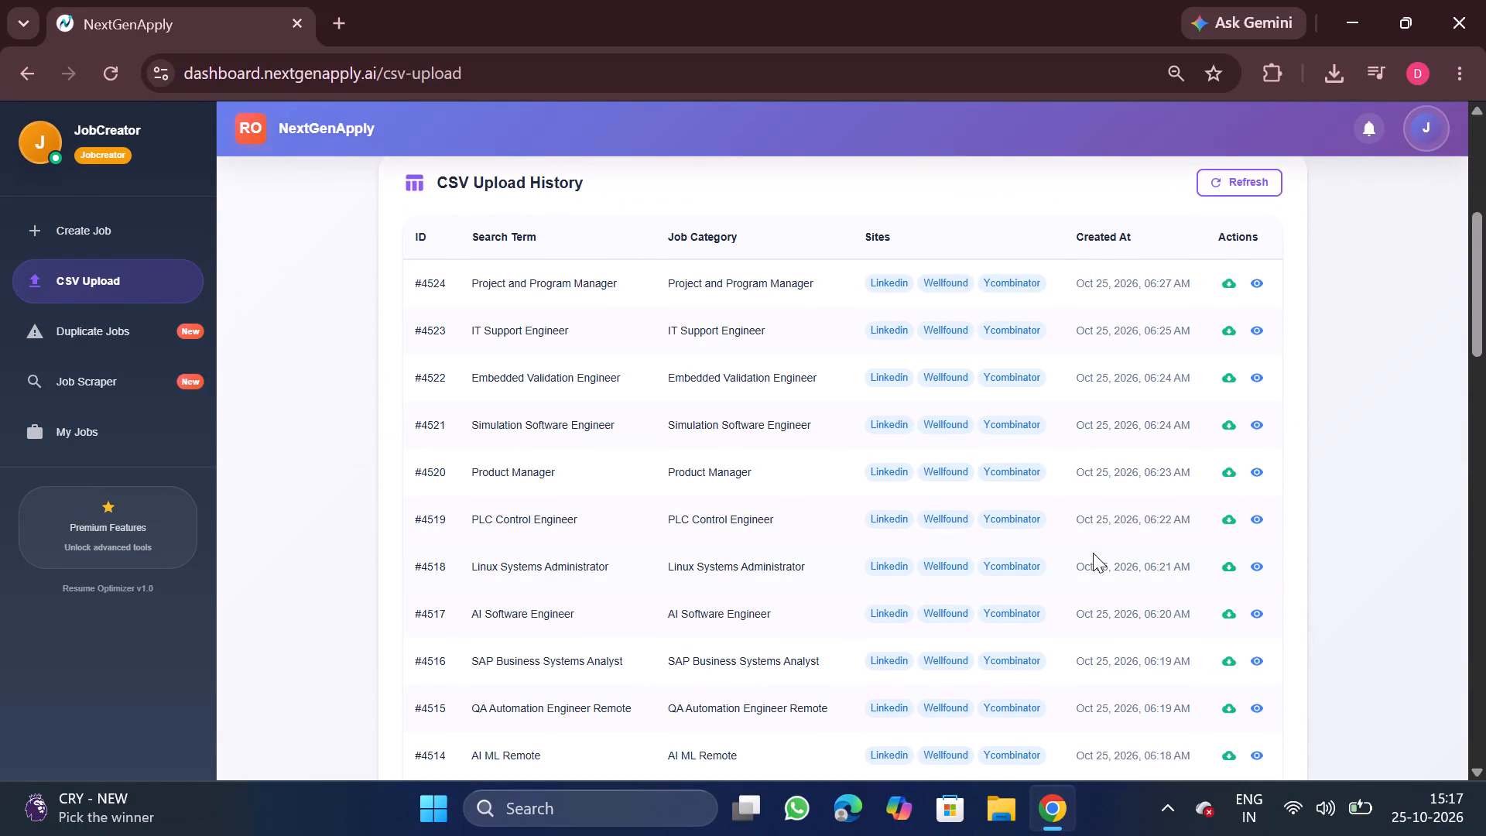
scroll(1093, 584, "down", 1)
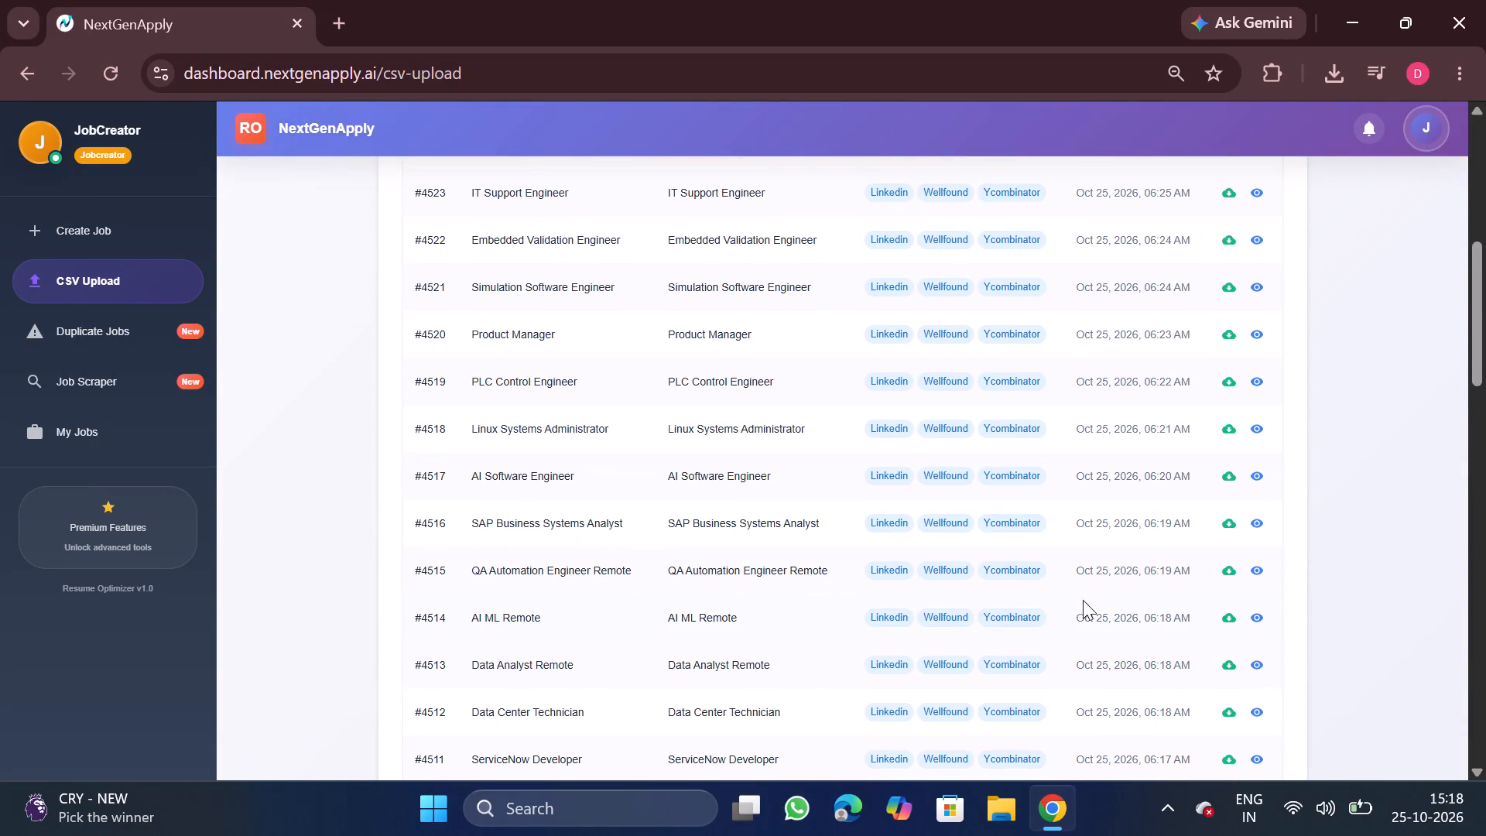
scroll(1055, 637, "down", 2)
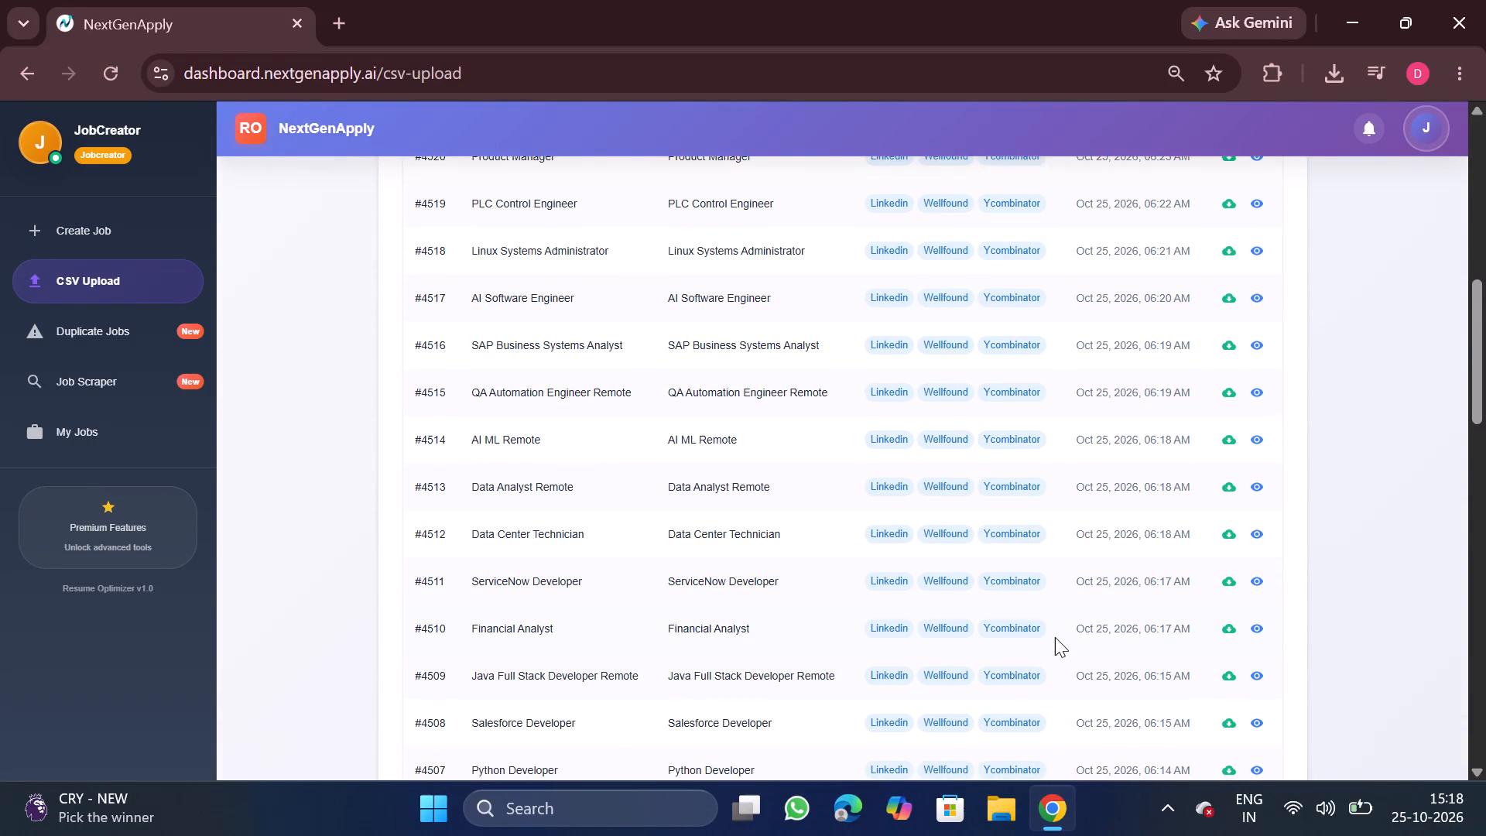
scroll(1055, 637, "down", 2)
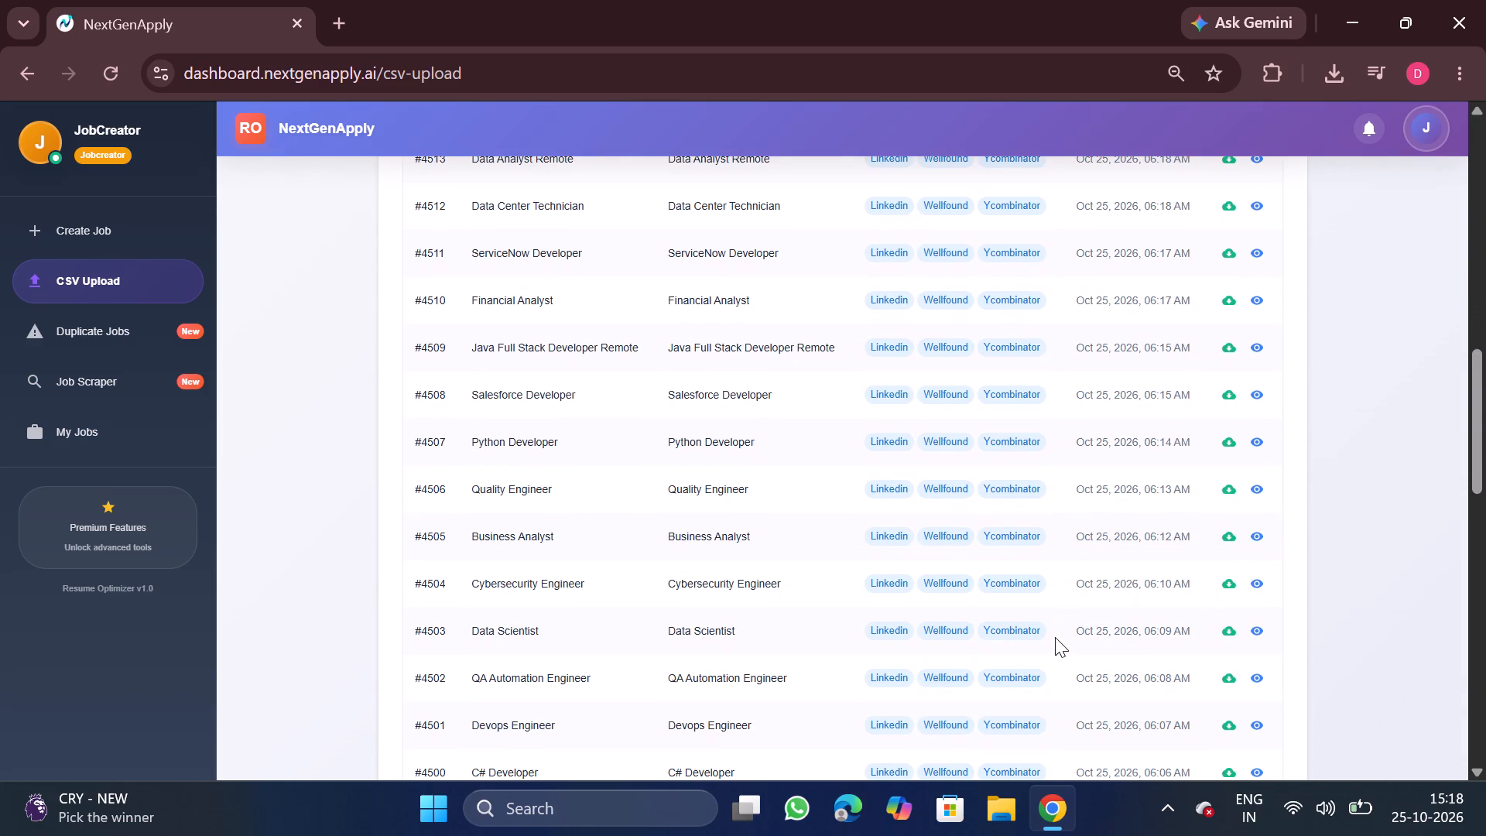
scroll(1055, 637, "down", 1)
scroll(1055, 637, "up", 1)
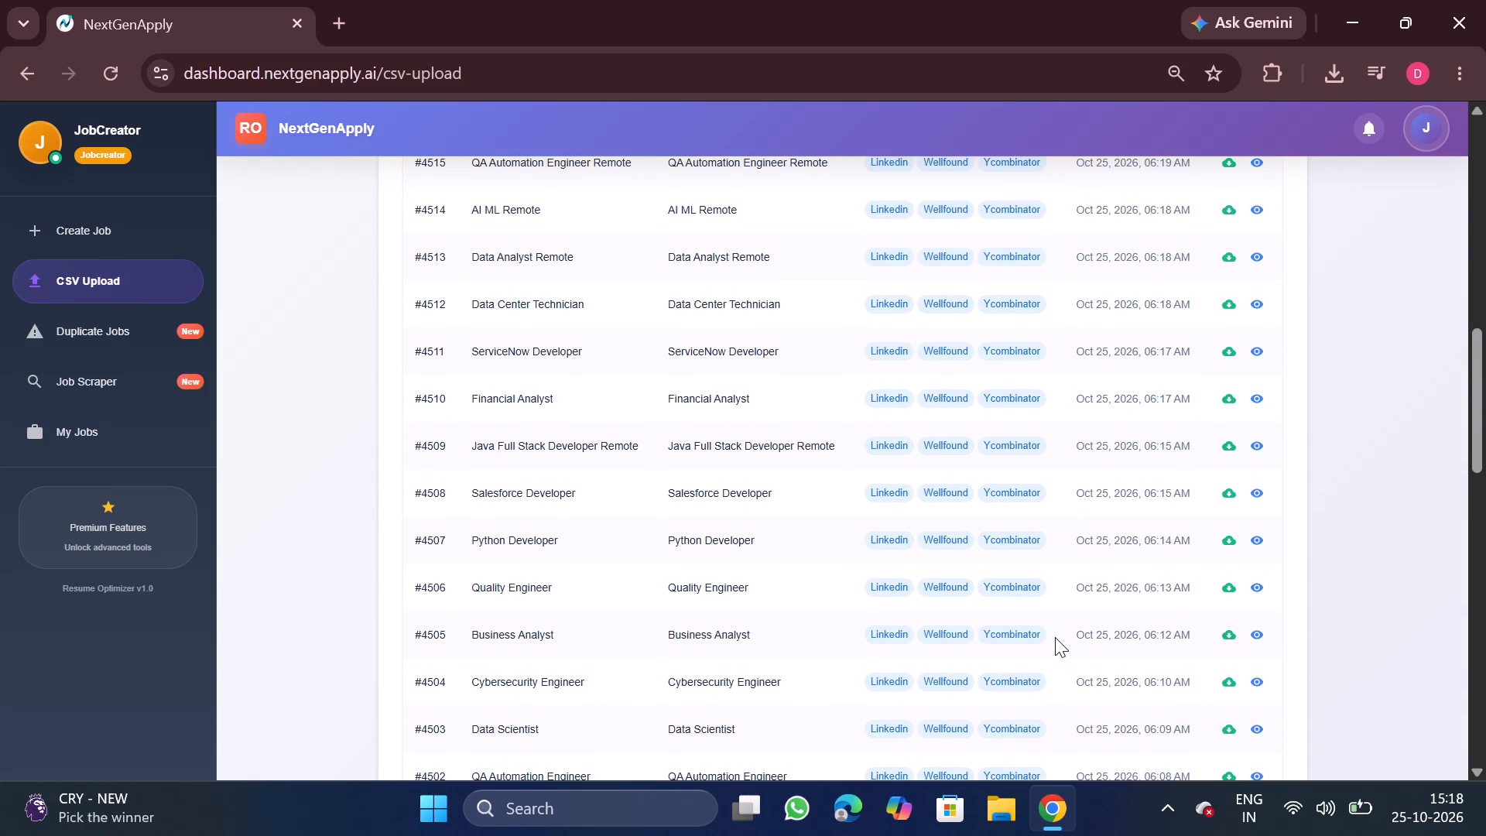
left_click(1231, 678)
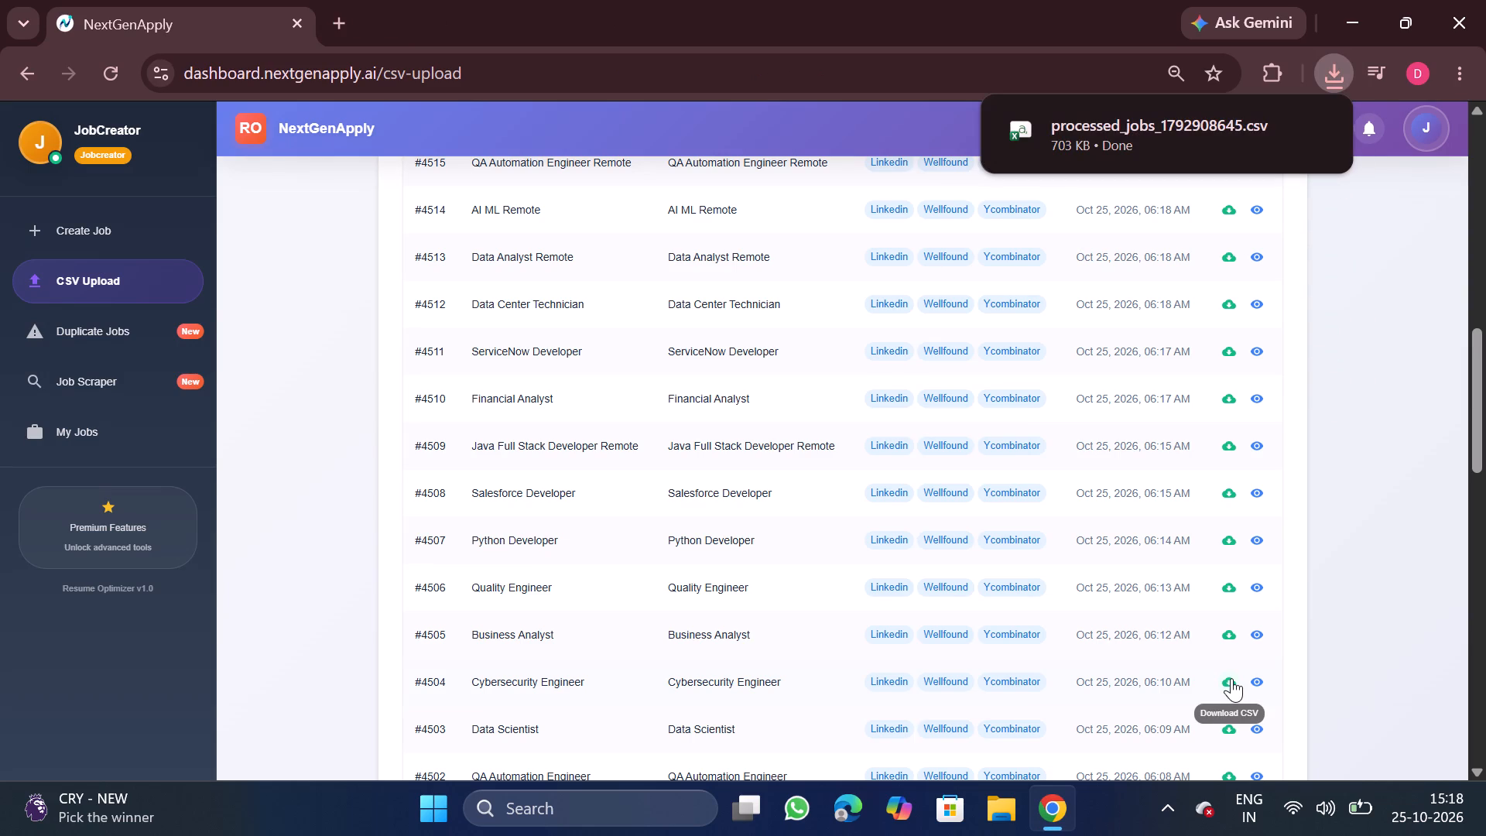
left_click(1186, 141)
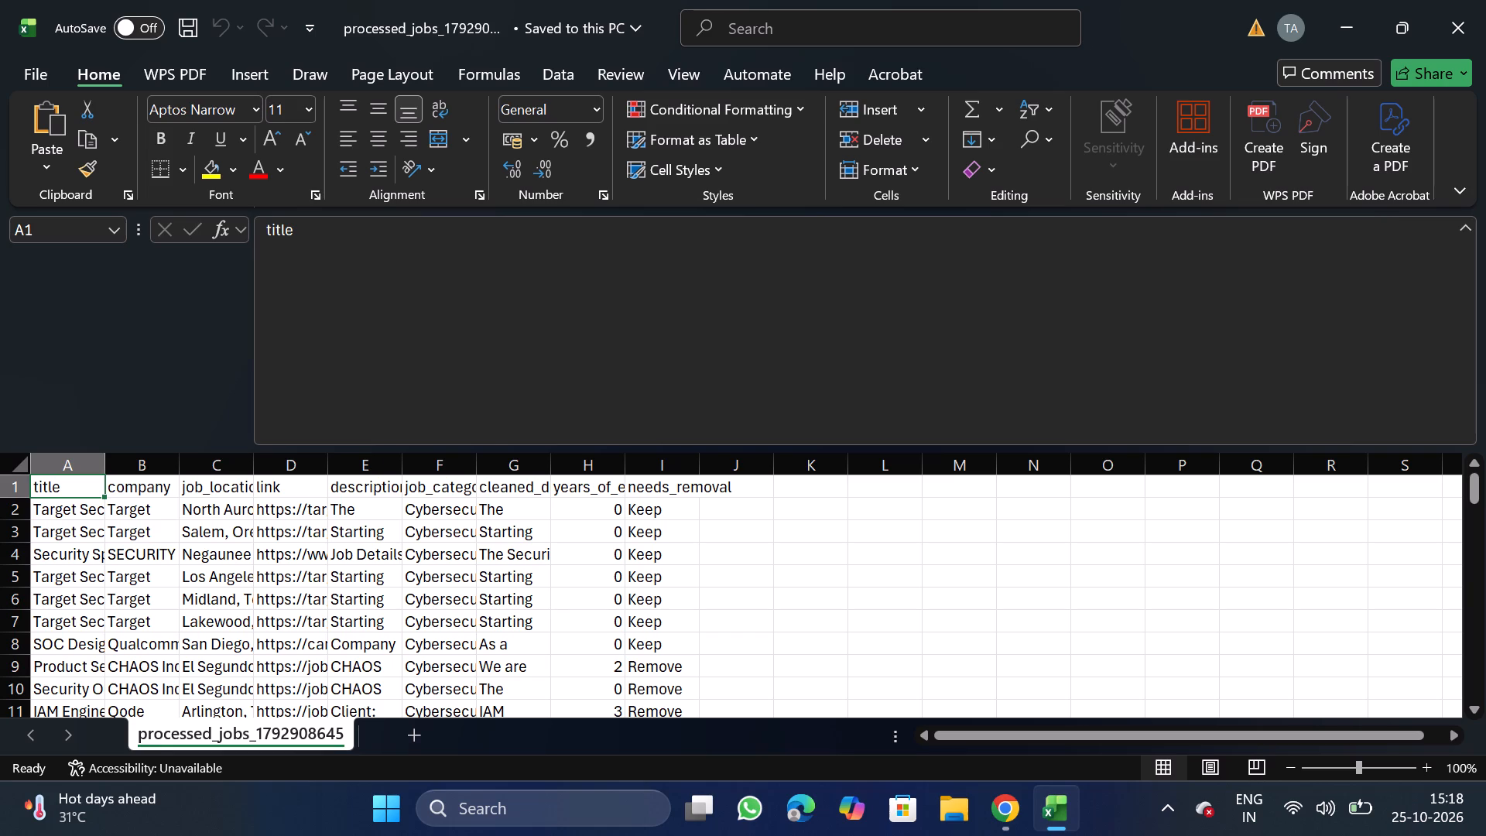
Remove duplicate rows from the whole data range, comparing only the company column and treating the first row as headers.
left_click(368, 607)
key("ctrl+a")
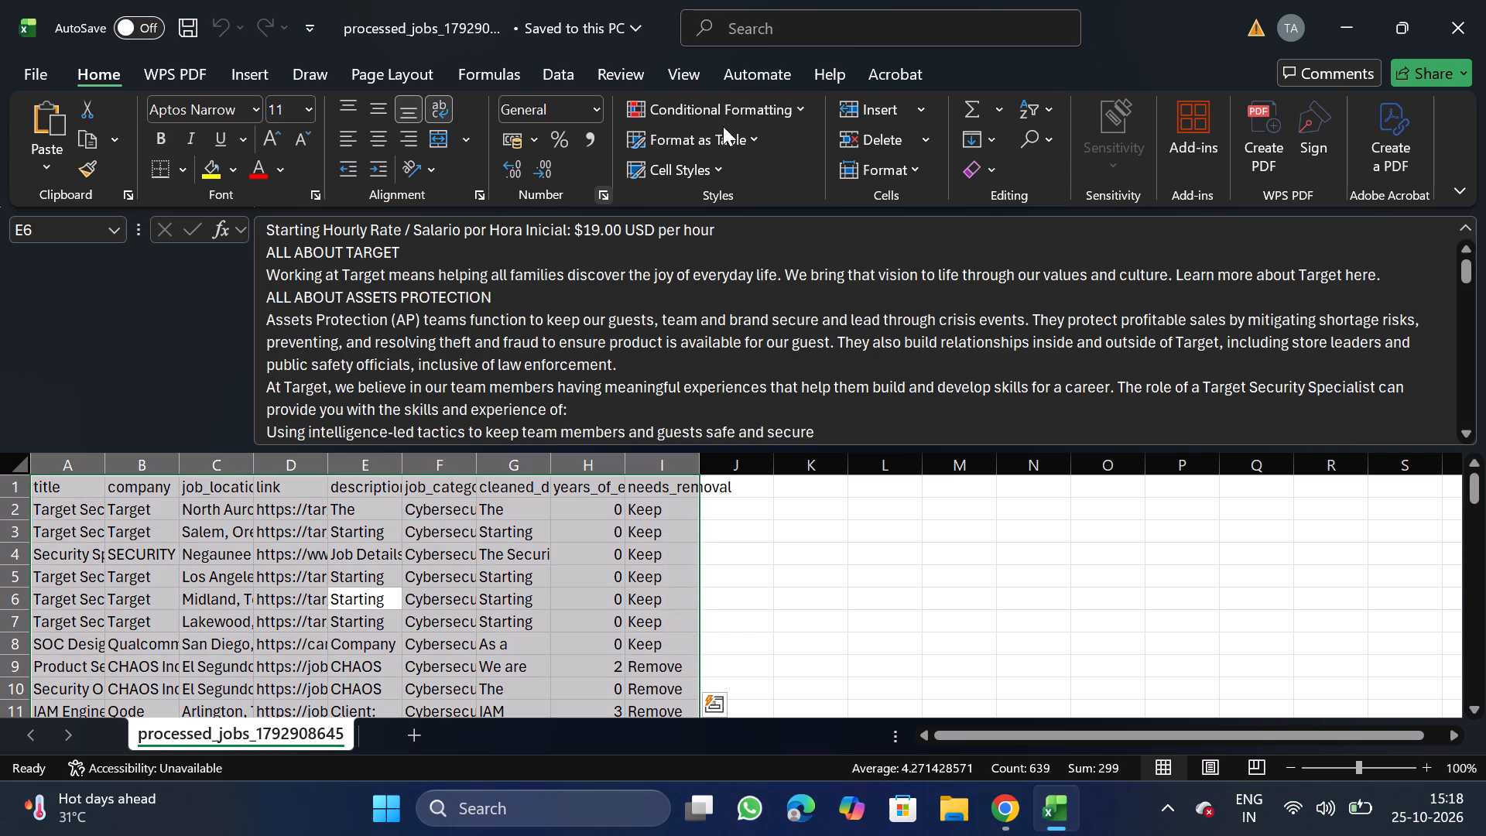
left_click(556, 70)
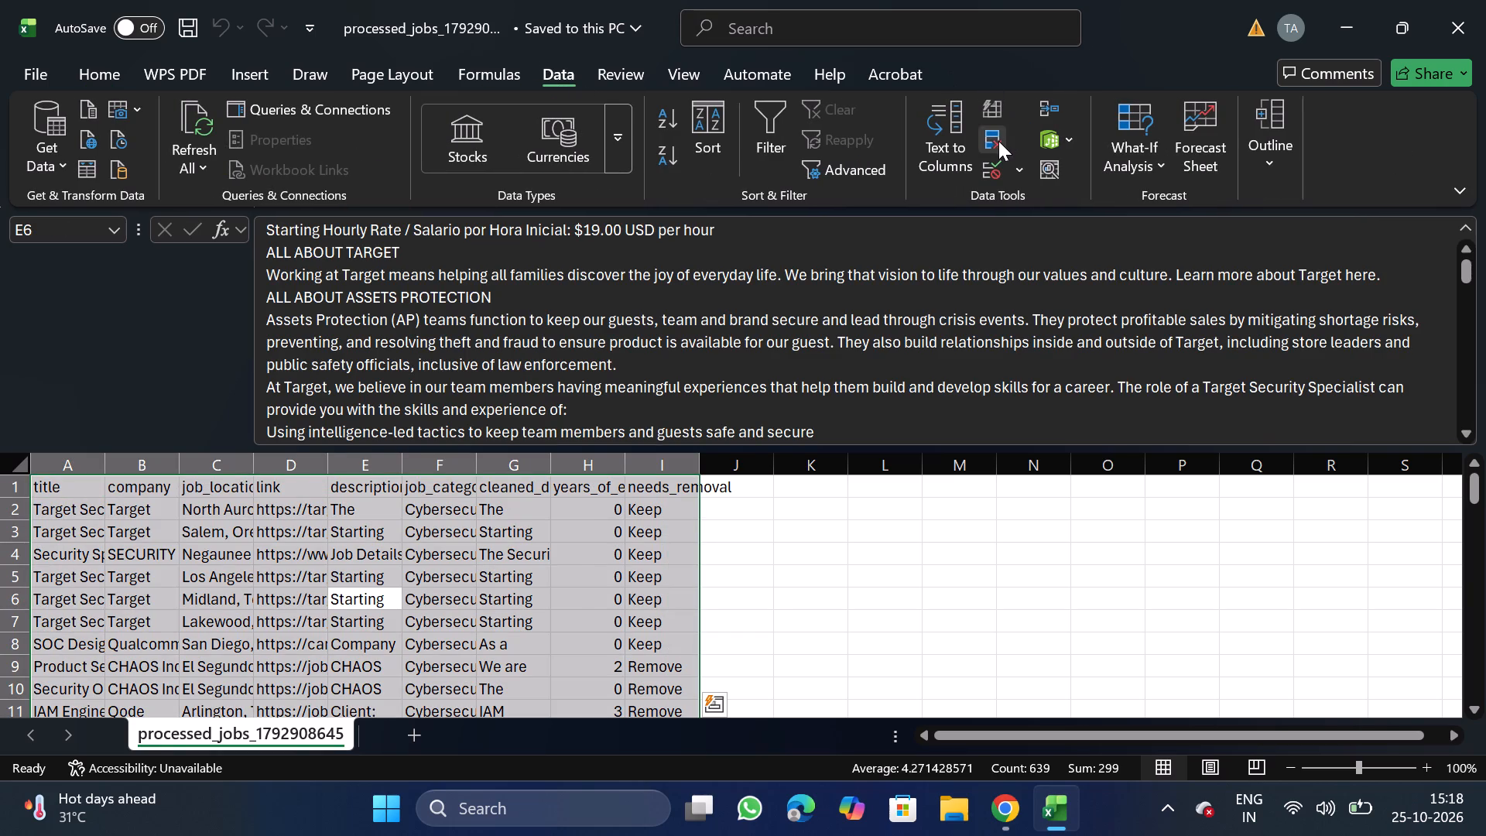
left_click(998, 141)
left_click(356, 346)
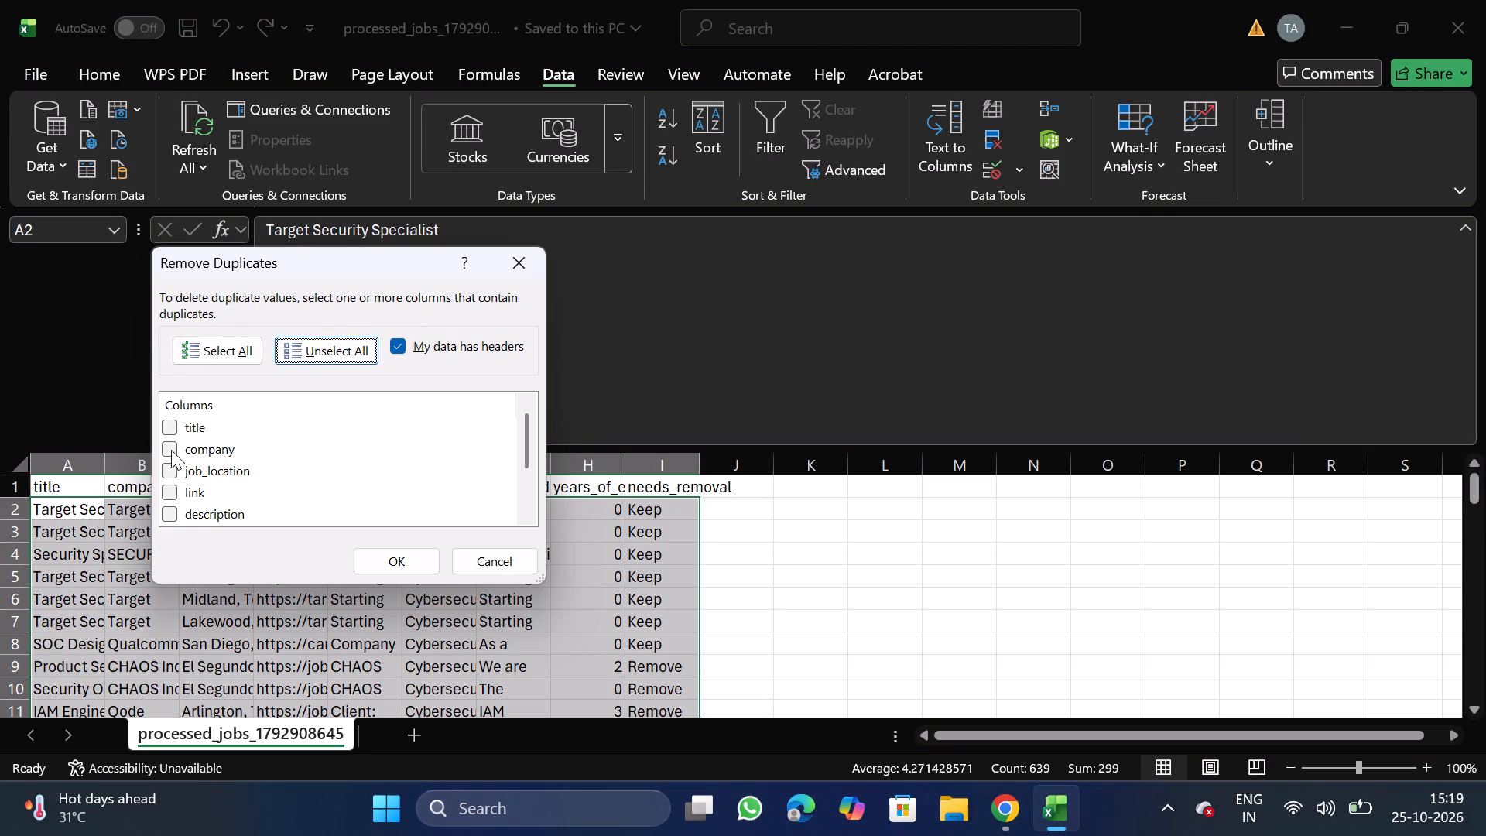
left_click(166, 445)
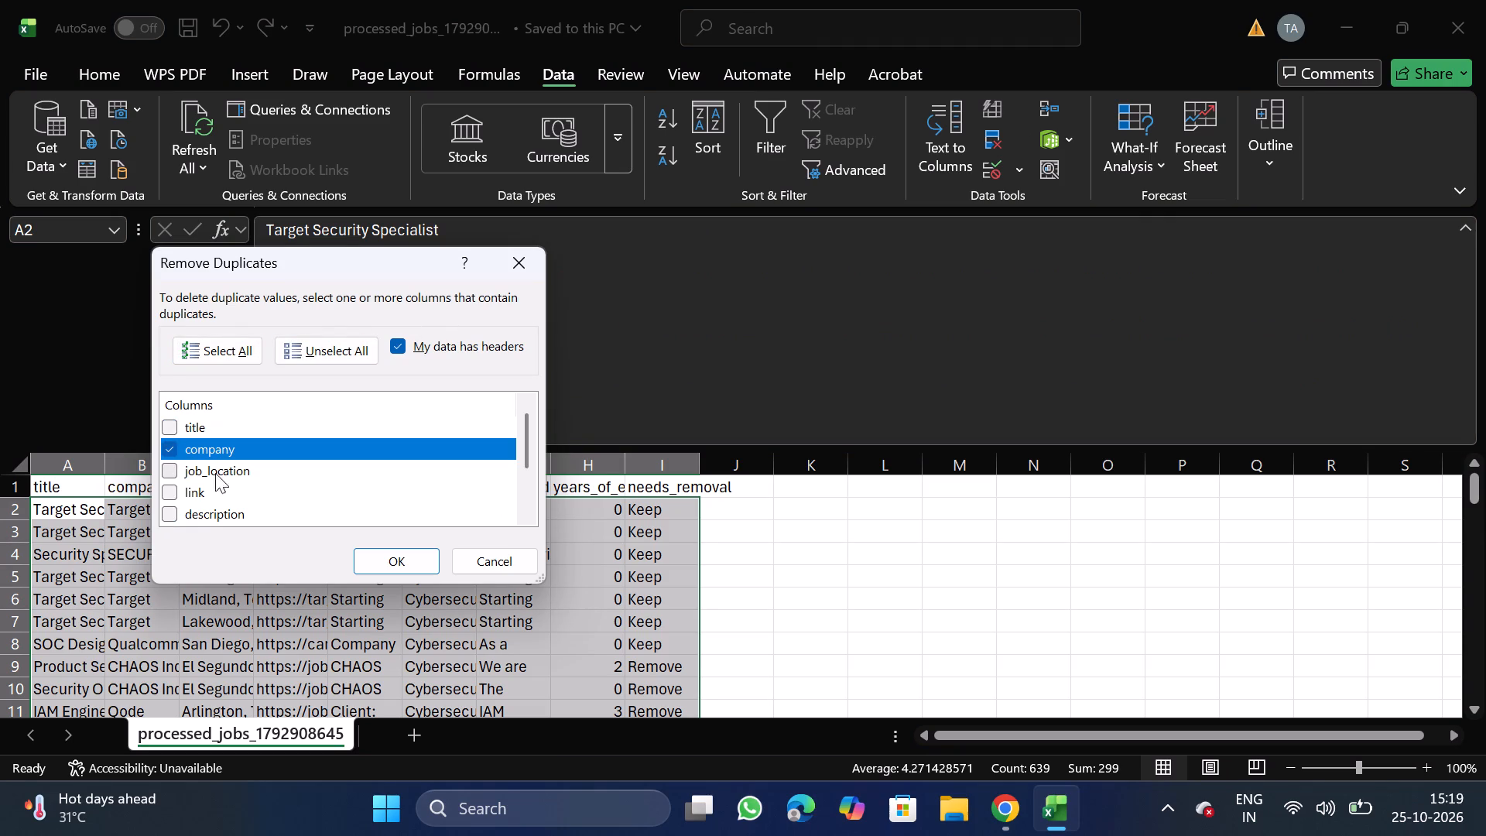
left_click(400, 562)
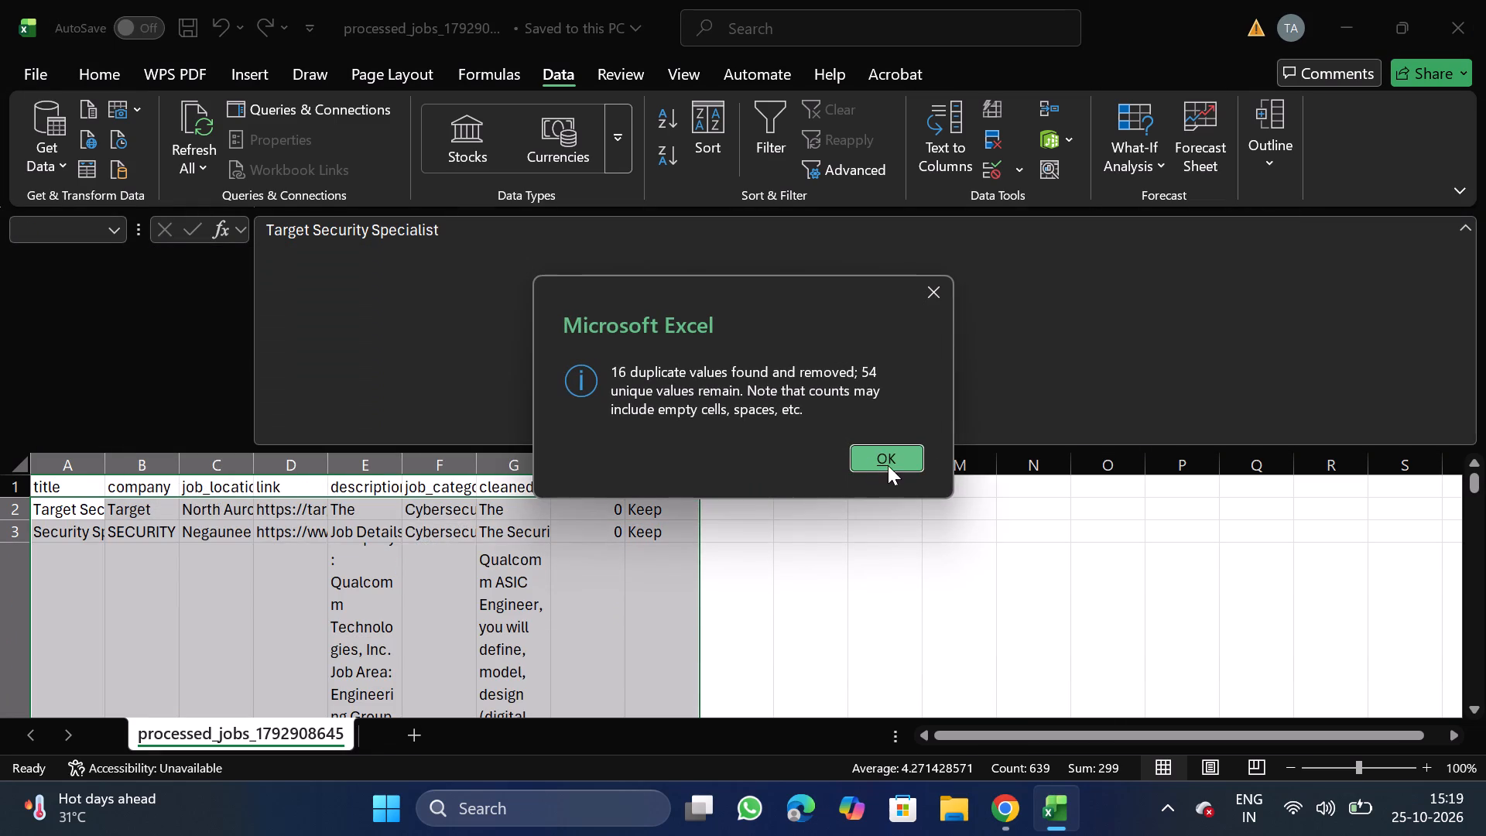
left_click(888, 465)
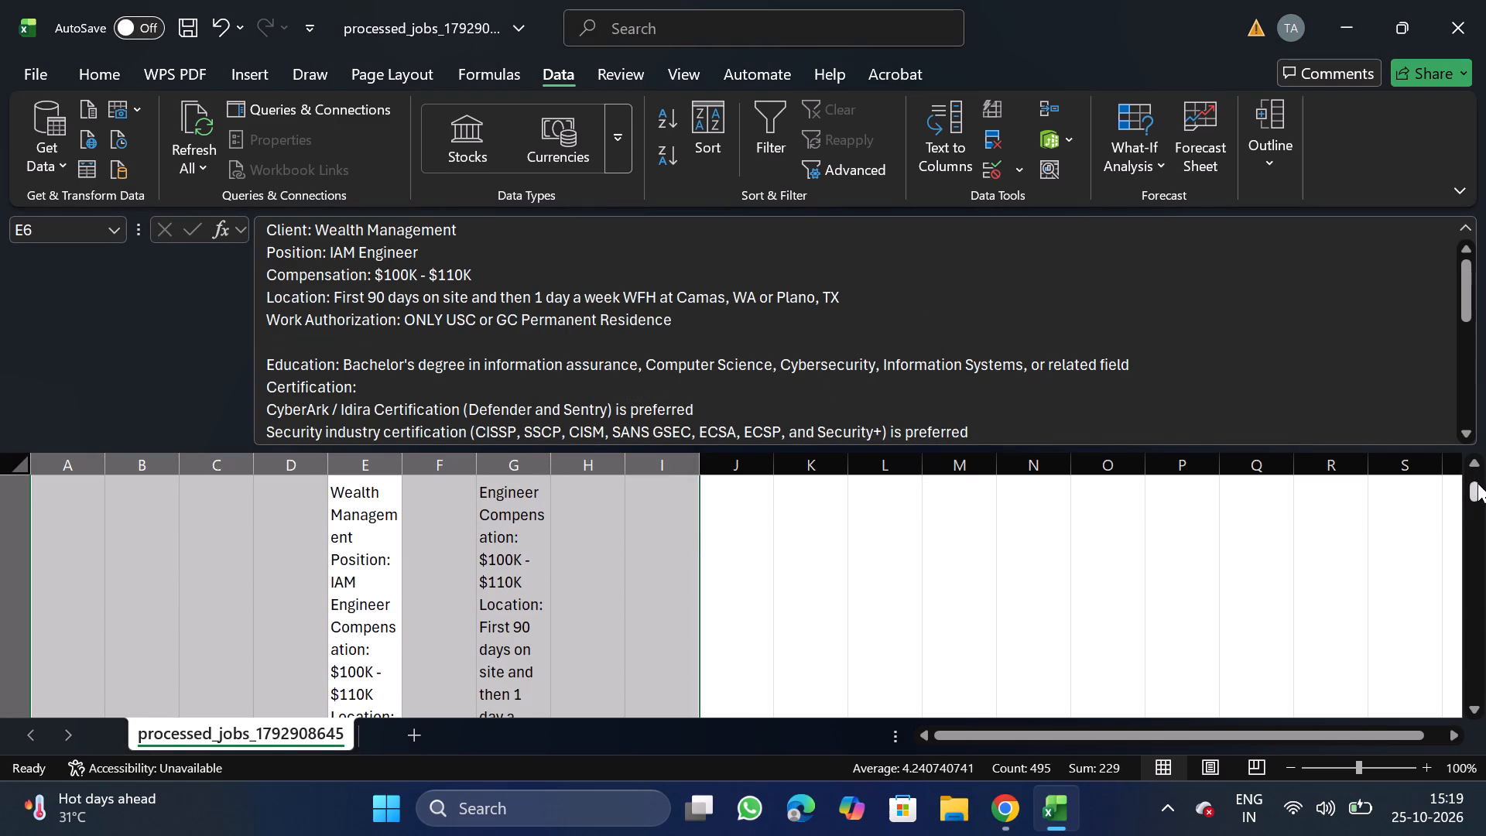
Delete all rows marked Remove by filtering the needs_removal column, leaving the filter switched off.
left_click_drag(1477, 487, 1477, 443)
left_click(676, 481)
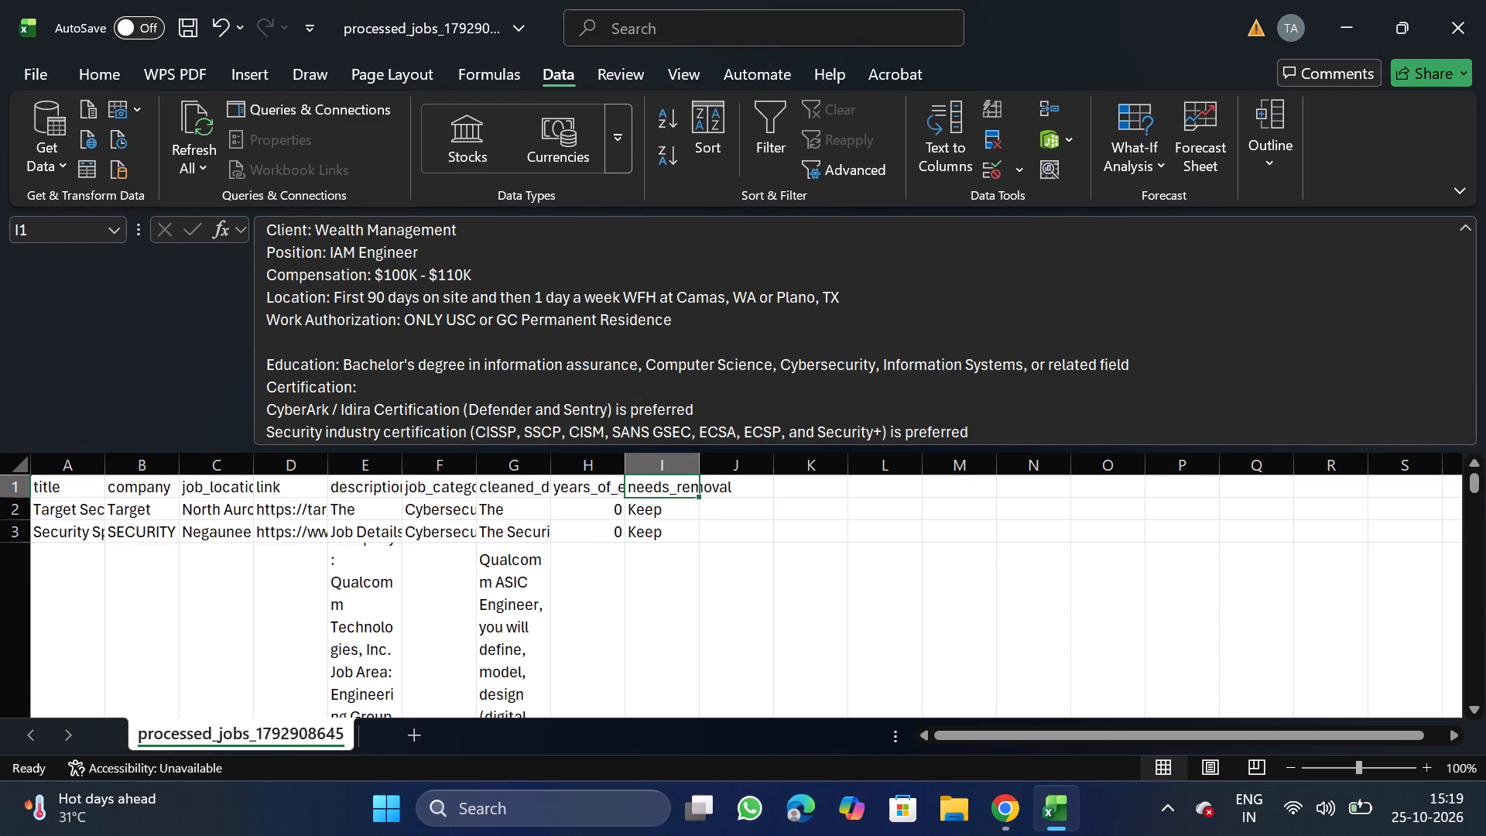
left_click(768, 139)
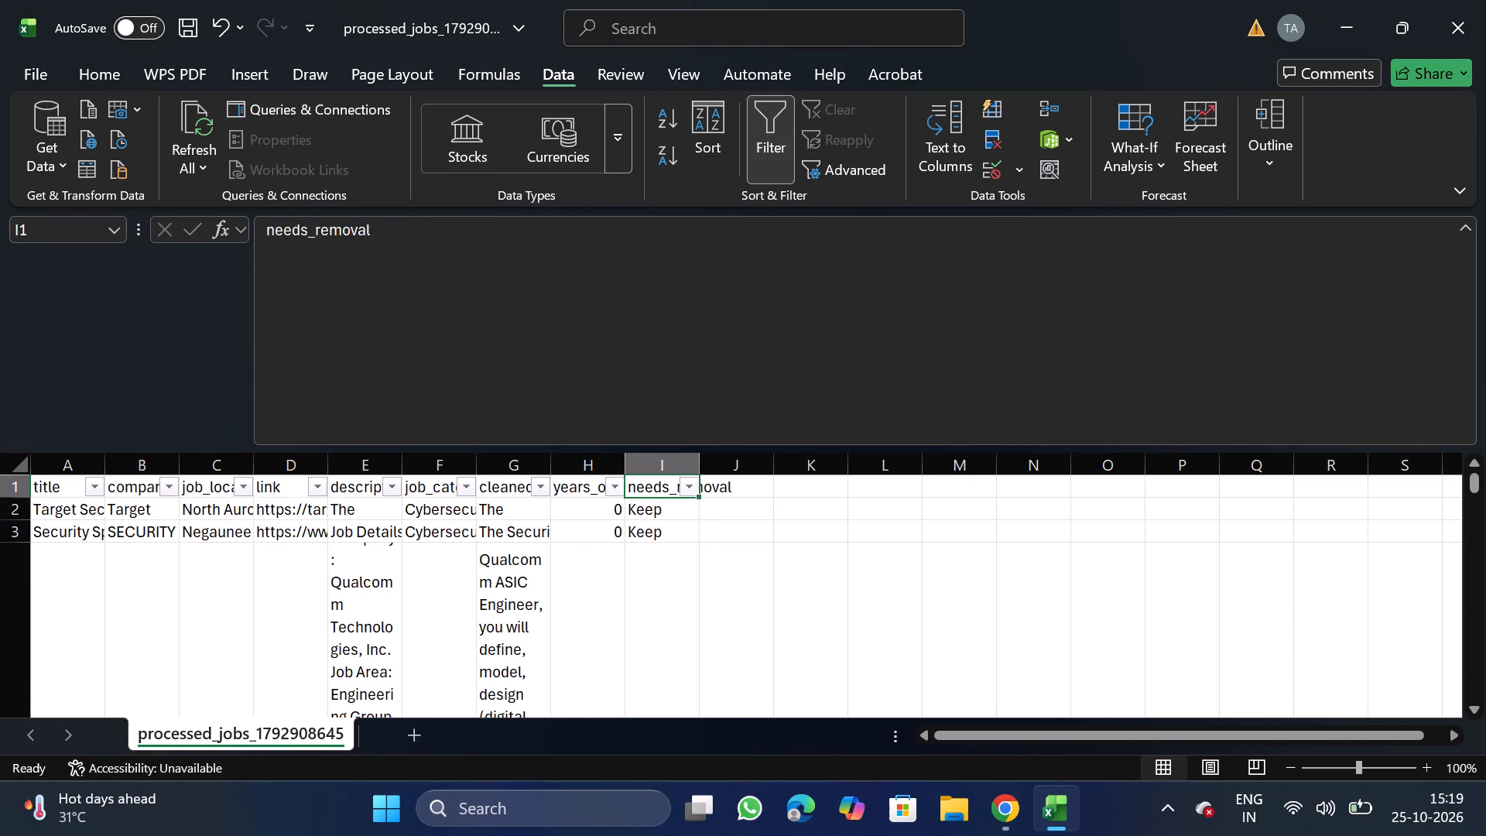
left_click(687, 485)
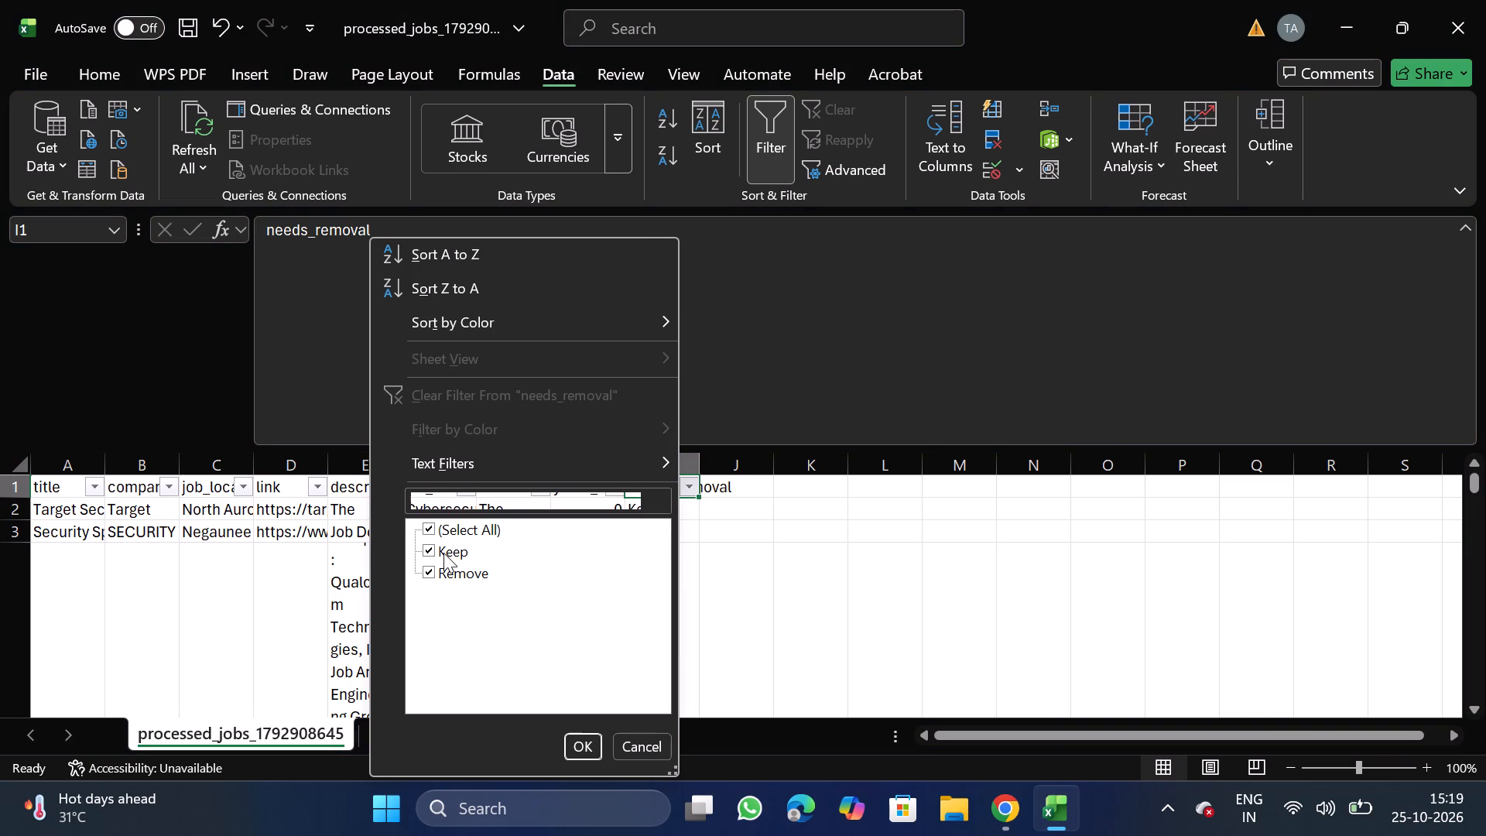
left_click(443, 553)
left_click(569, 747)
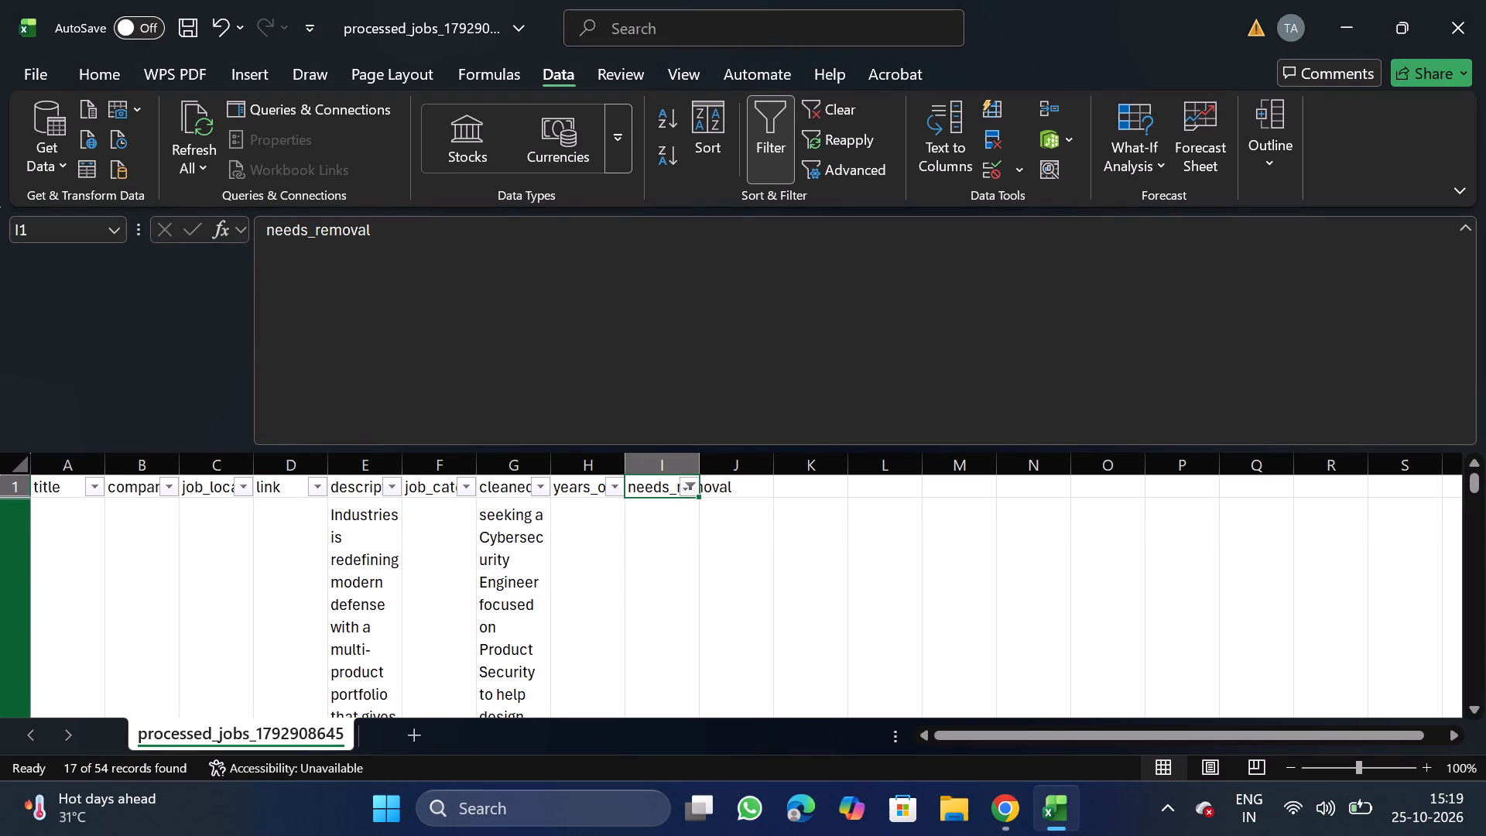
left_click(0, 553)
key("ctrl+shift+Down")
right_click(196, 630)
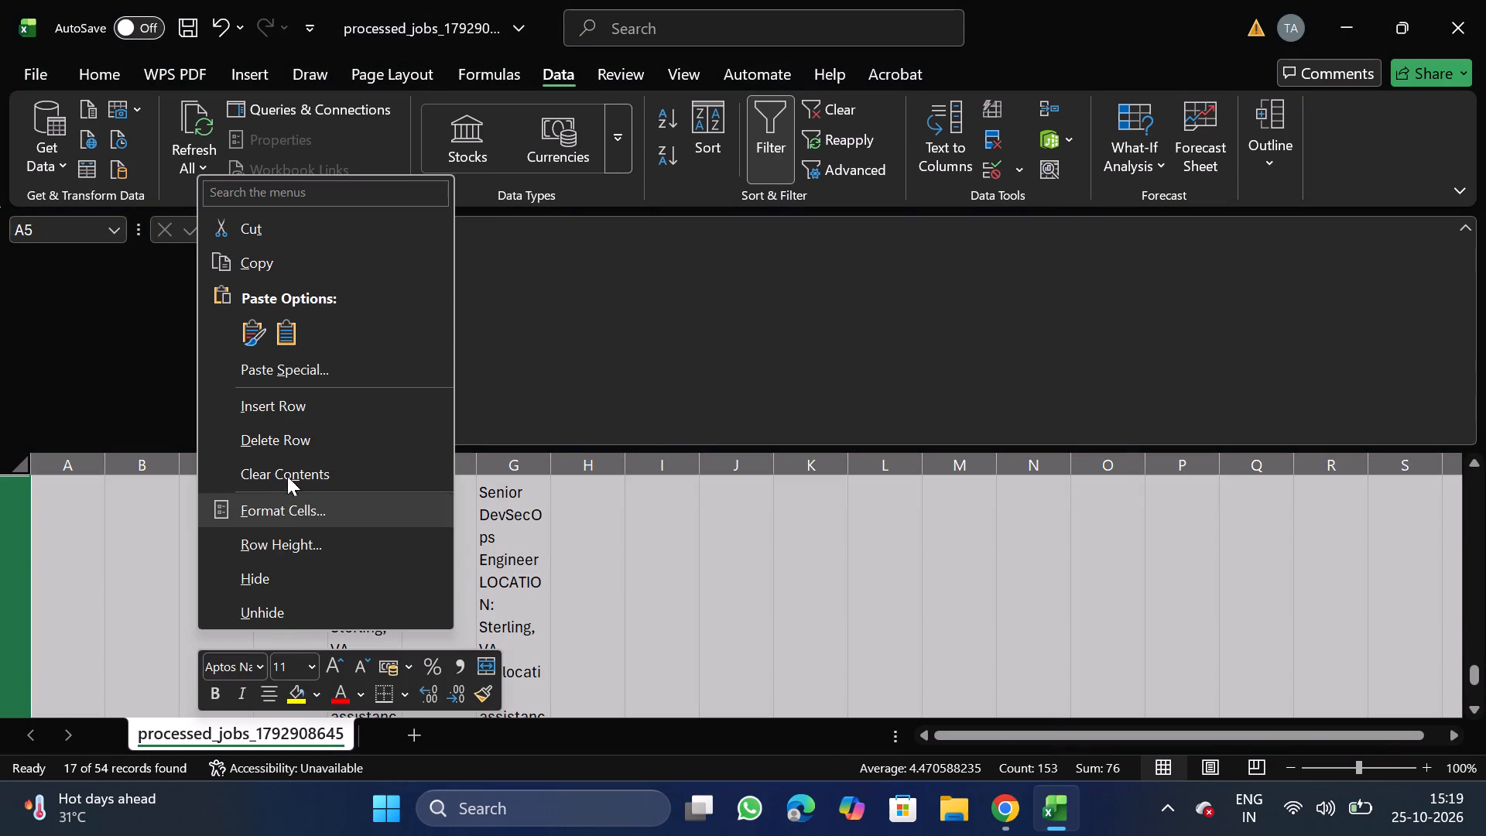
left_click(317, 434)
left_click(776, 148)
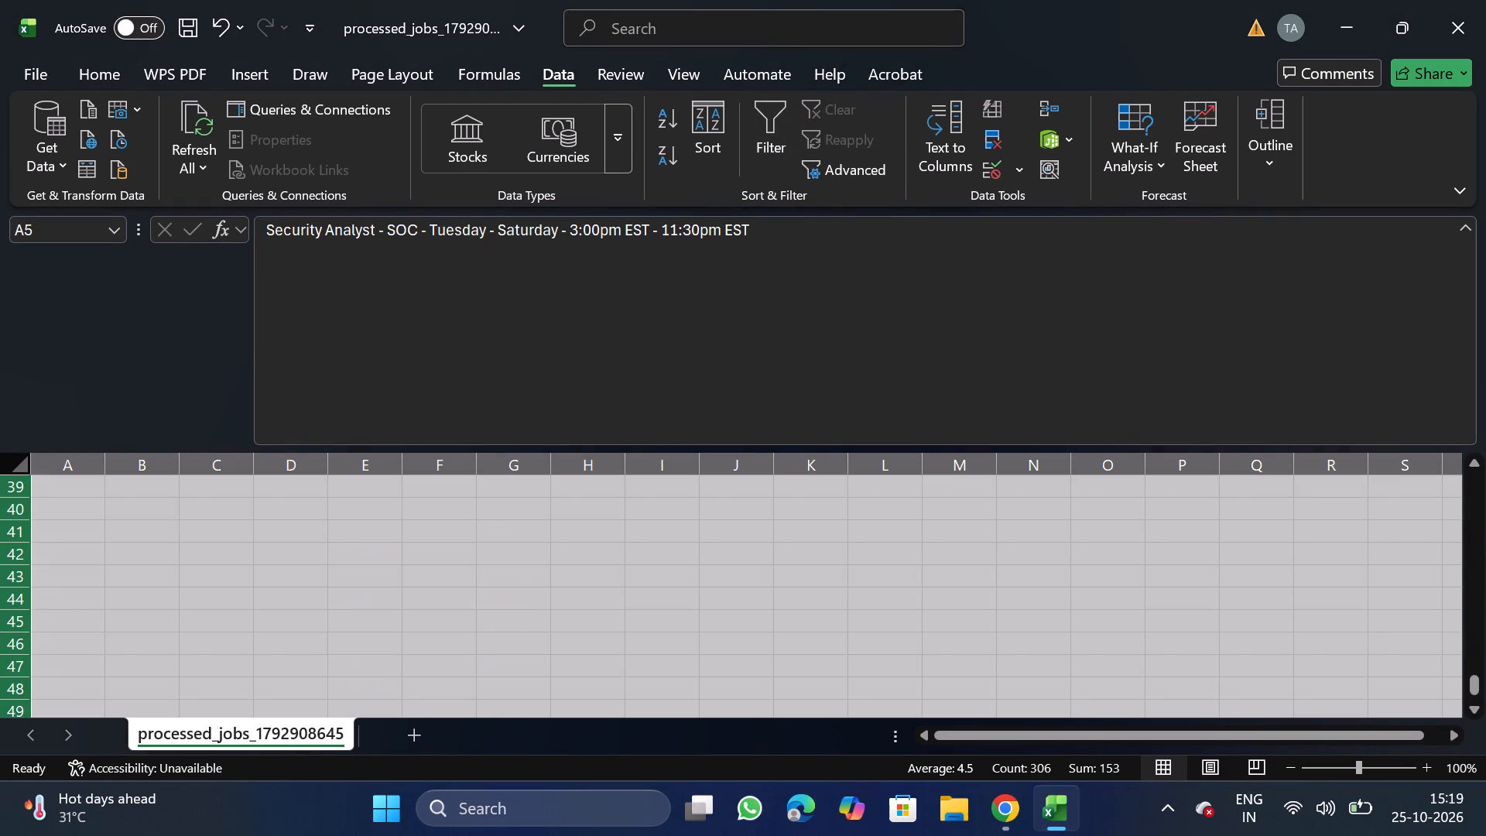
Delete the rows with 8 or 10 in years_of_experience by filtering that column, leaving the filter switched off.
left_click_drag(1474, 688, 1485, 431)
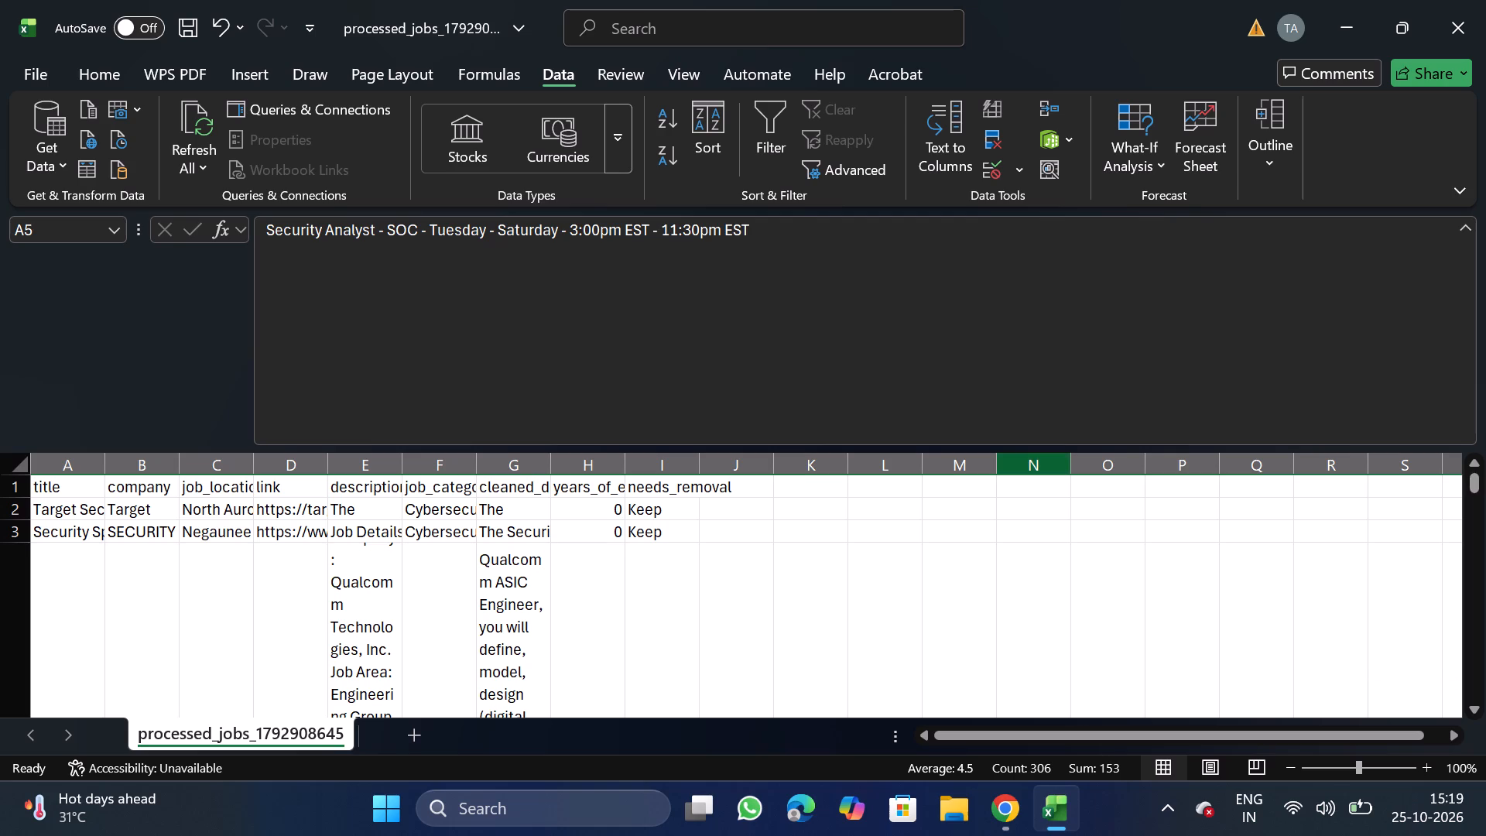
left_click(583, 506)
left_click(593, 495)
left_click(599, 487)
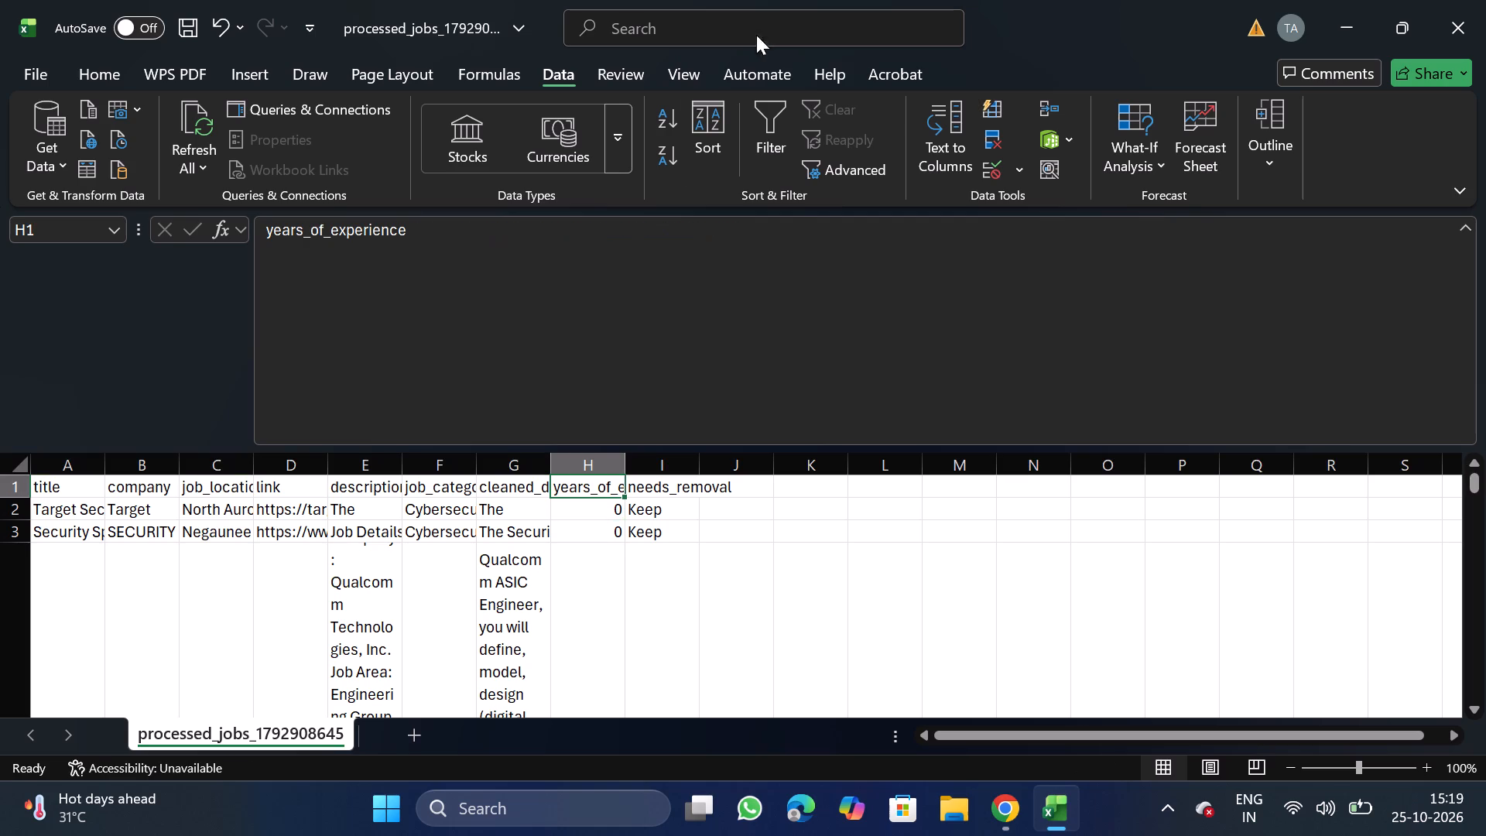
left_click(774, 142)
left_click(620, 492)
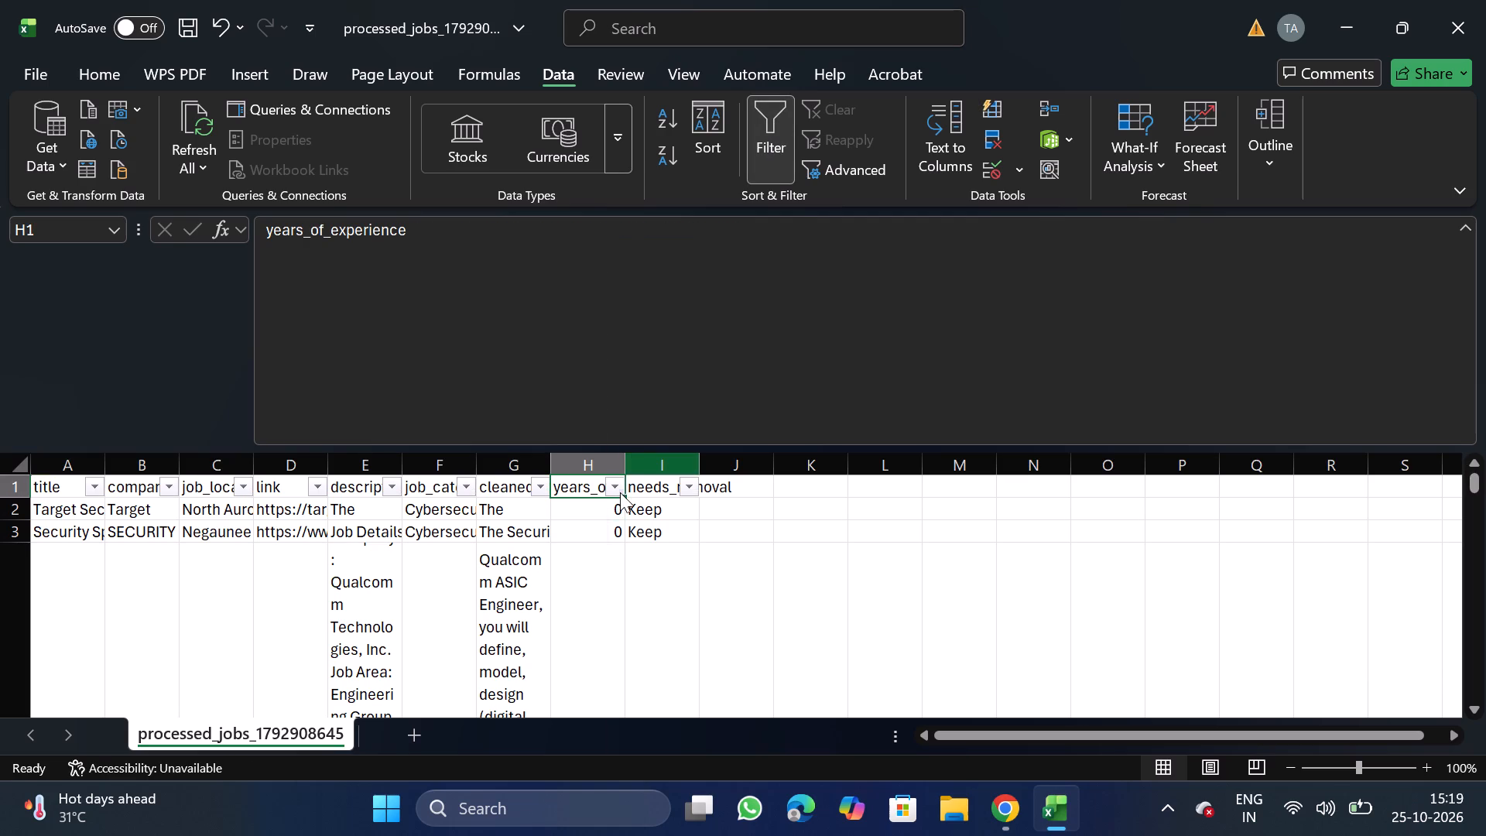
left_click(414, 533)
left_click(354, 683)
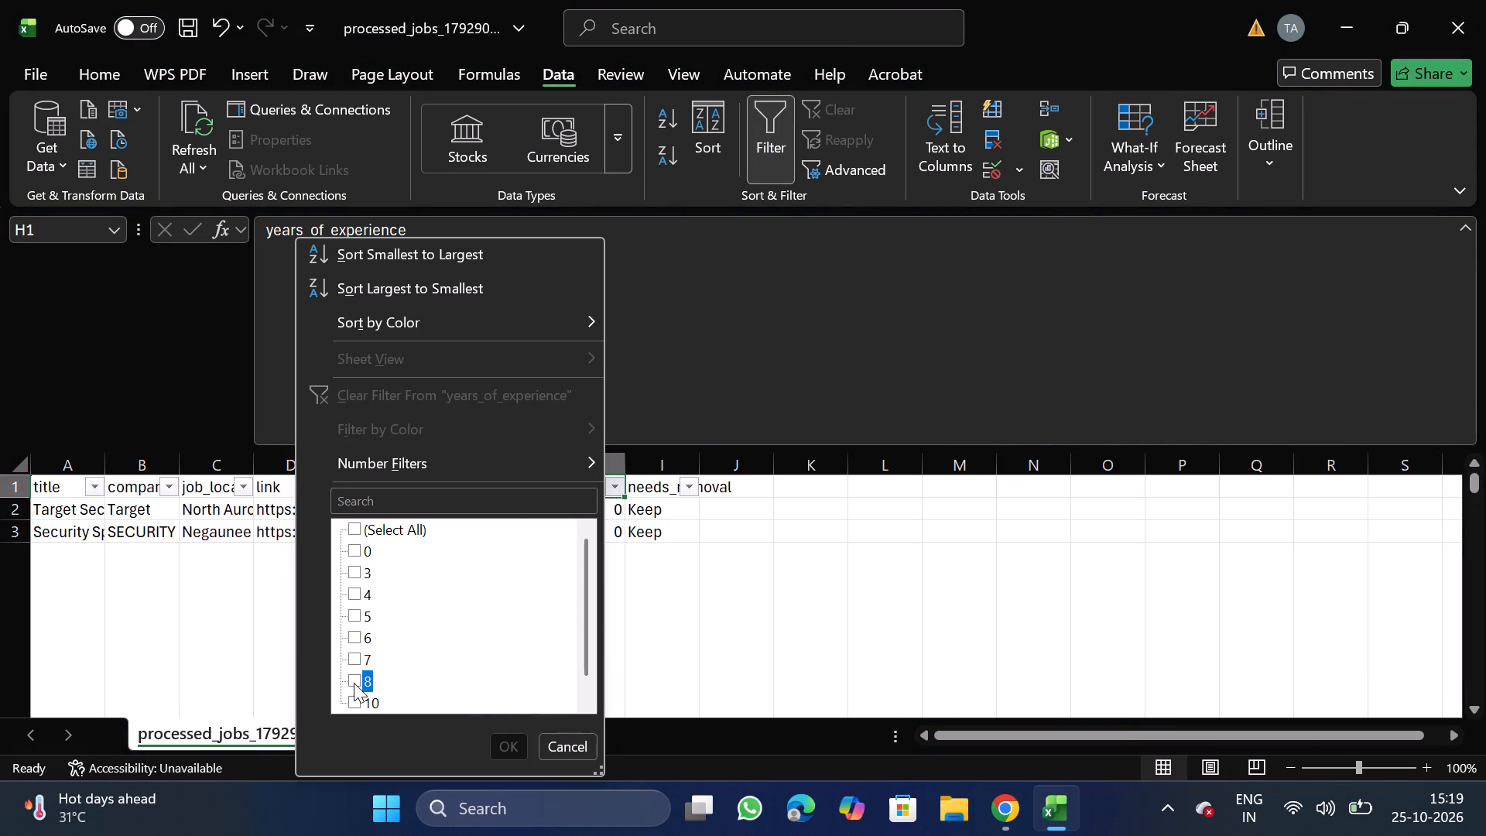
left_click(354, 708)
left_click(519, 752)
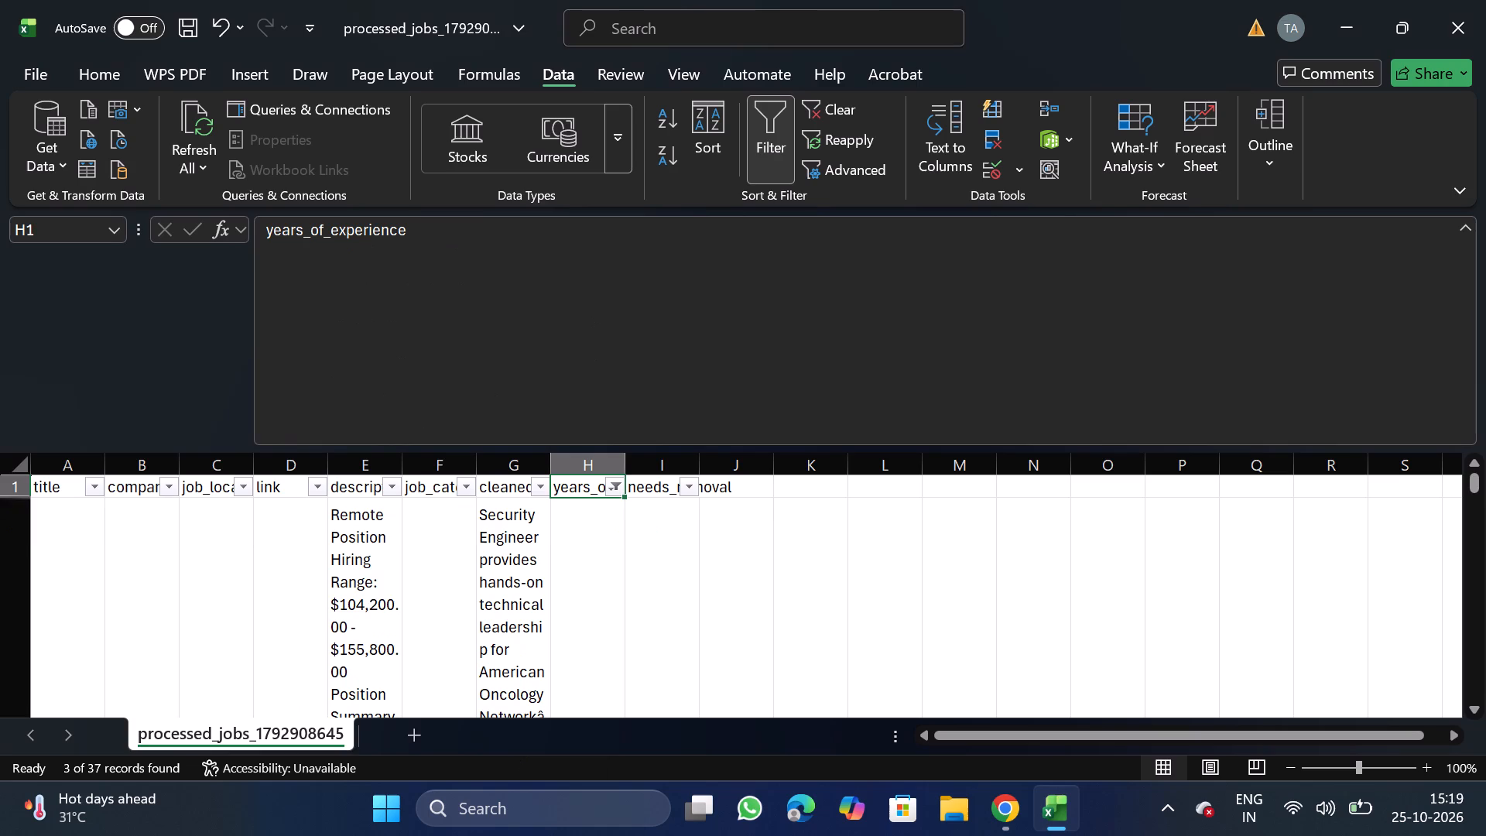
left_click(5, 526)
key("ctrl+shift+Down")
right_click(173, 560)
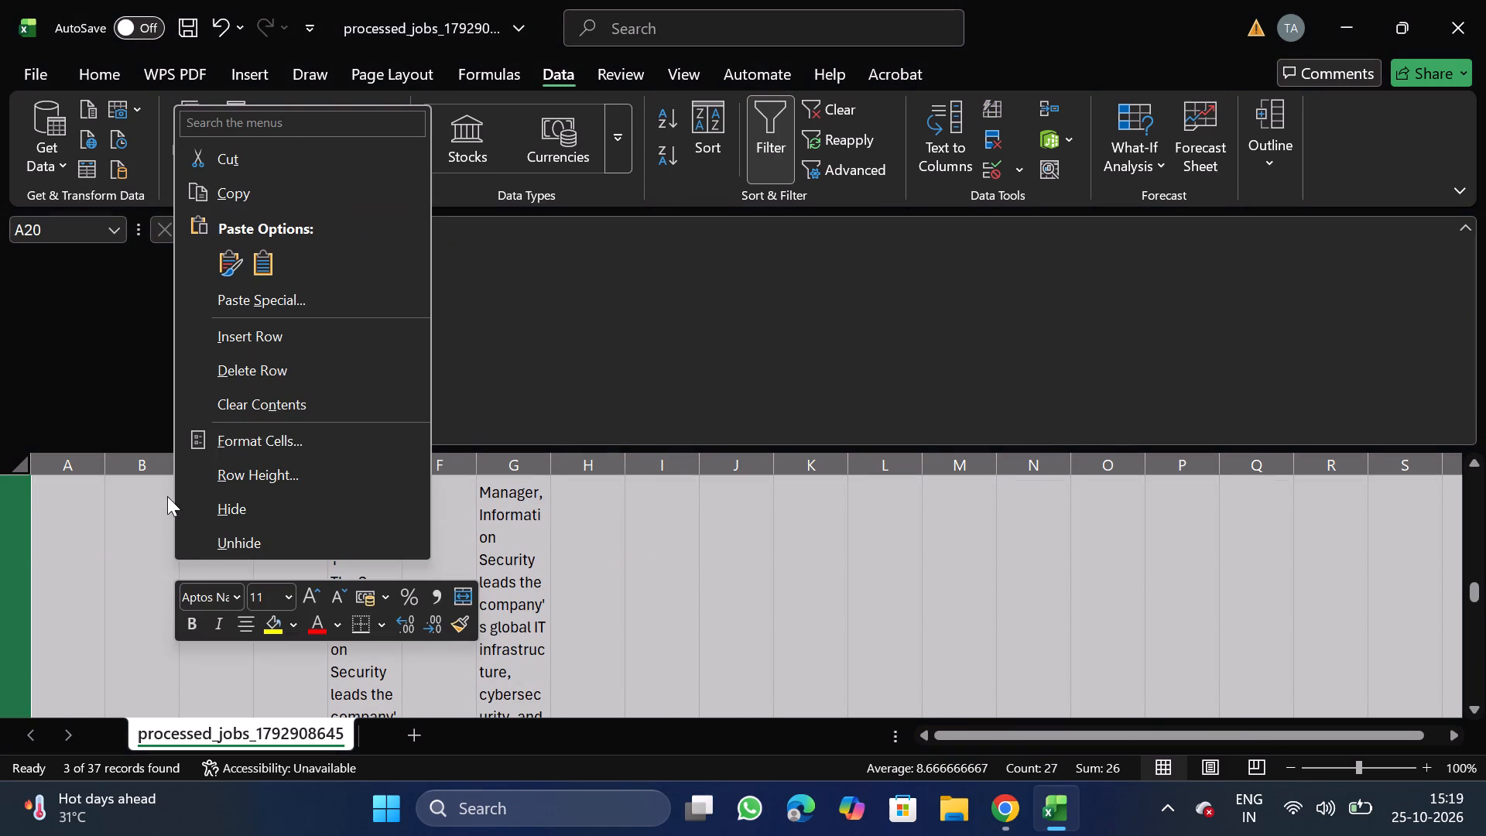
left_click(276, 370)
left_click(761, 149)
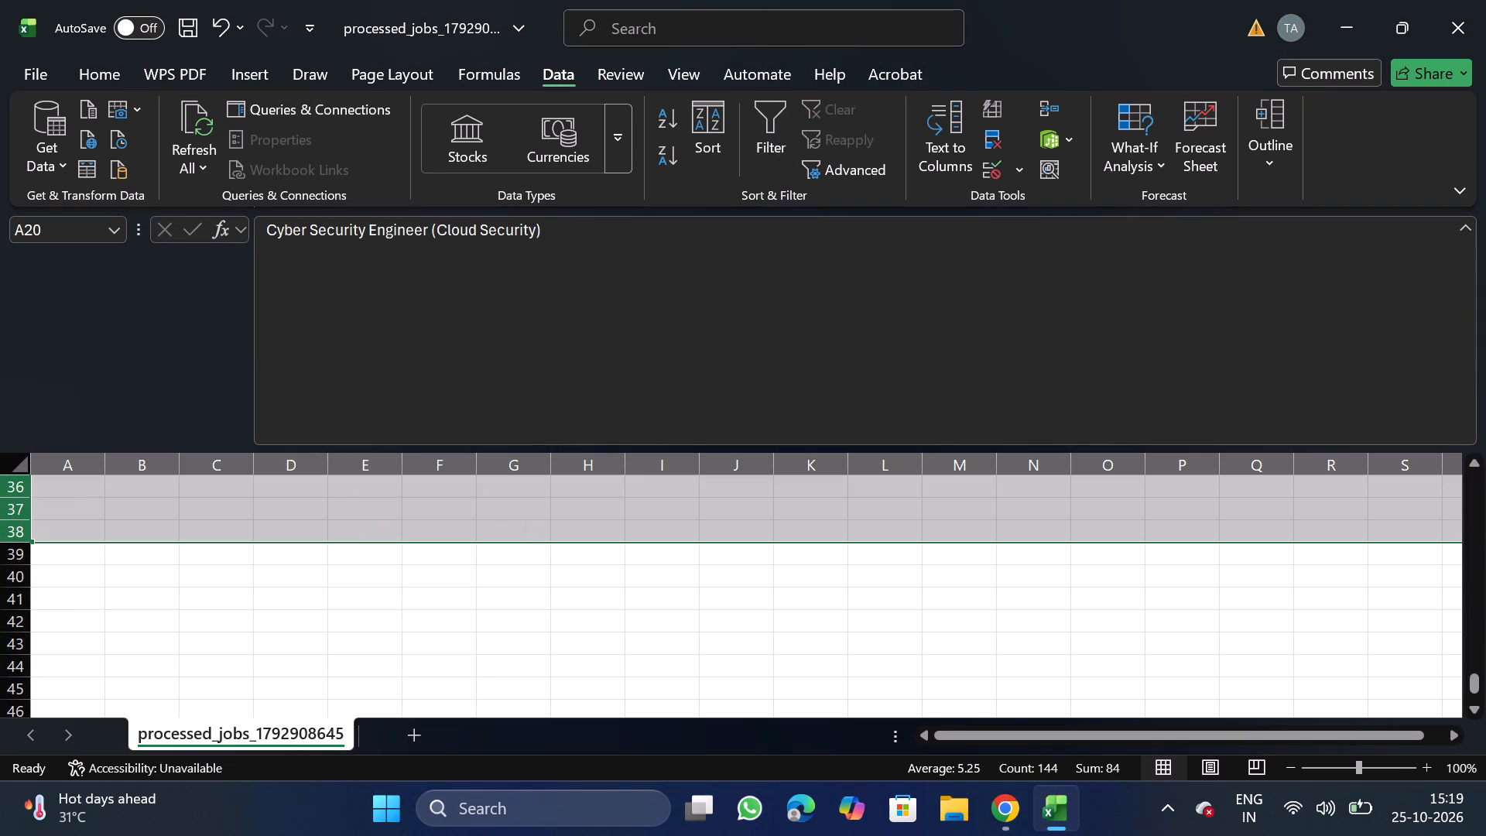
Delete the needs_removal column from the sheet.
left_click_drag(1474, 684, 1466, 385)
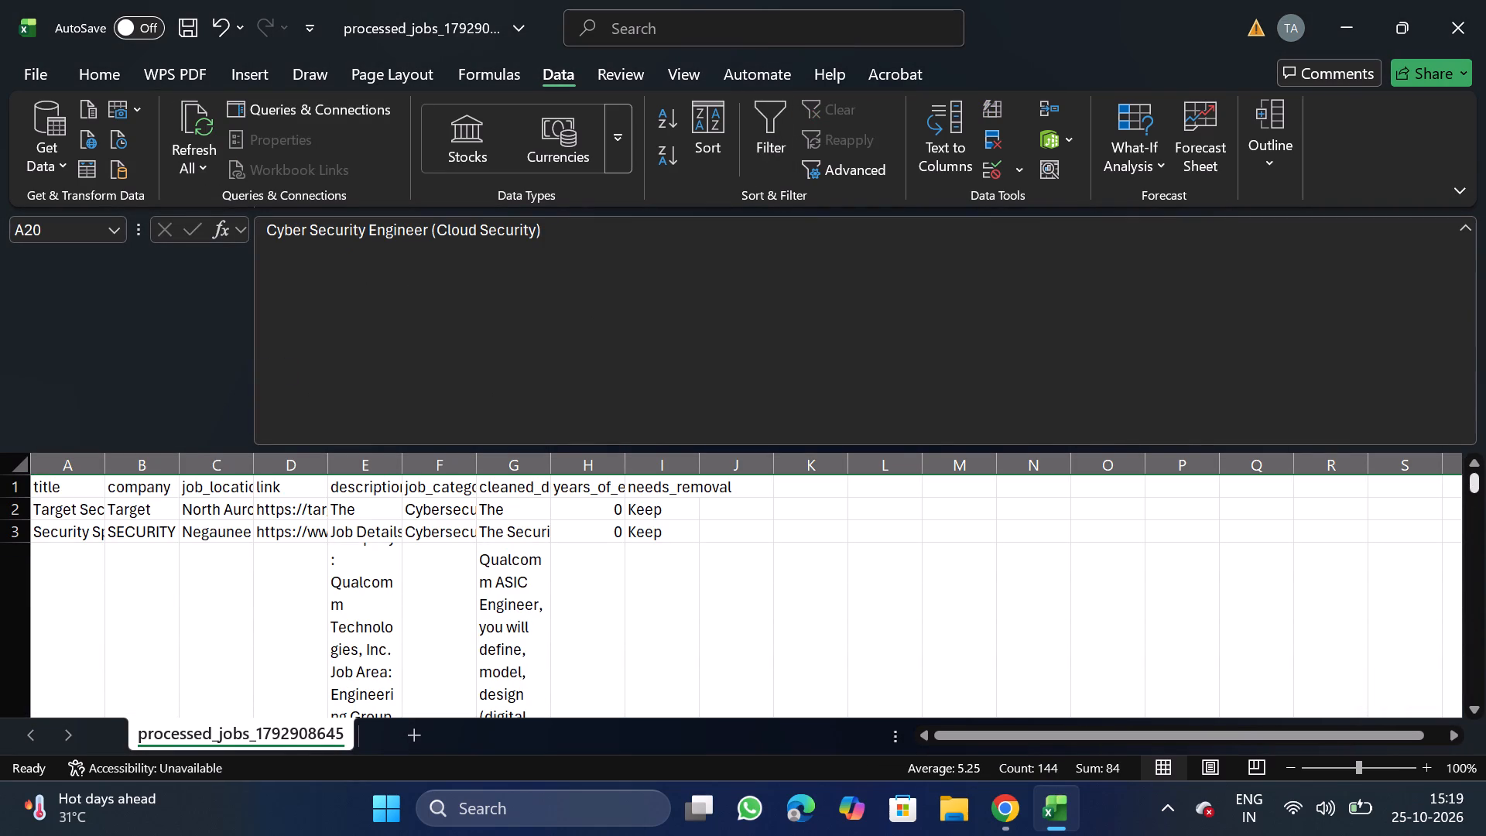
left_click(669, 457)
right_click(668, 575)
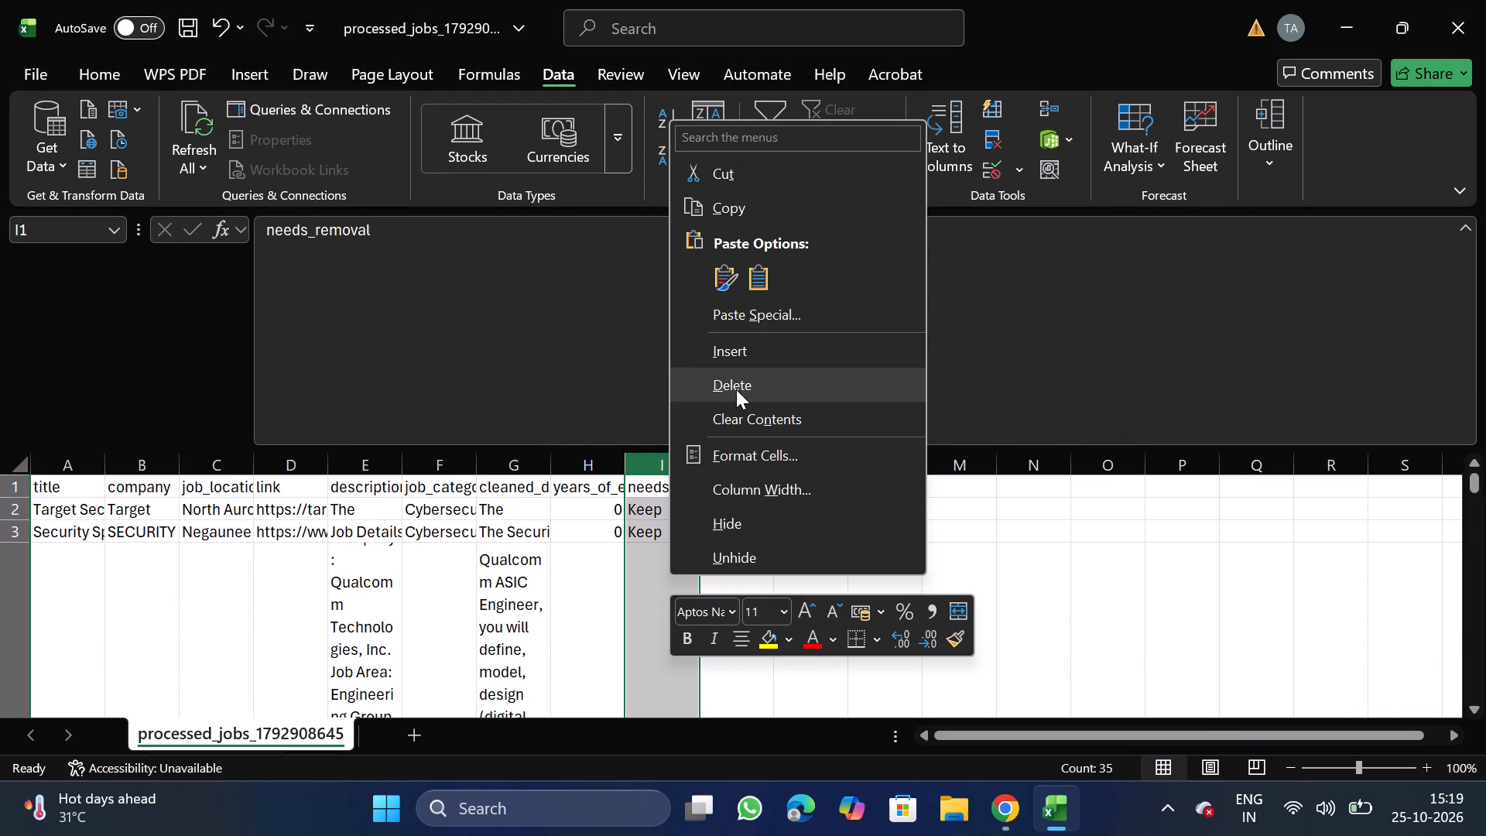
left_click(736, 389)
Move the job_category column in front of the title column so it becomes column A.
left_click(440, 468)
key("ctrl+x")
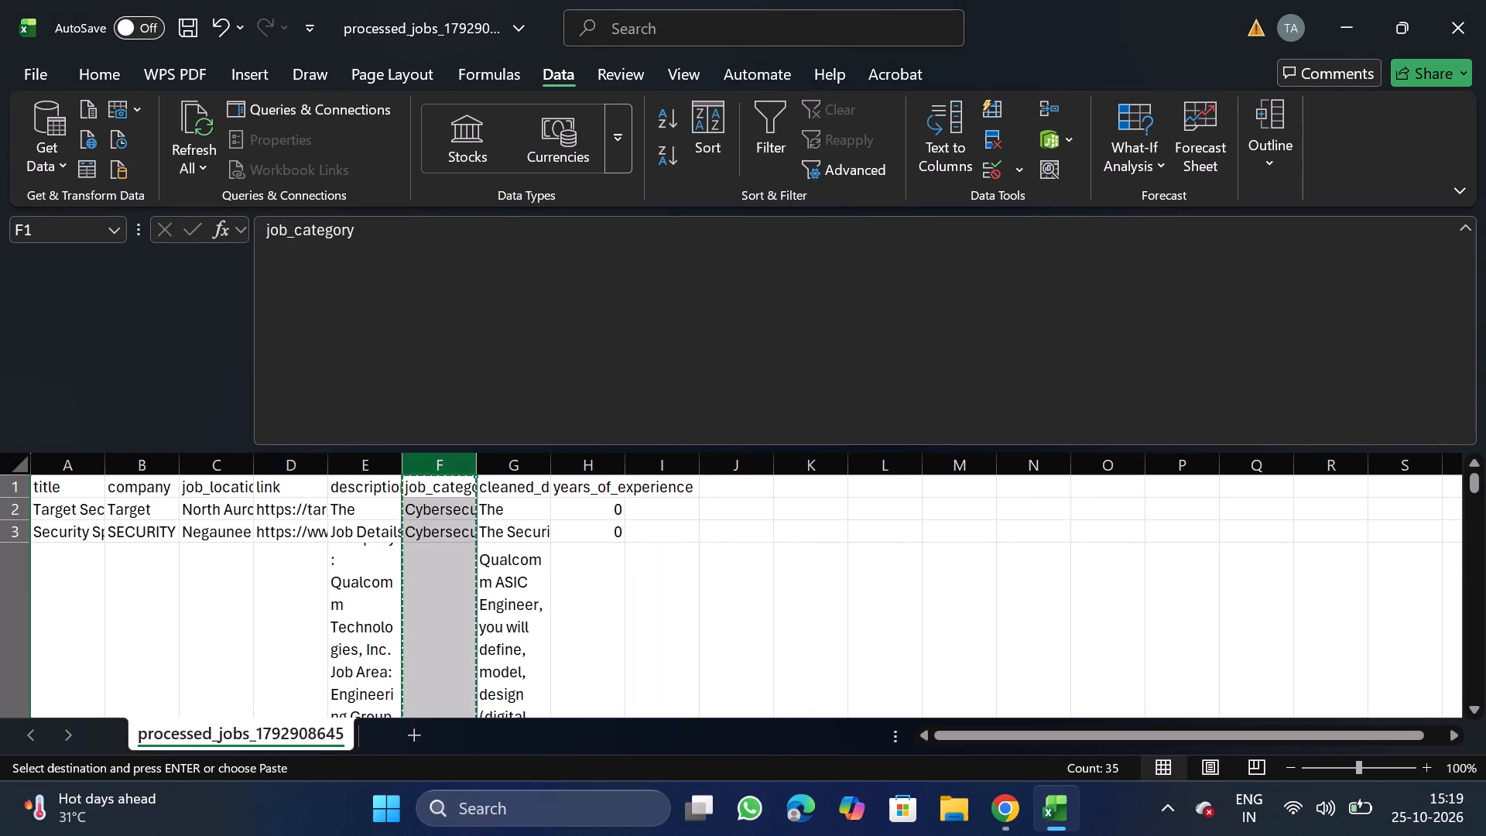
left_click(64, 464)
right_click(62, 581)
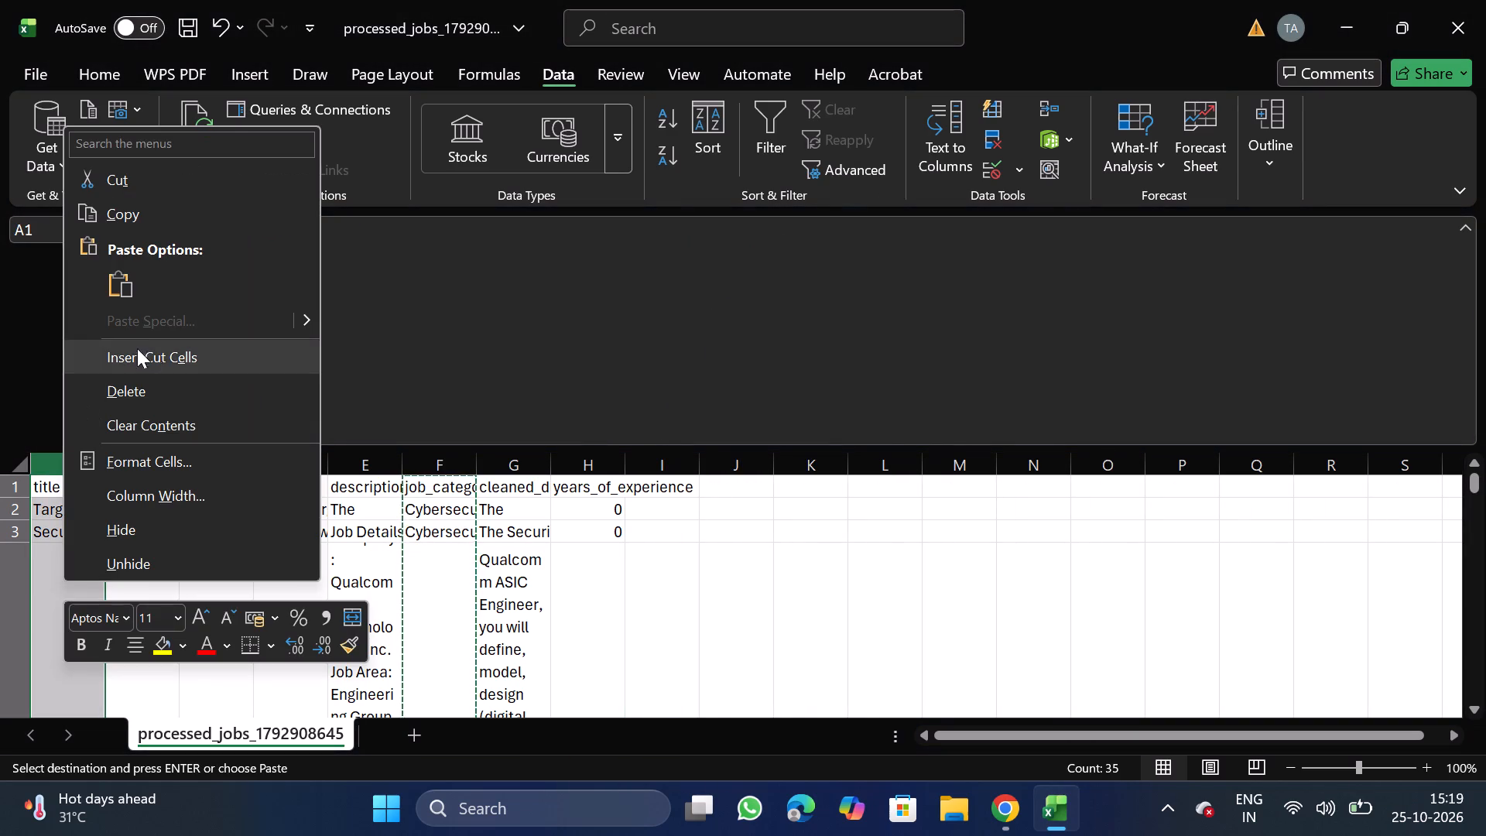
left_click(156, 351)
Turn off text wrapping for the description column and the cleaned description column beside it.
left_click(428, 464)
key("shift+Right")
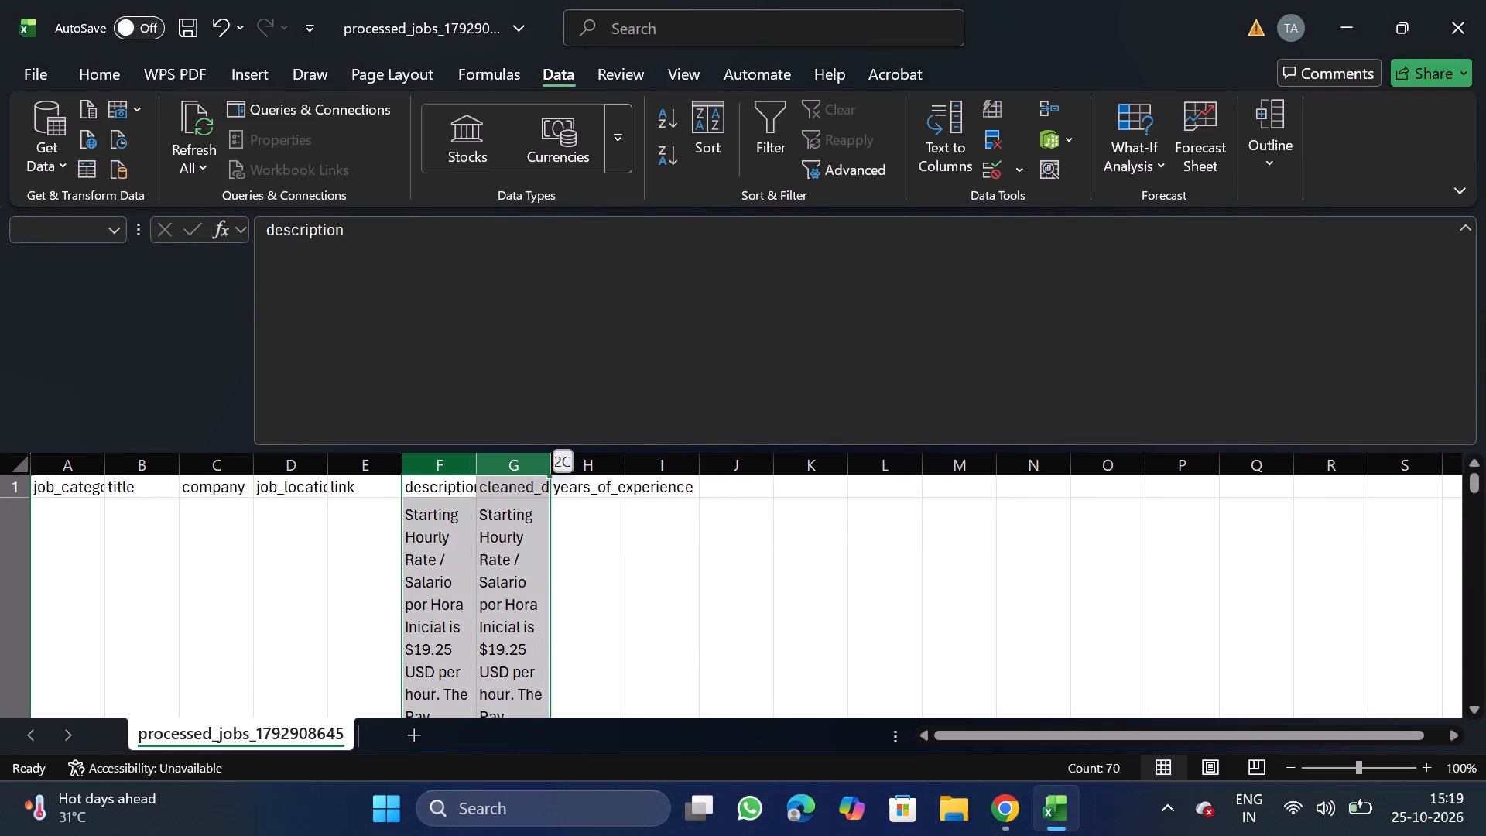
left_click(95, 73)
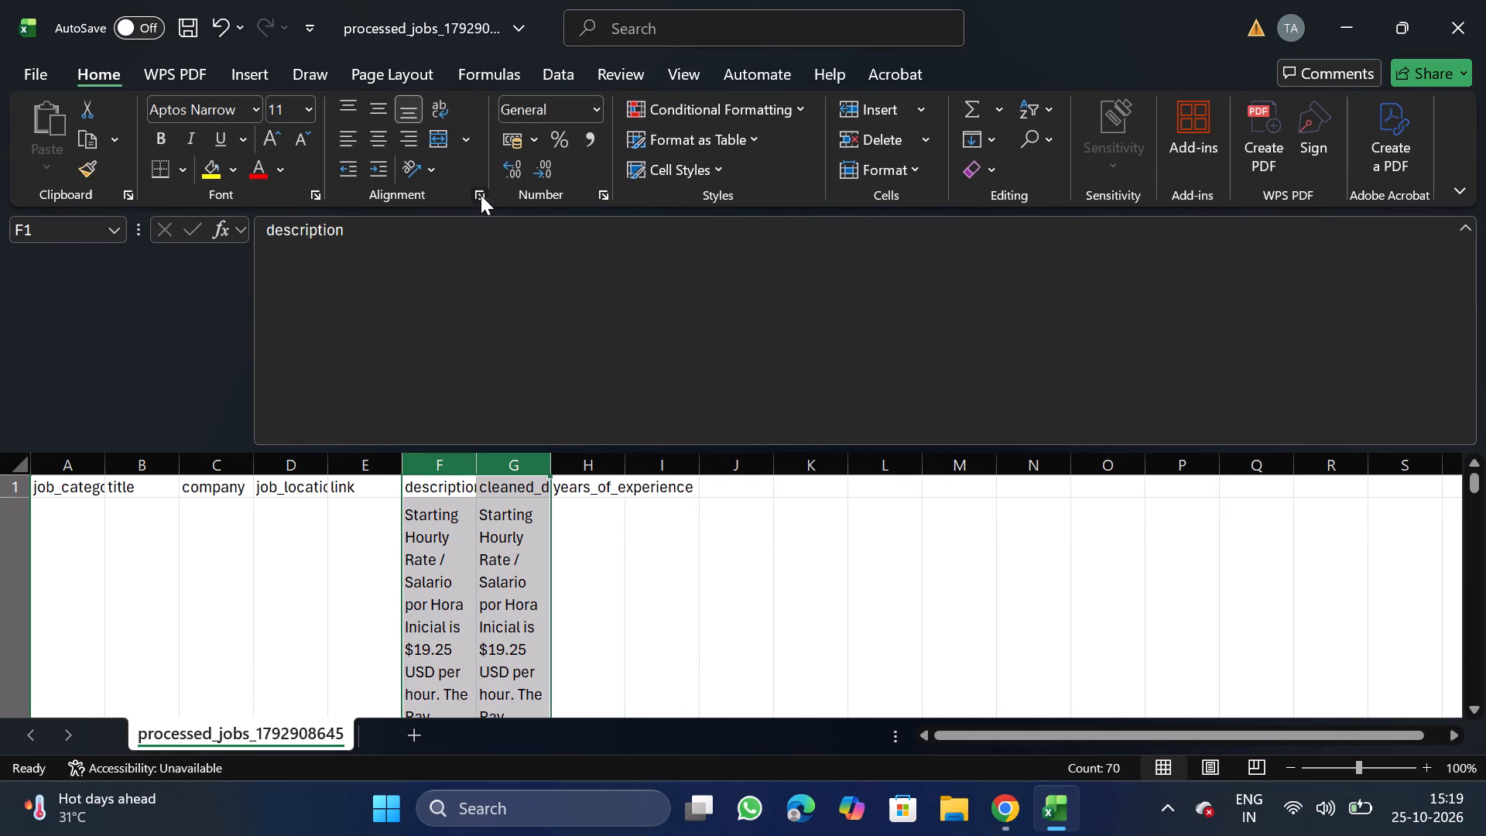
left_click(481, 195)
double_click(128, 376)
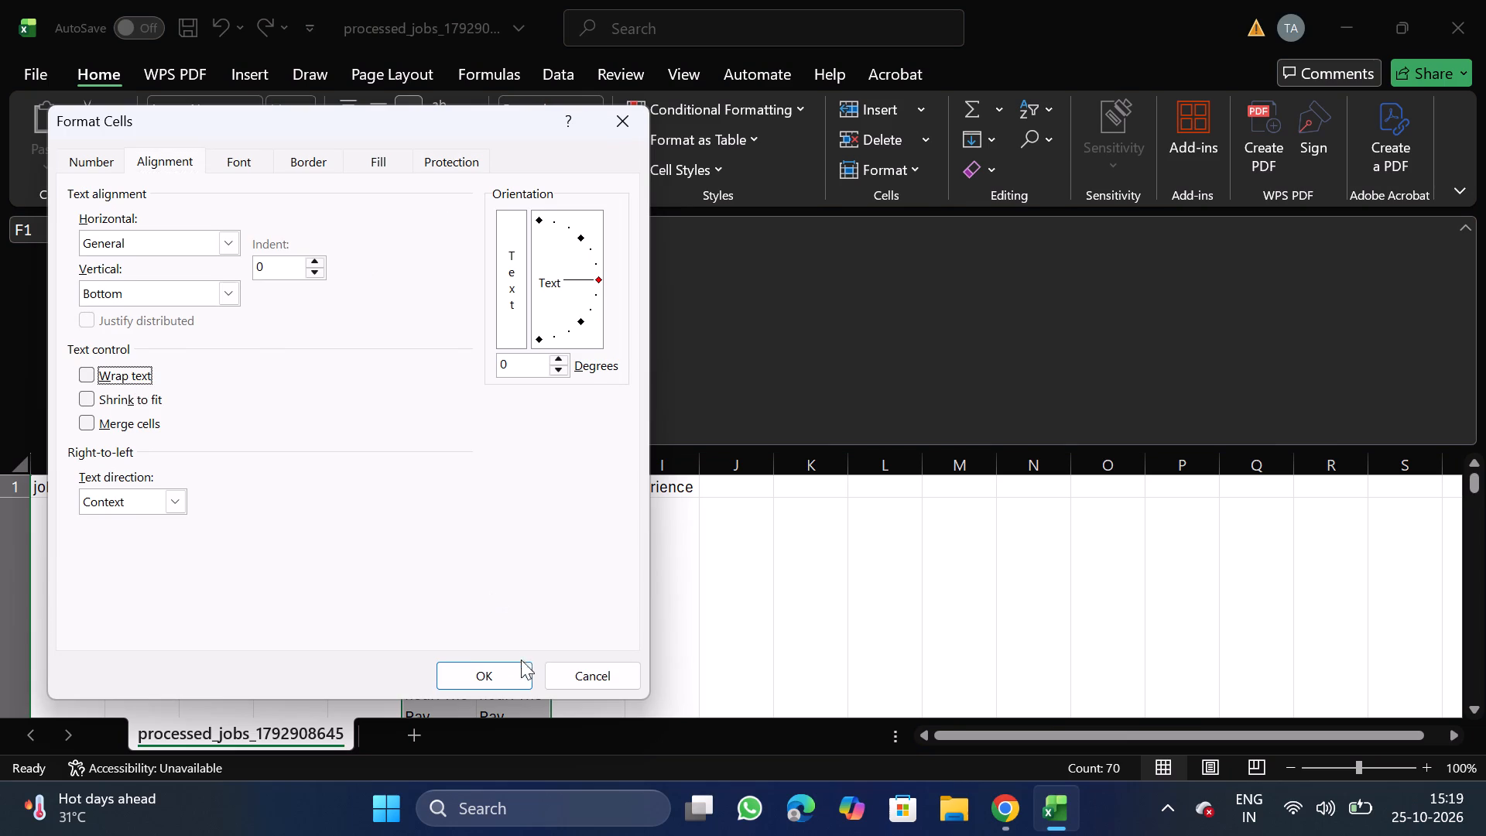
left_click(500, 679)
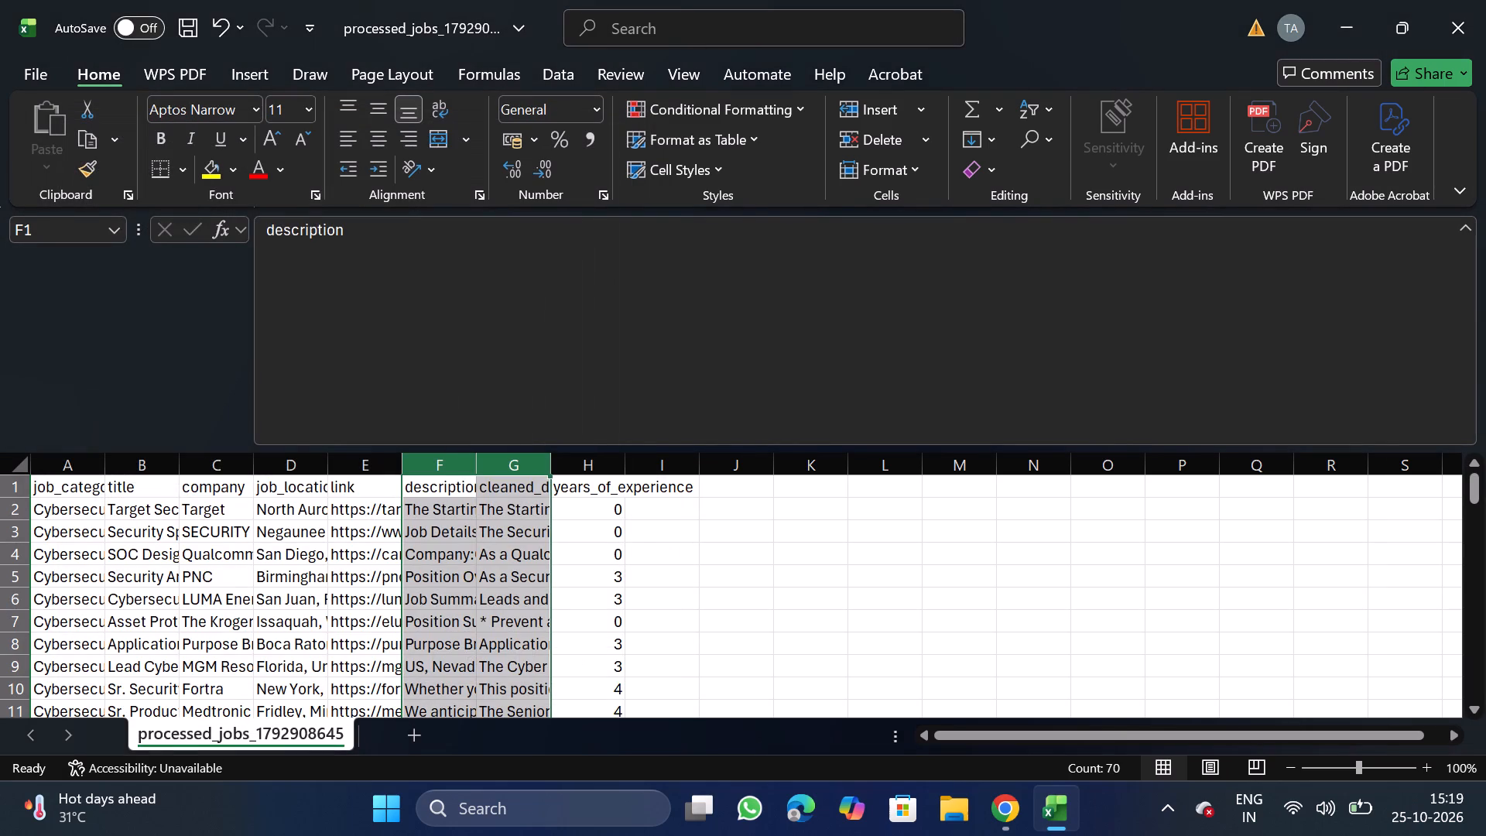
Move the link column to the end of the table, after years_of_experience, so it becomes column H.
left_click(364, 471)
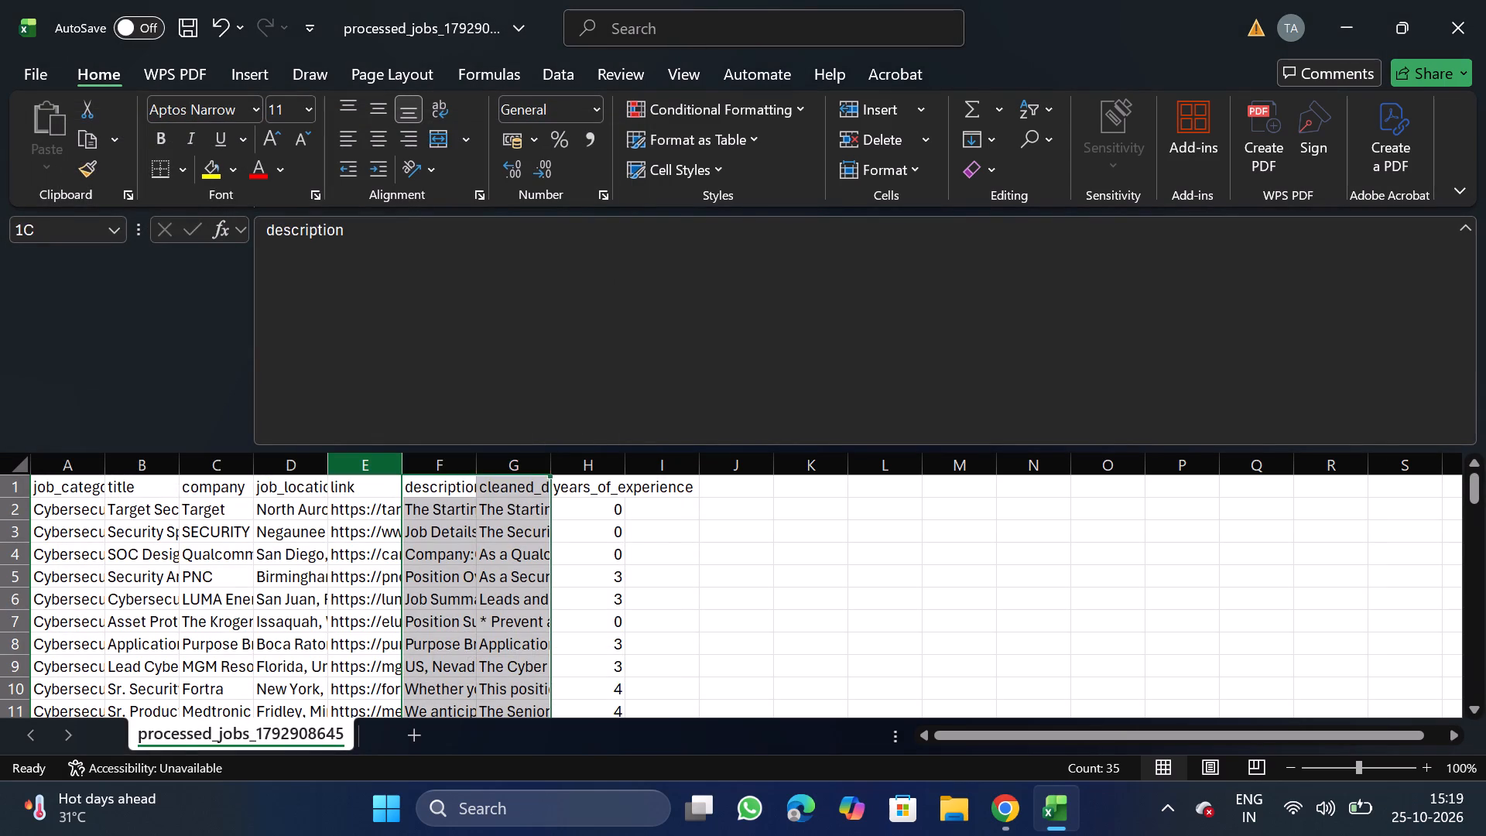
key("ctrl+x")
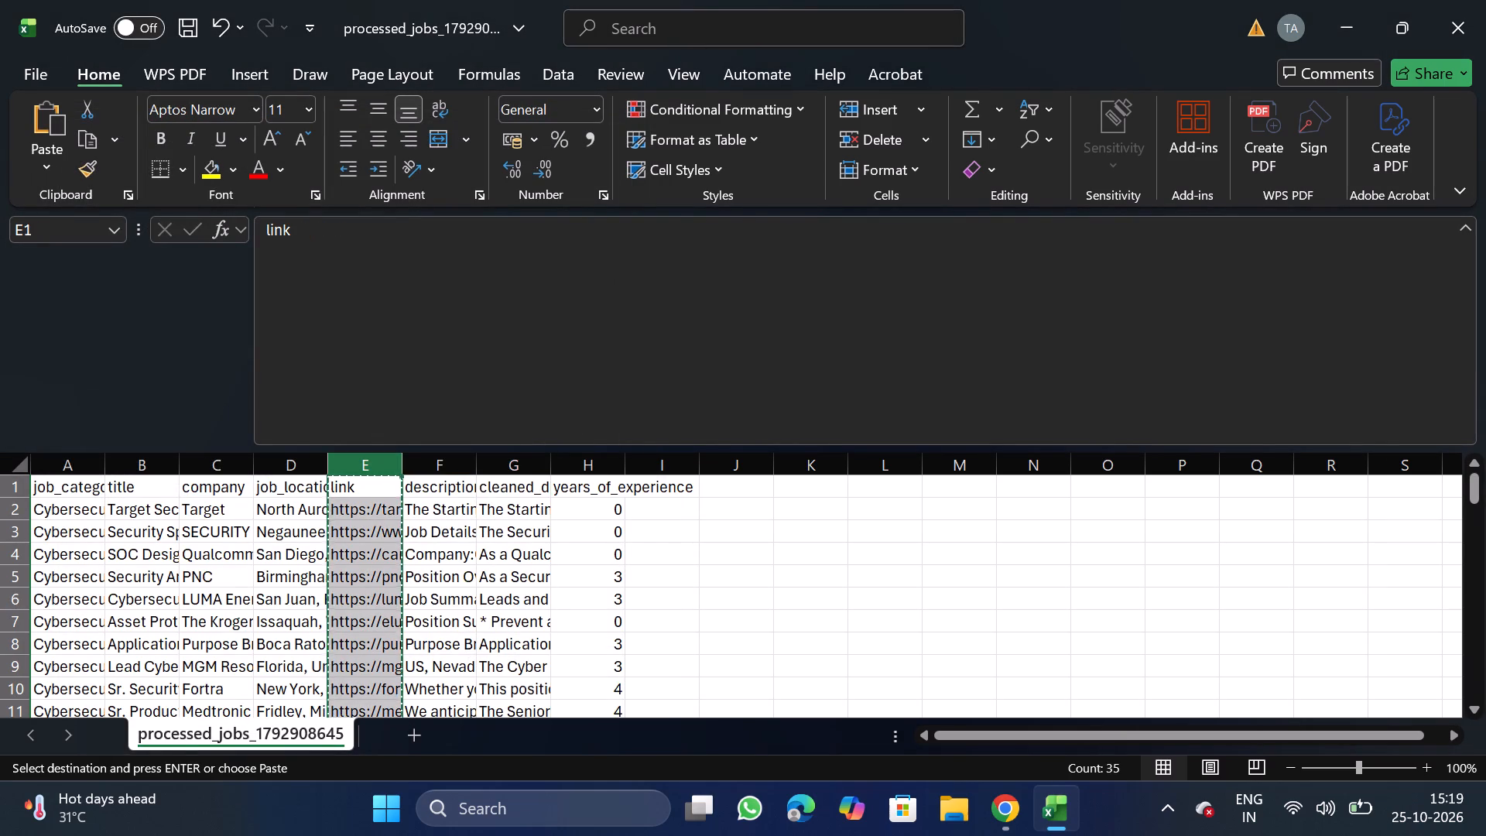
left_click(658, 466)
right_click(662, 574)
left_click(727, 355)
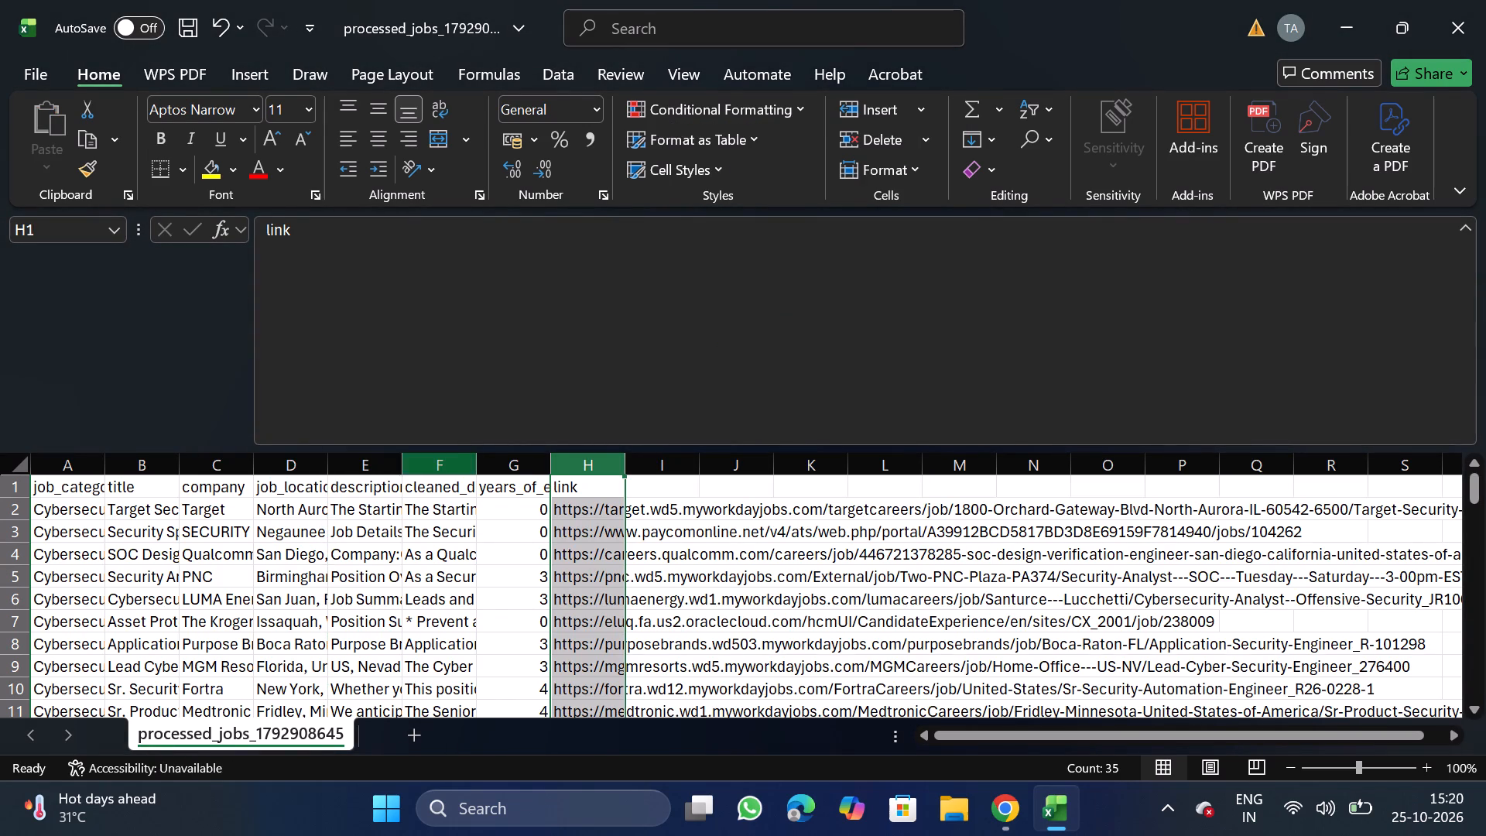
Move the years_of_experience column in front of the description column so it becomes column E.
left_click(511, 472)
key("ctrl+x")
left_click(351, 474)
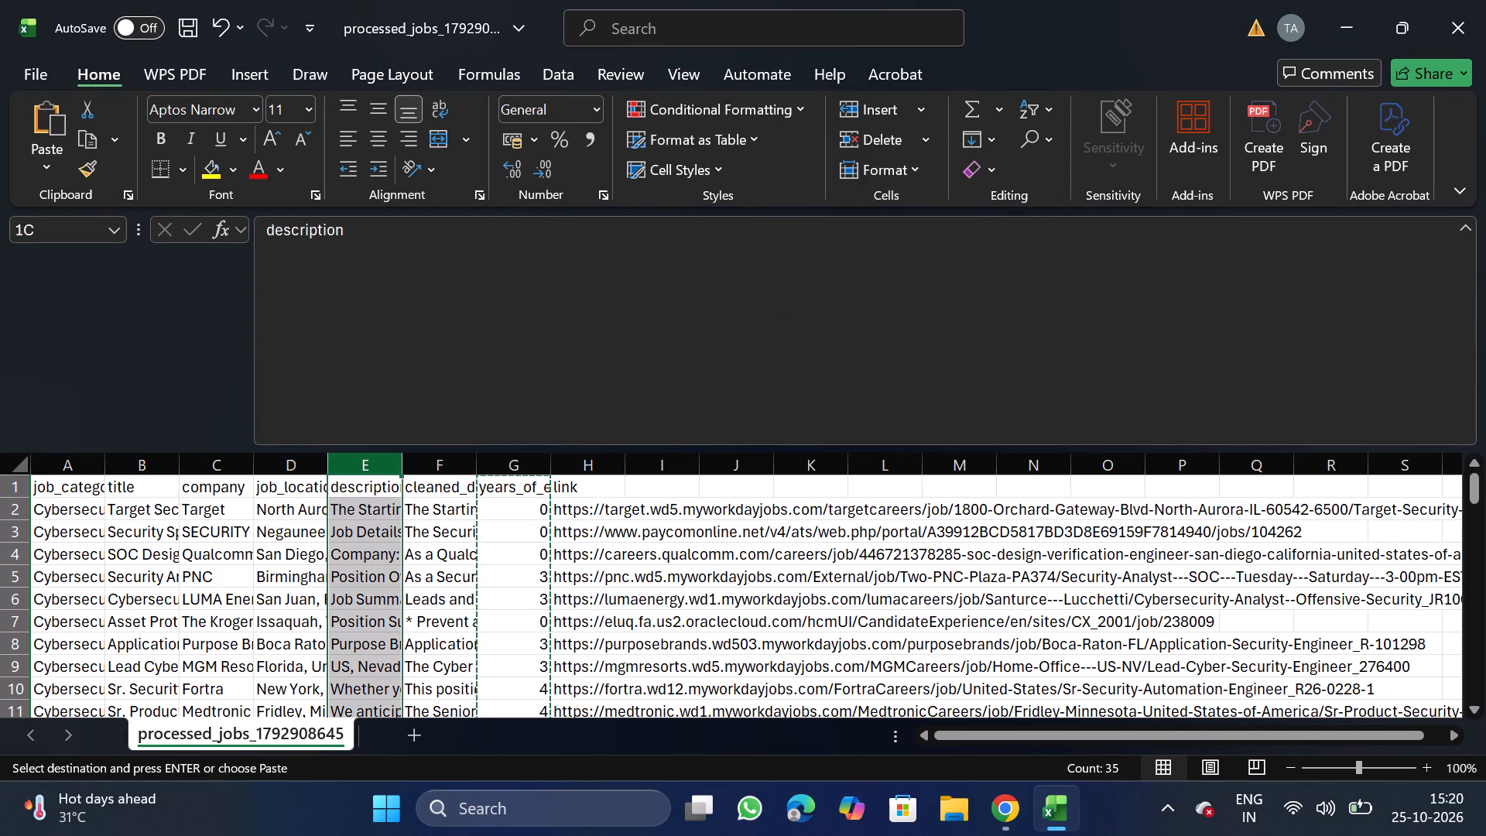
right_click(375, 715)
left_click(498, 493)
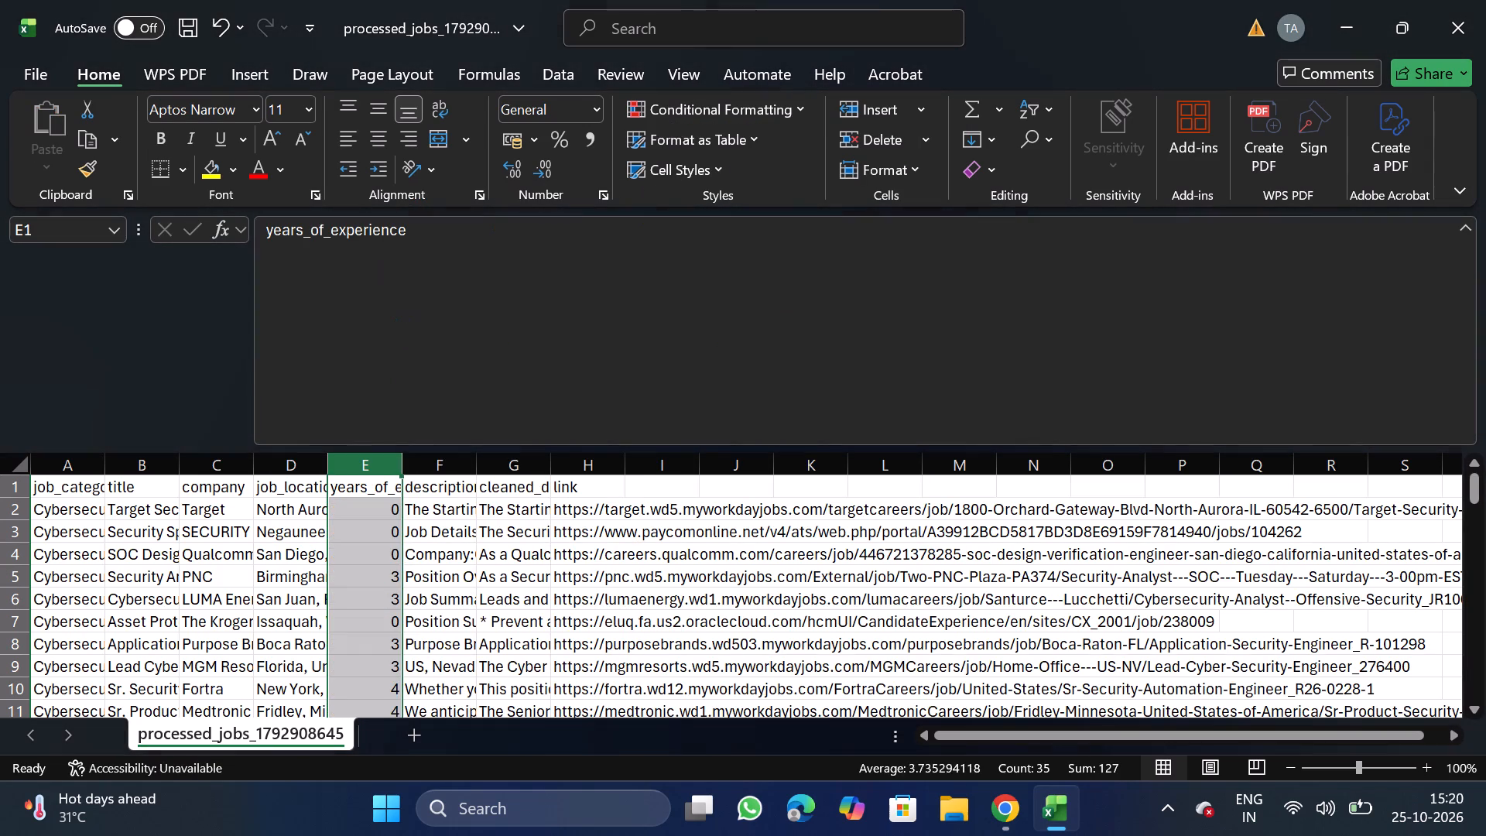
Rename the cleaned_description header in G1 as description, reusing the header text copied from F1.
left_click(457, 471)
left_click_drag(262, 233, 364, 238)
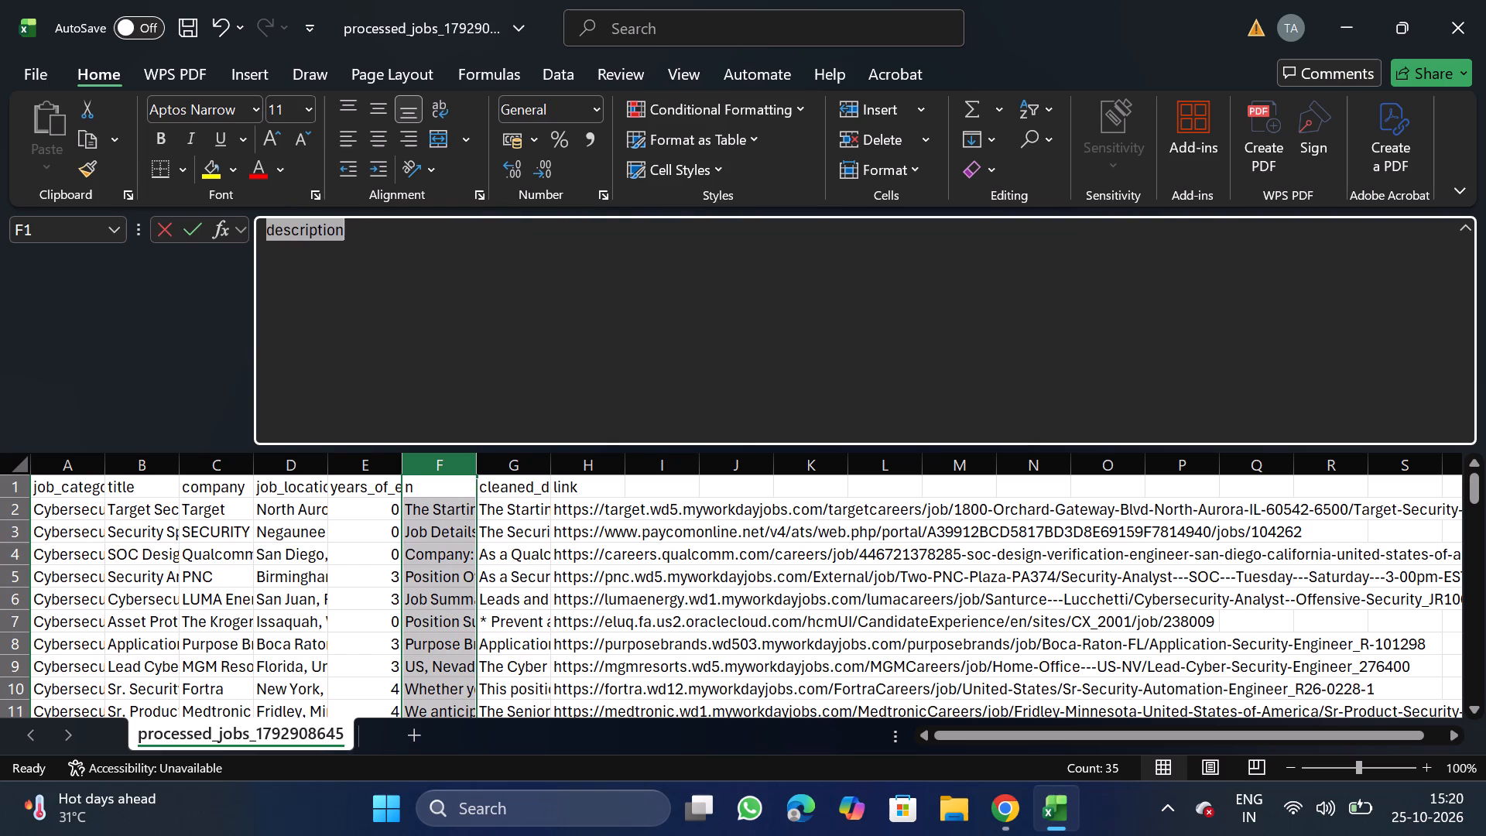
left_click_drag(364, 238, 368, 238)
key("ctrl+c")
left_click(517, 492)
left_click(635, 406)
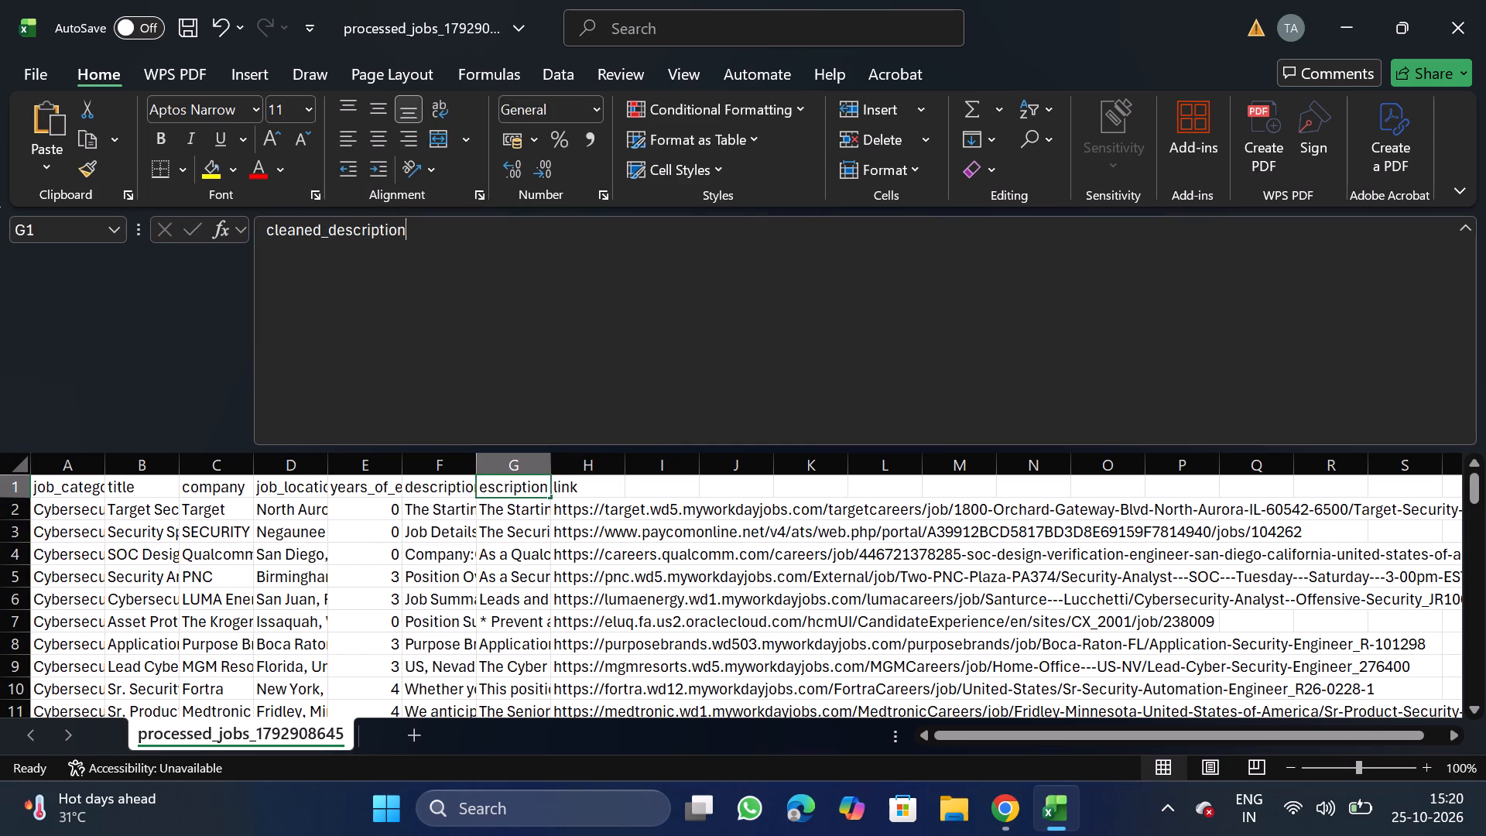
key("BackSpace")
key("BackSpace")
key("BackSpace")
key("BackSpace")
key("BackSpace")
key("BackSpace")
key("BackSpace")
key("BackSpace")
key("BackSpace")
key("BackSpace")
key("BackSpace")
key("BackSpace")
key("BackSpace")
key("BackSpace")
key("BackSpace")
key("BackSpace")
key("BackSpace")
key("BackSpace")
key("BackSpace")
key("BackSpace")
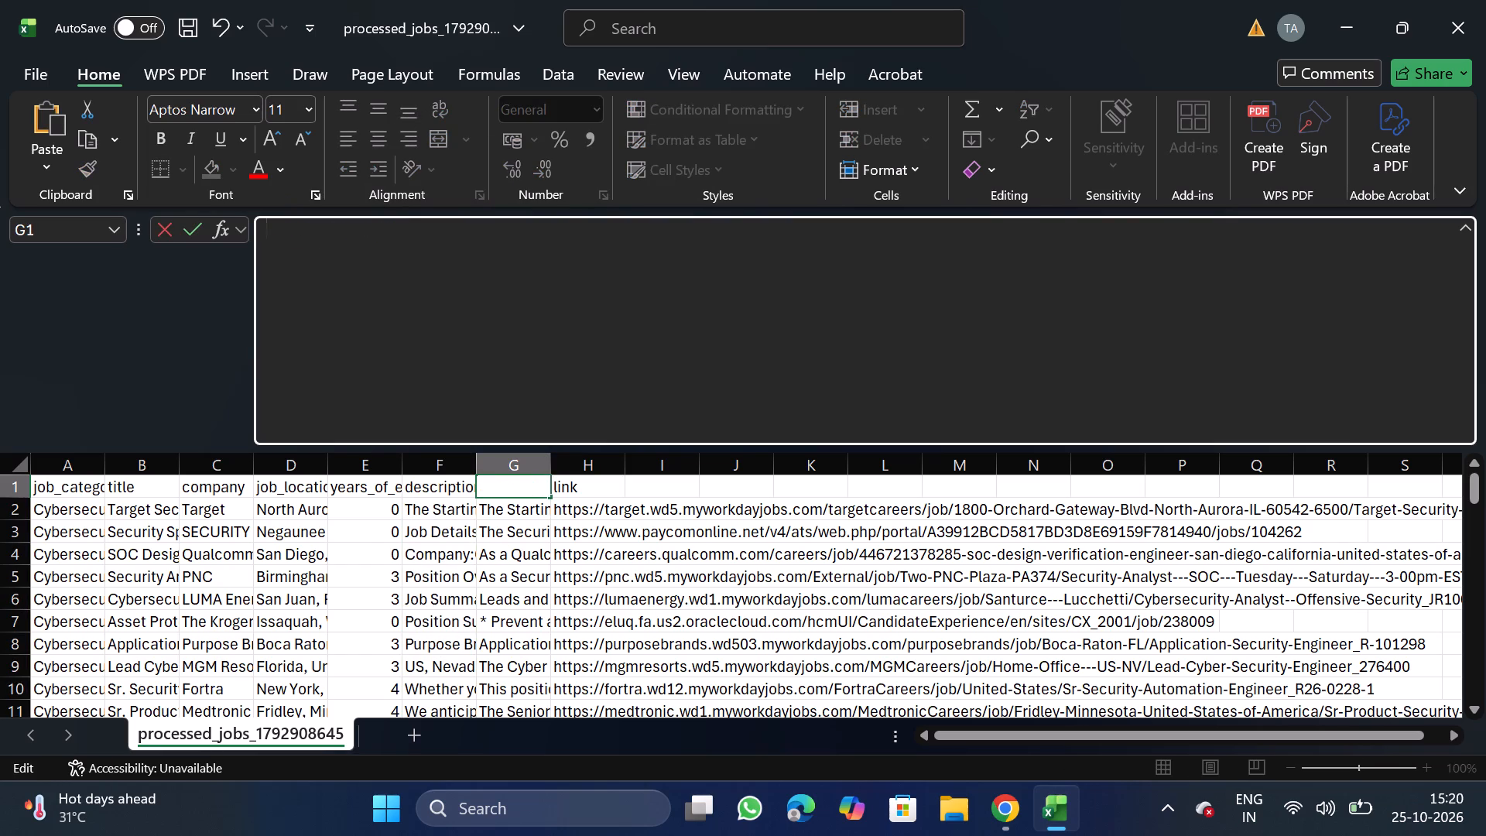
key("ctrl+v")
Replace the F1 header with original_description, copied from the CSV format requirements on NextGenApply's bulk upload page in Chrome.
left_click(440, 485)
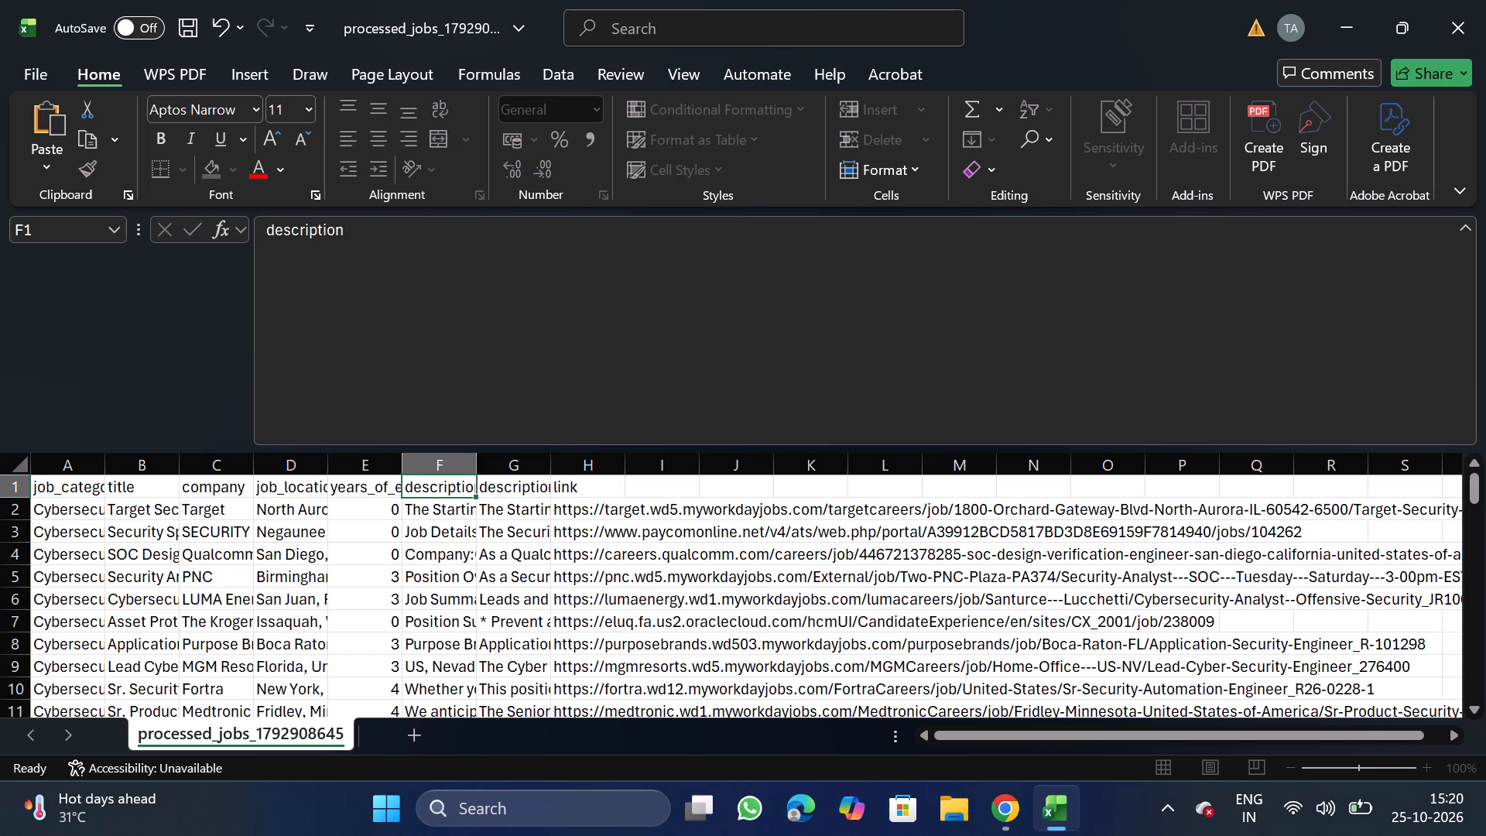
left_click(587, 380)
key("BackSpace")
key("BackSpace")
key("BackSpace")
key("BackSpace")
key("BackSpace")
key("BackSpace")
key("BackSpace")
key("BackSpace")
key("BackSpace")
key("BackSpace")
key("BackSpace")
key("BackSpace")
key("BackSpace")
key("BackSpace")
key("BackSpace")
key("BackSpace")
key("BackSpace")
key("BackSpace")
key("BackSpace")
key("BackSpace")
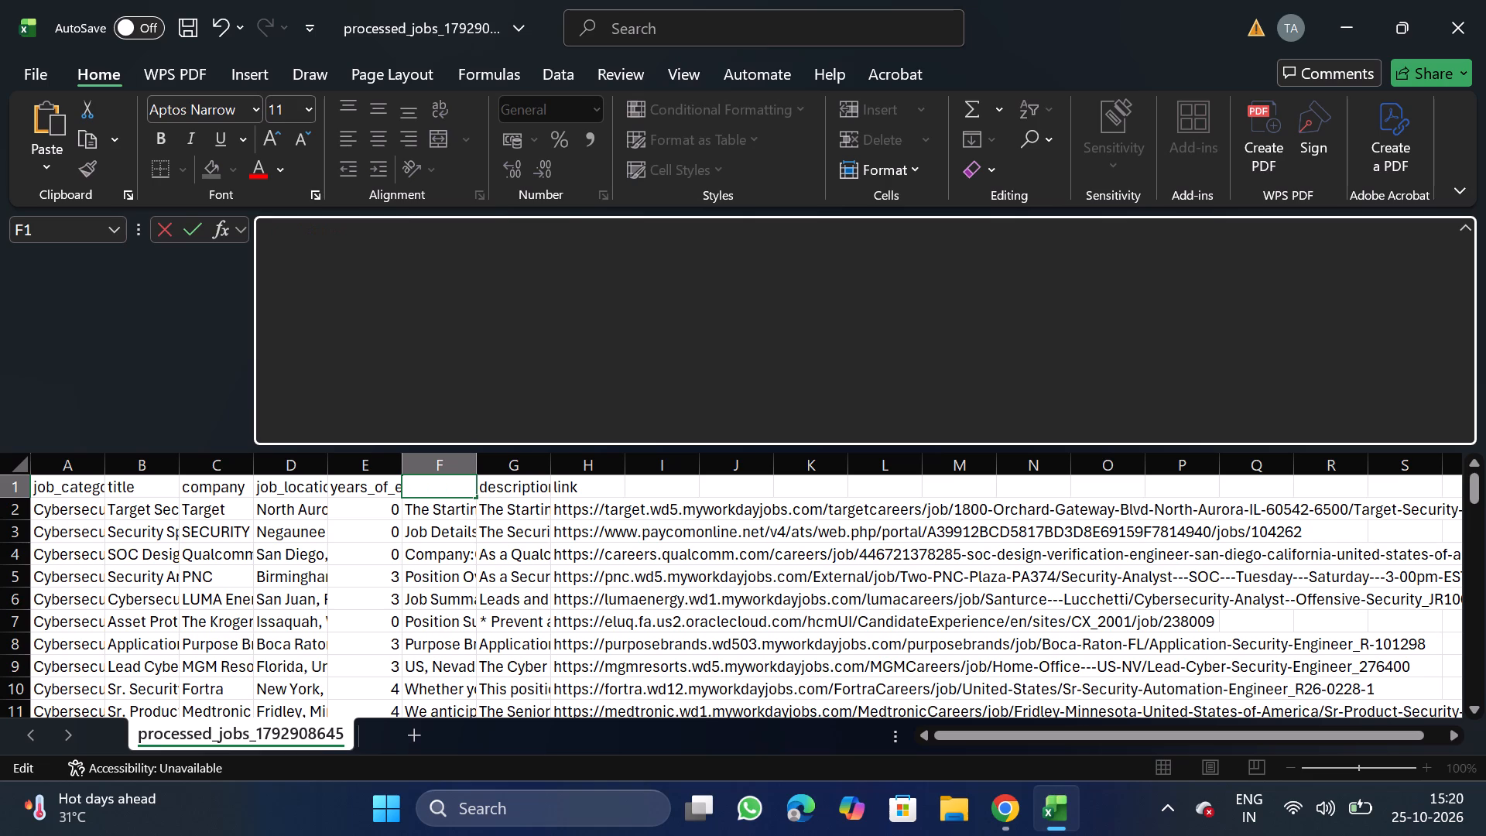
left_click(1002, 817)
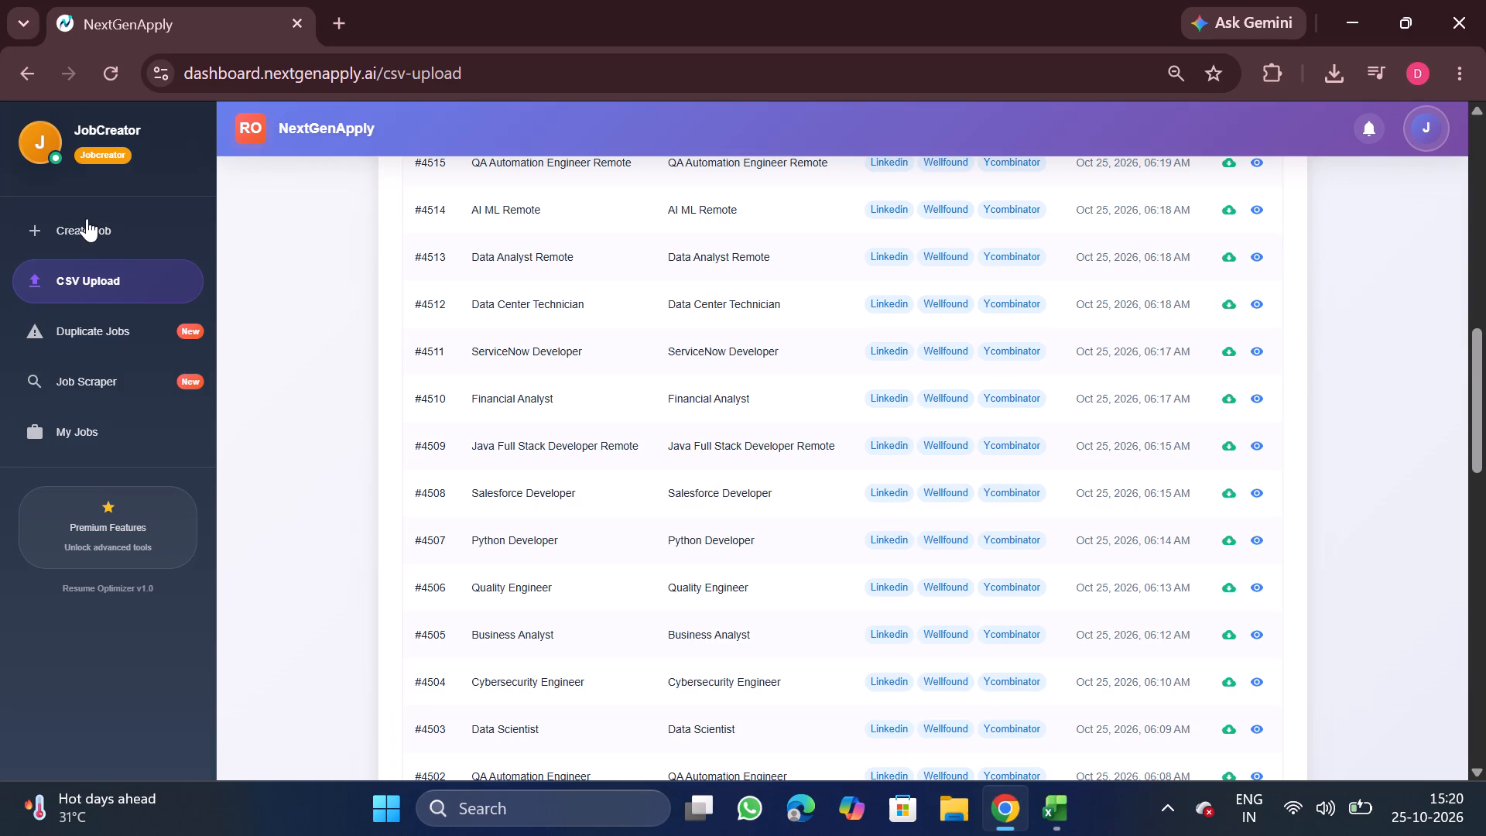
double_click(87, 218)
left_click(724, 187)
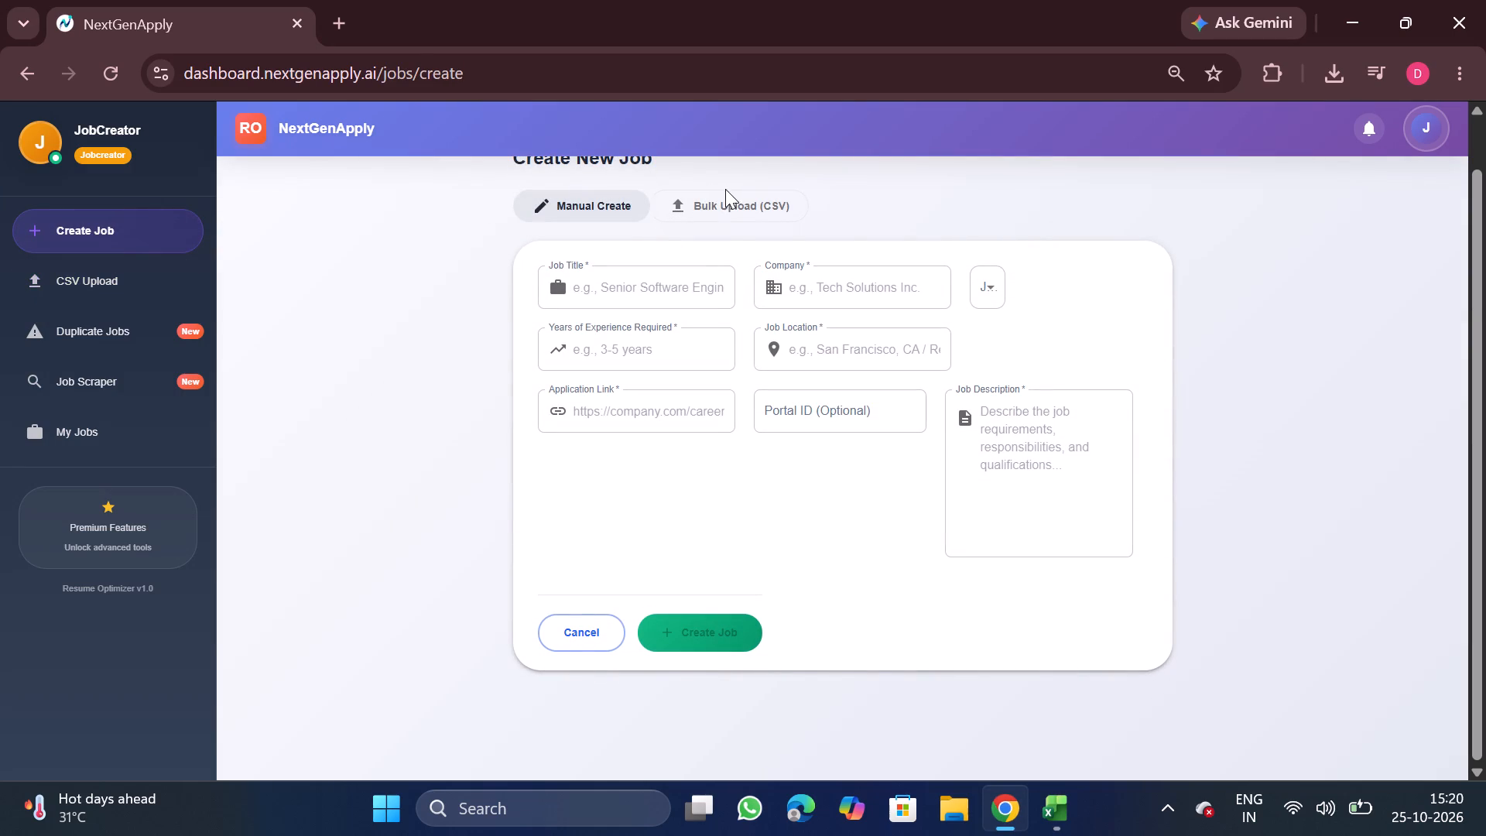
left_click(726, 189)
double_click(796, 392)
key("ctrl+c")
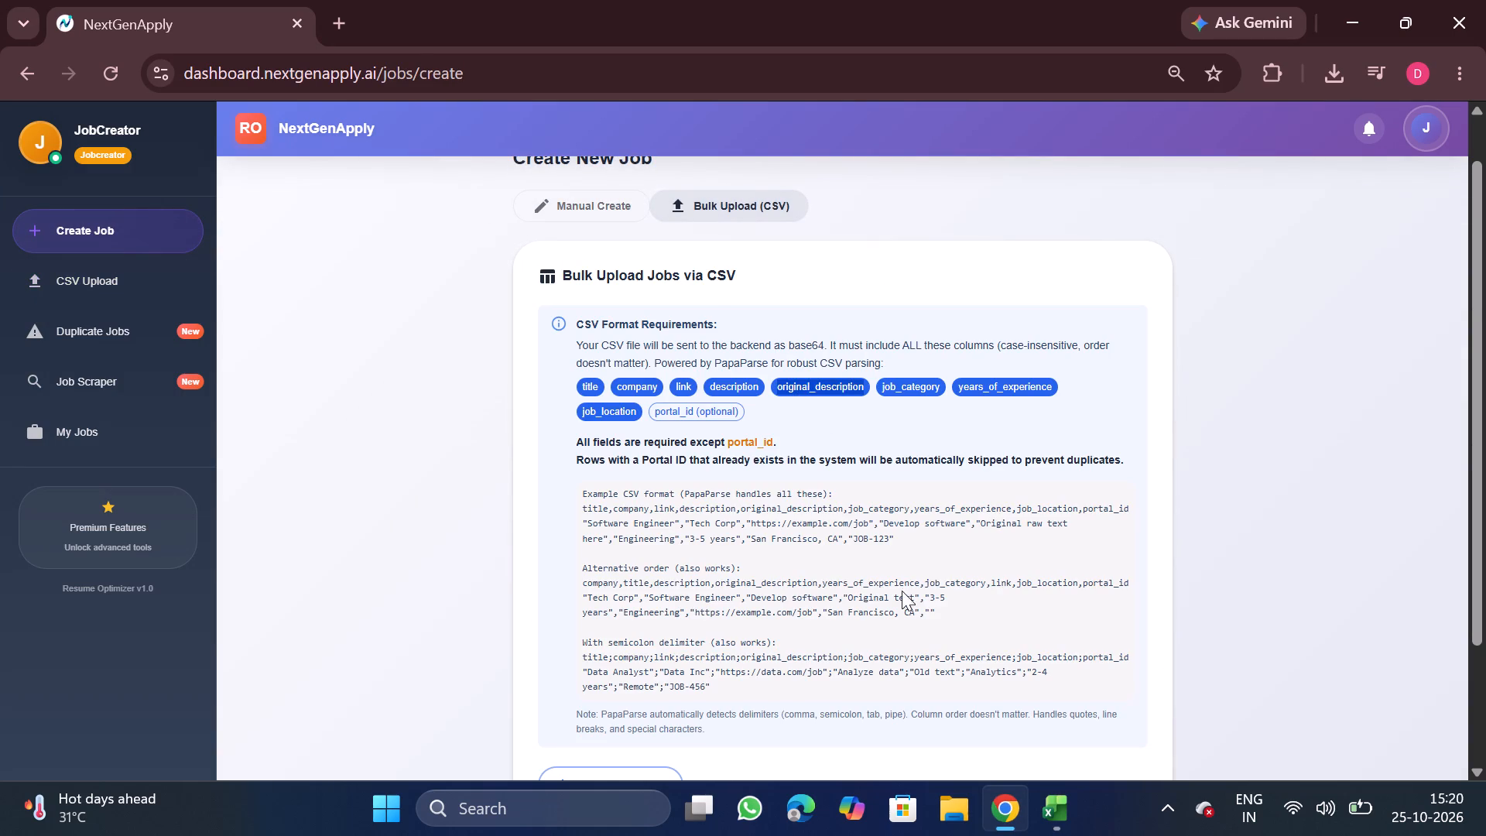
left_click(1053, 822)
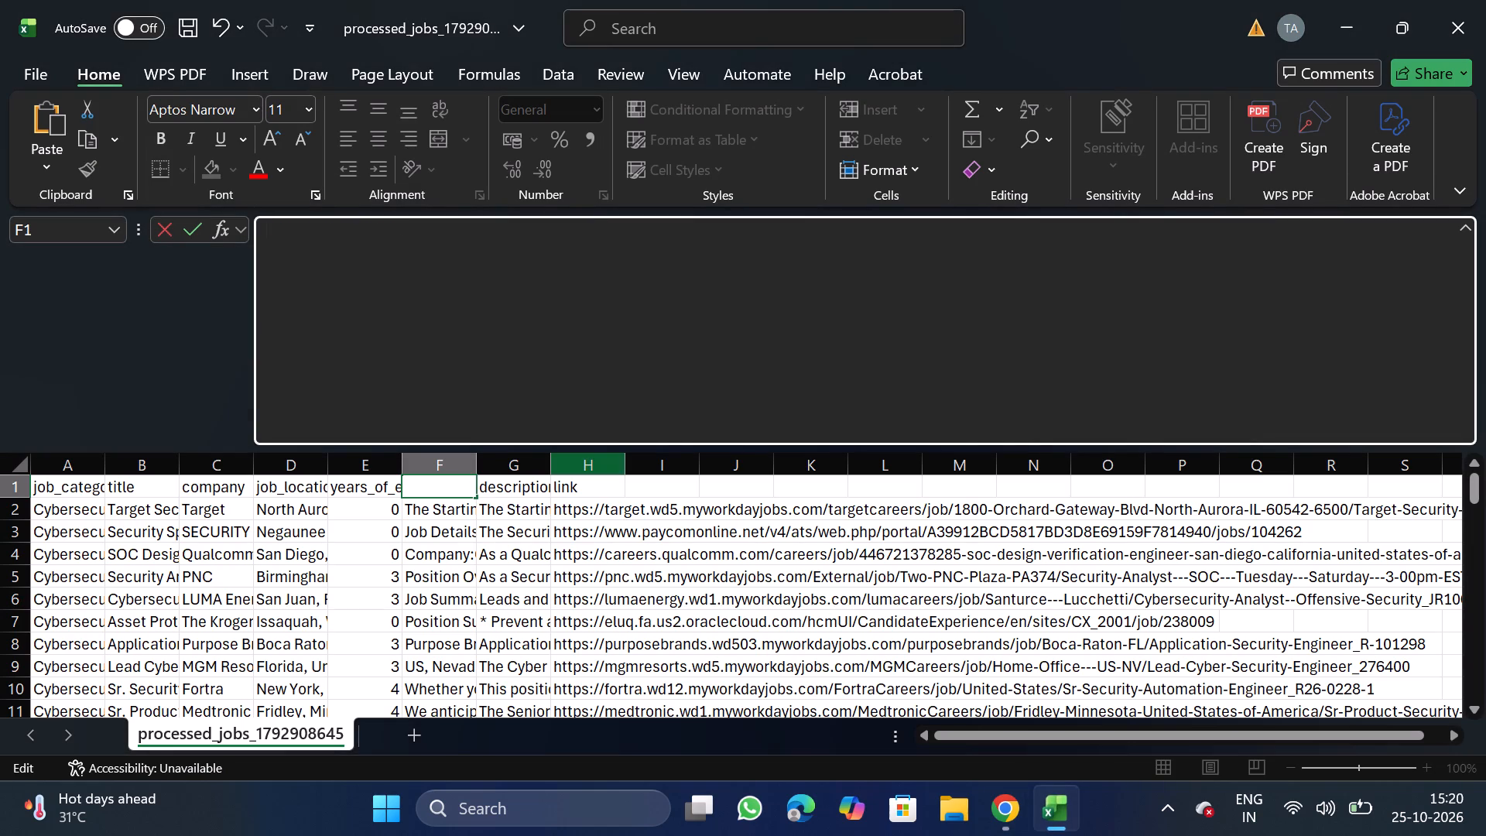
key("ctrl+v")
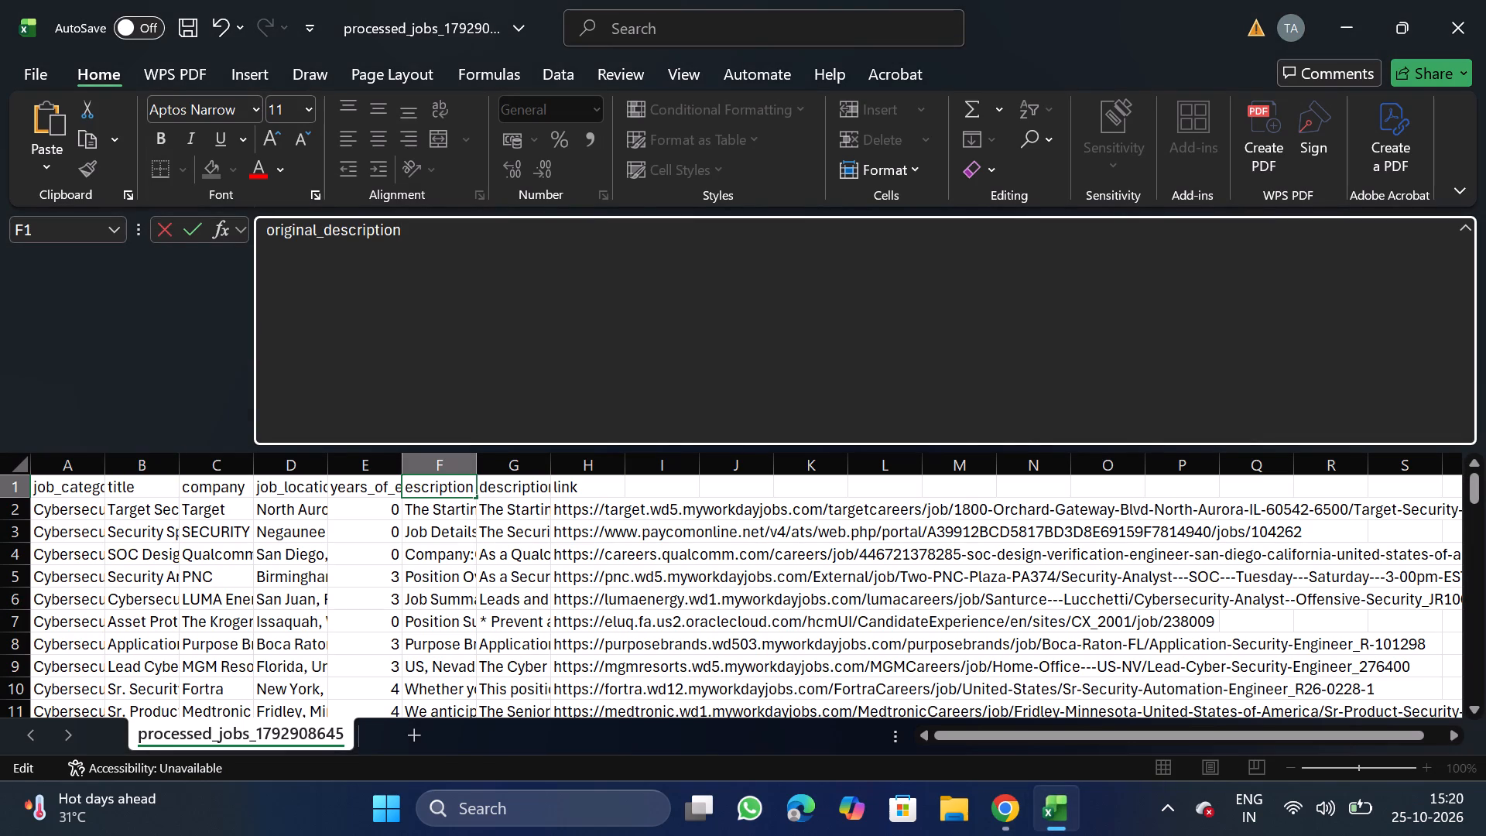
Turn on a filter for the title column and open its list of job titles.
left_click(145, 462)
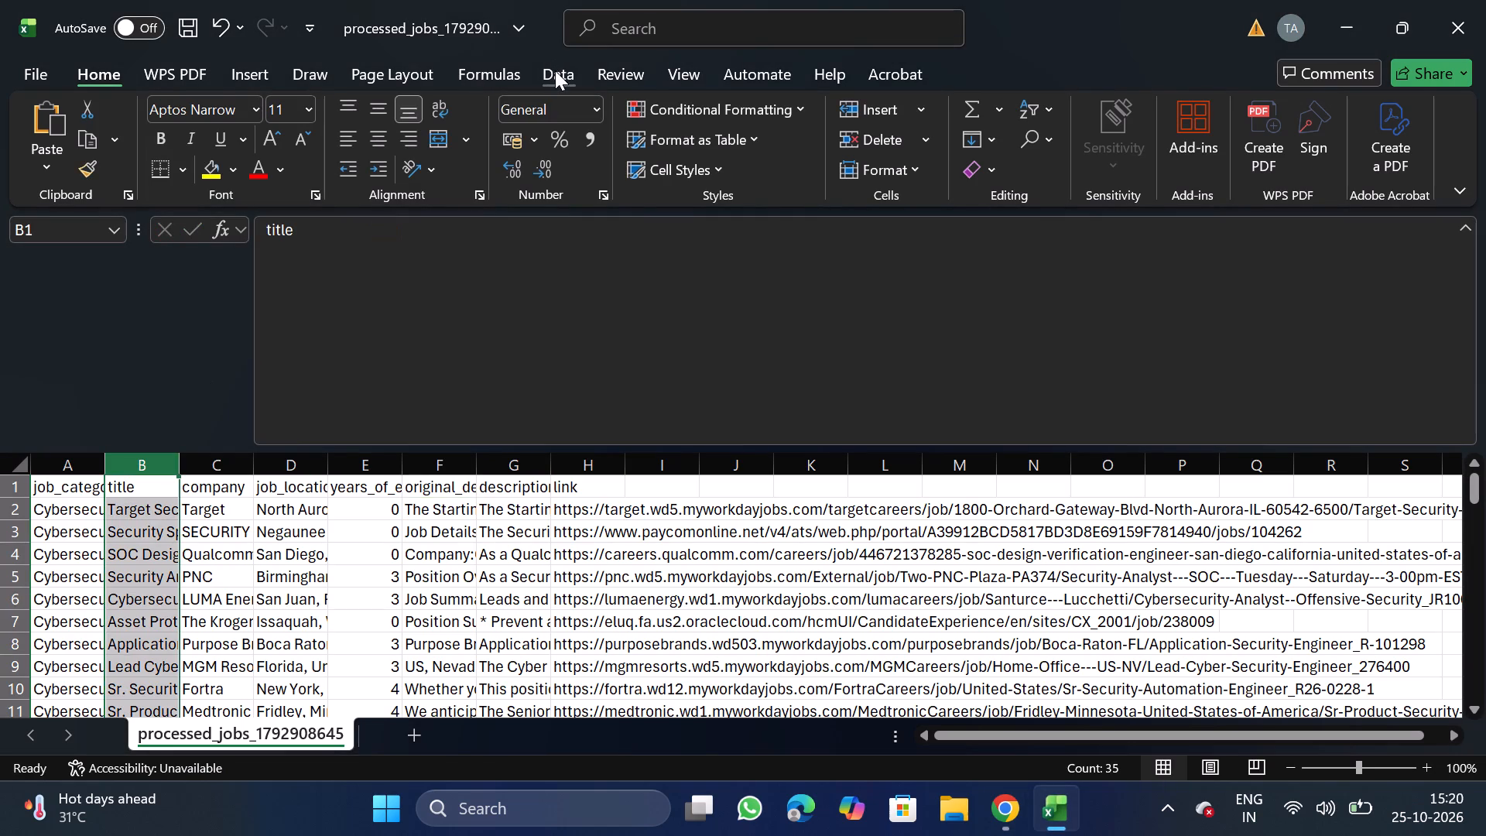
left_click(555, 70)
left_click(763, 142)
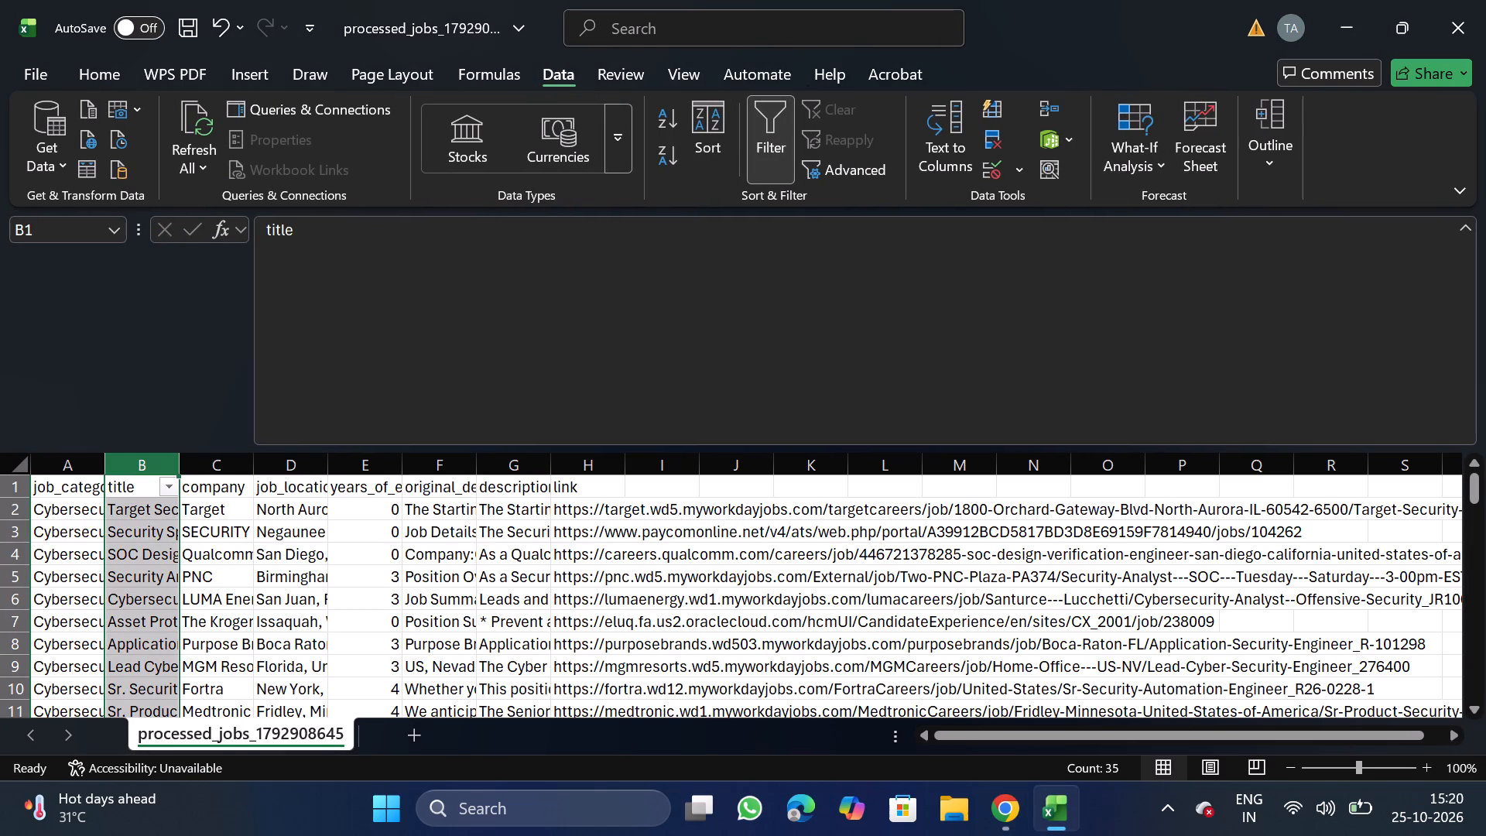
left_click(167, 482)
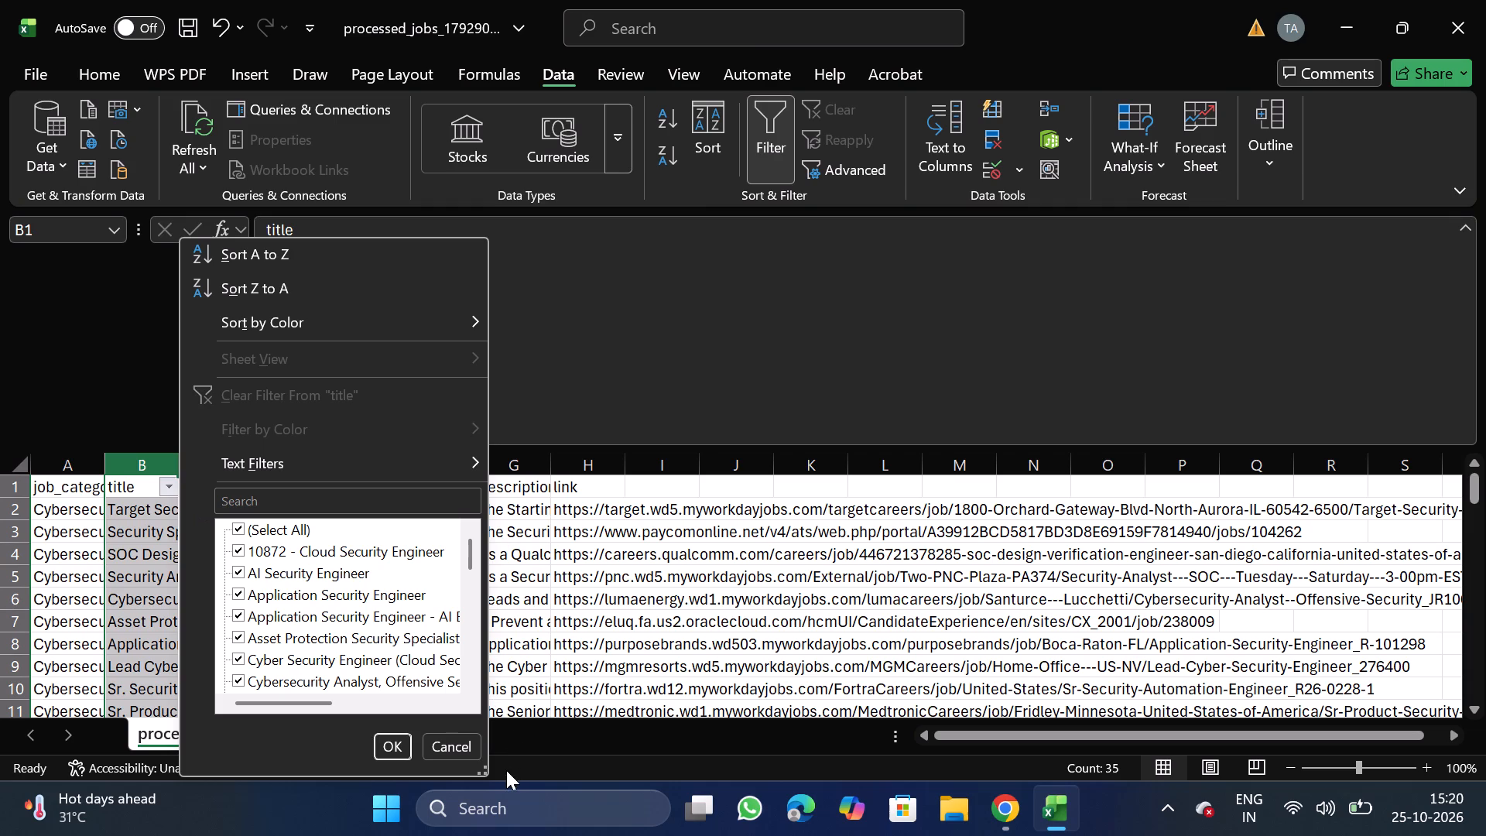
double_click(482, 776)
left_click(478, 777)
left_click_drag(478, 777, 446, 733)
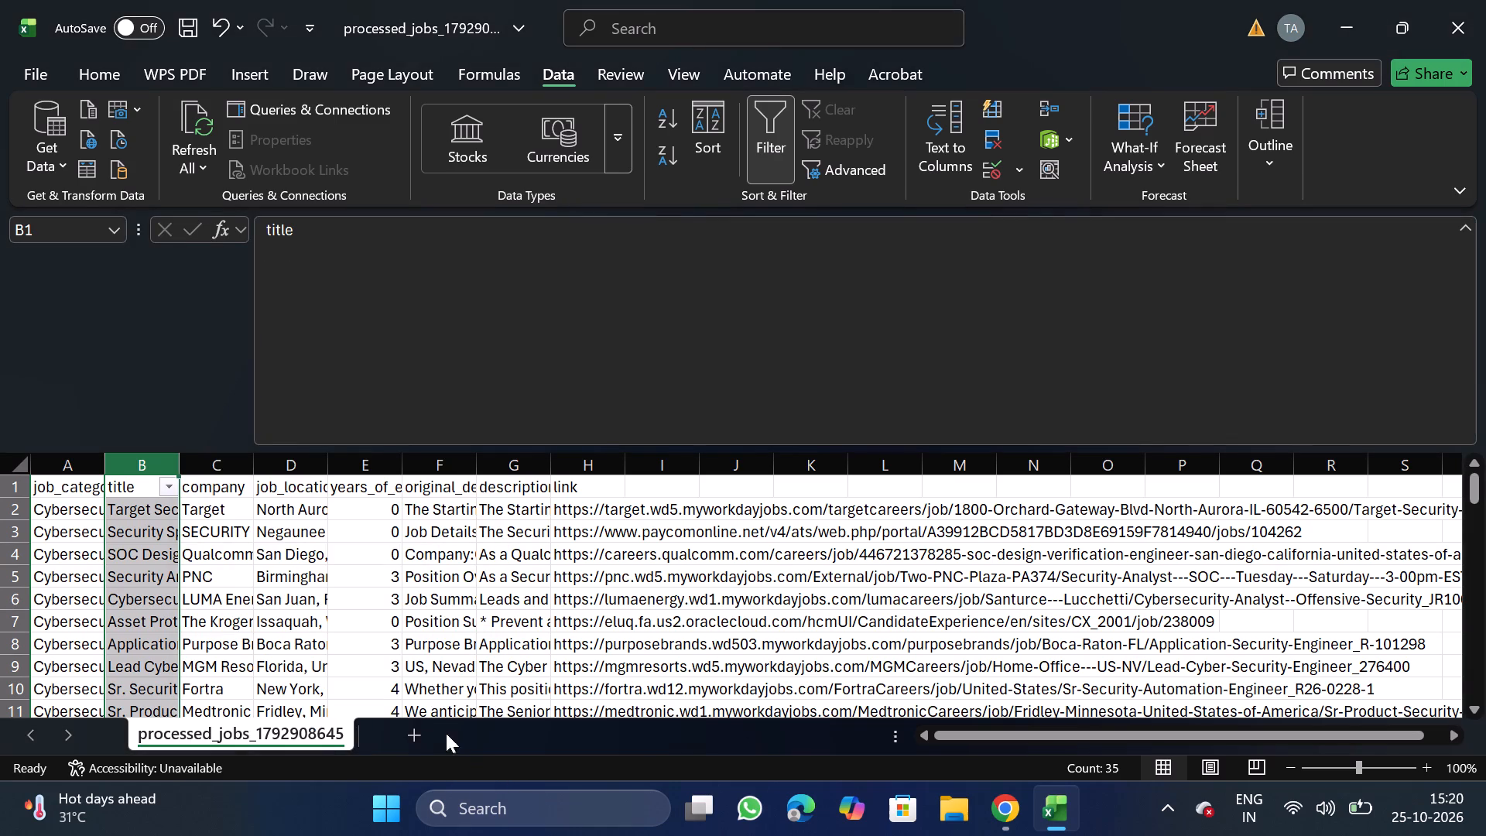
left_click_drag(446, 733, 389, 670)
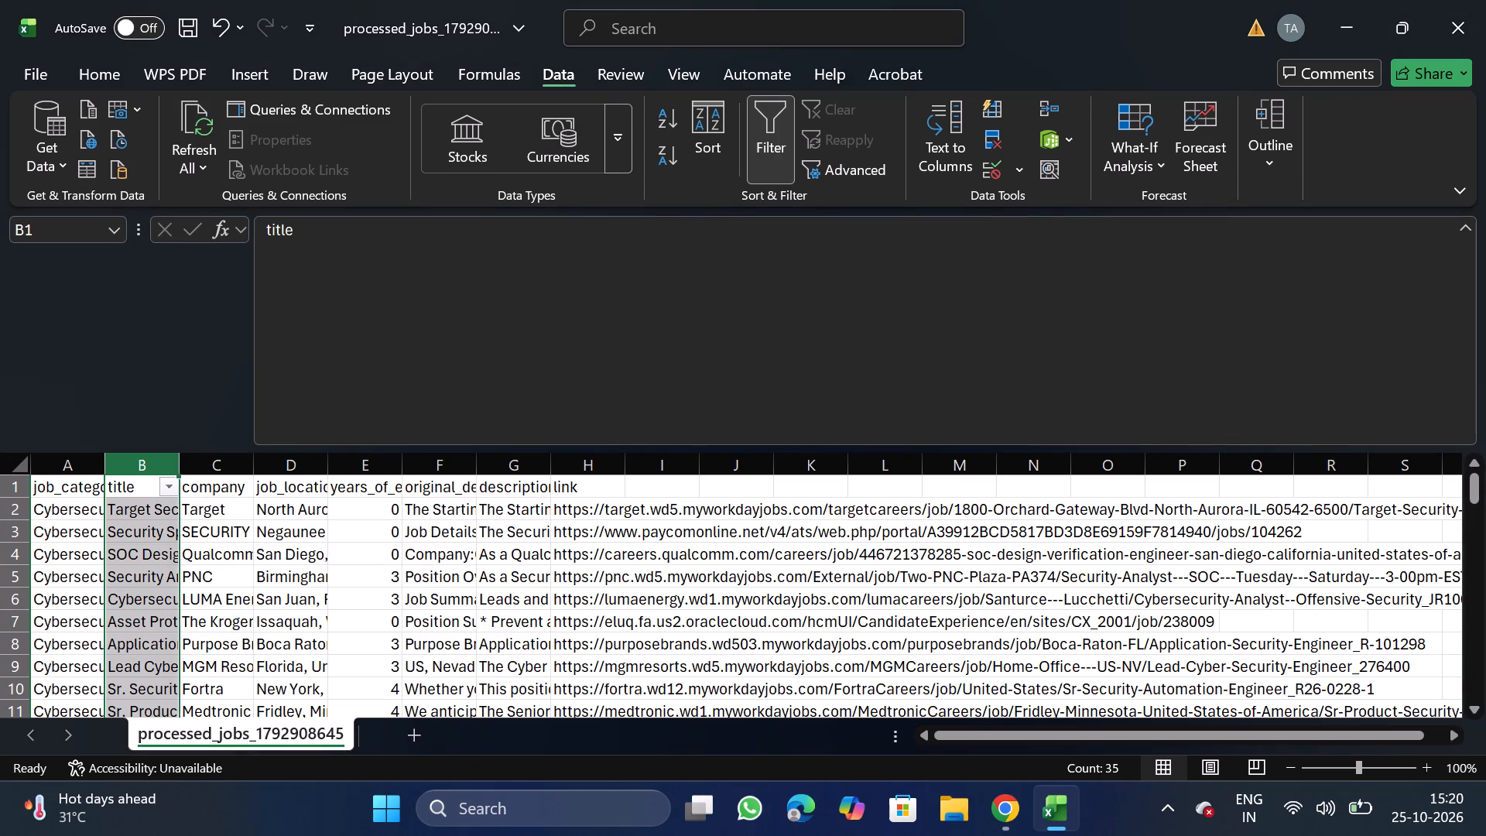
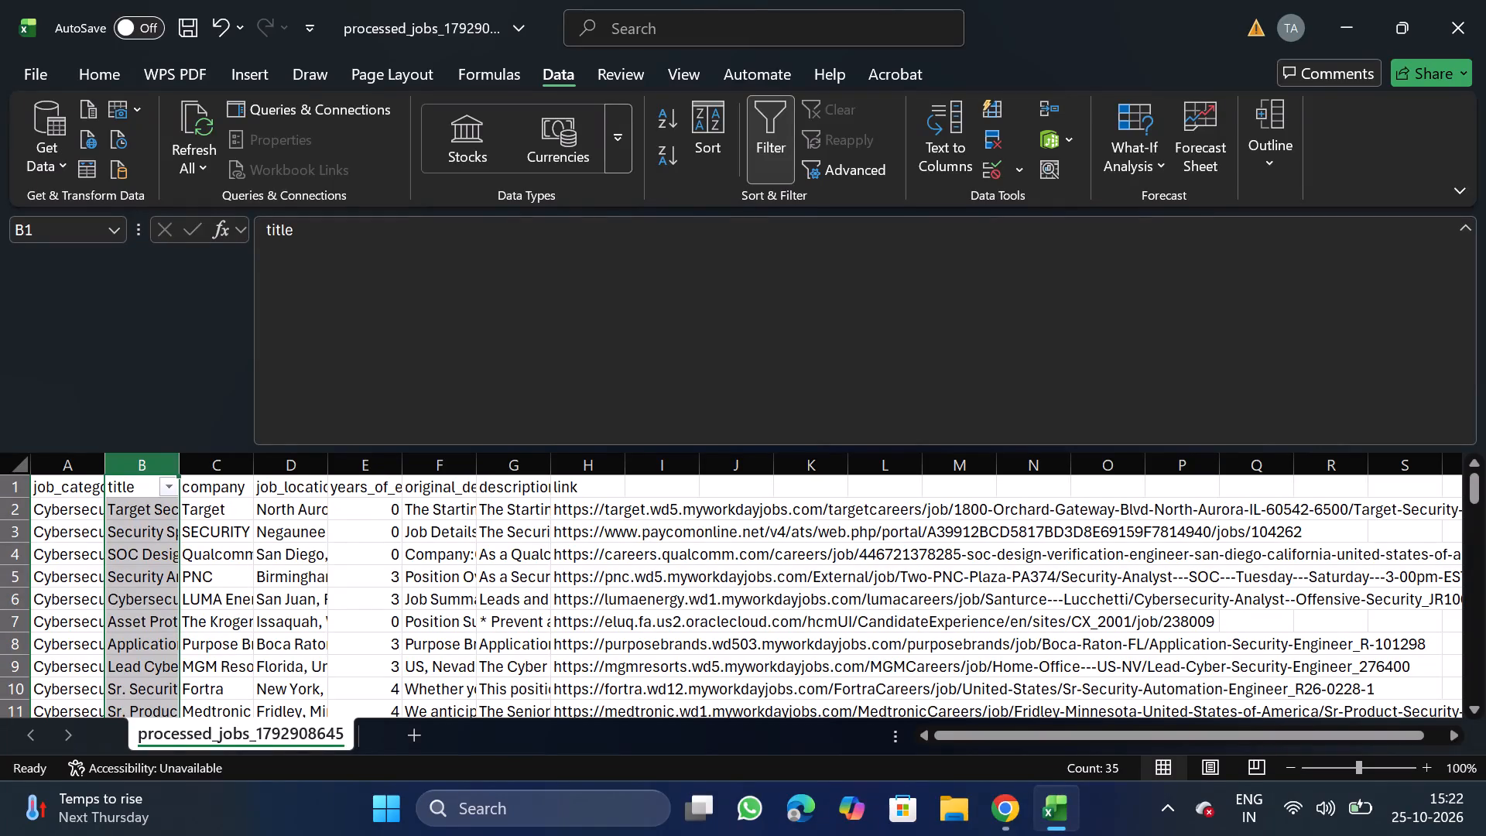
Filter the title column to only Asset Protection Security Specialist (HR), Sr. Product Security Engineer - Cloud Digital Solutions and blanks.
left_click(167, 488)
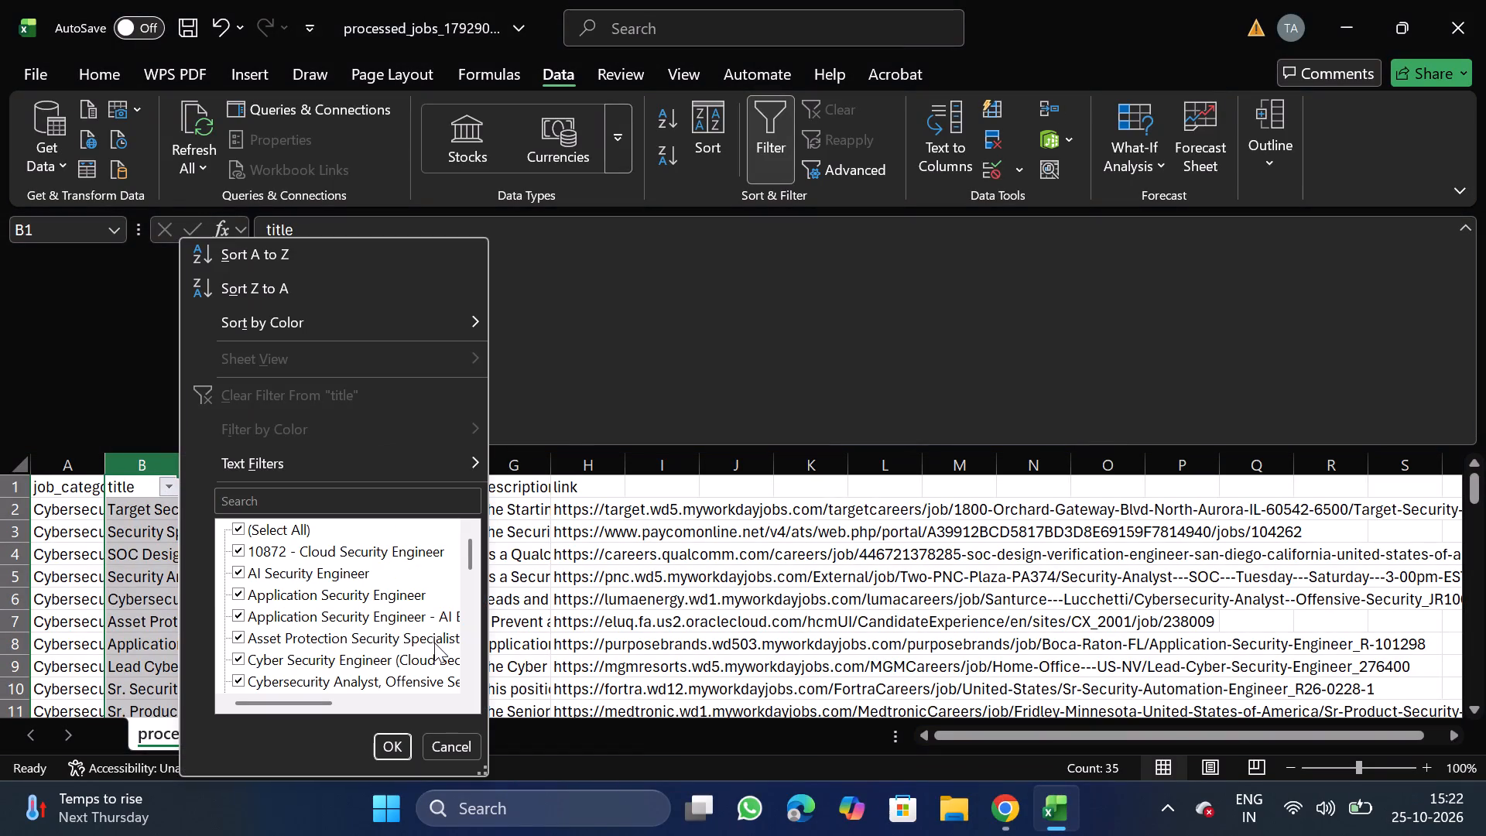
left_click(484, 771)
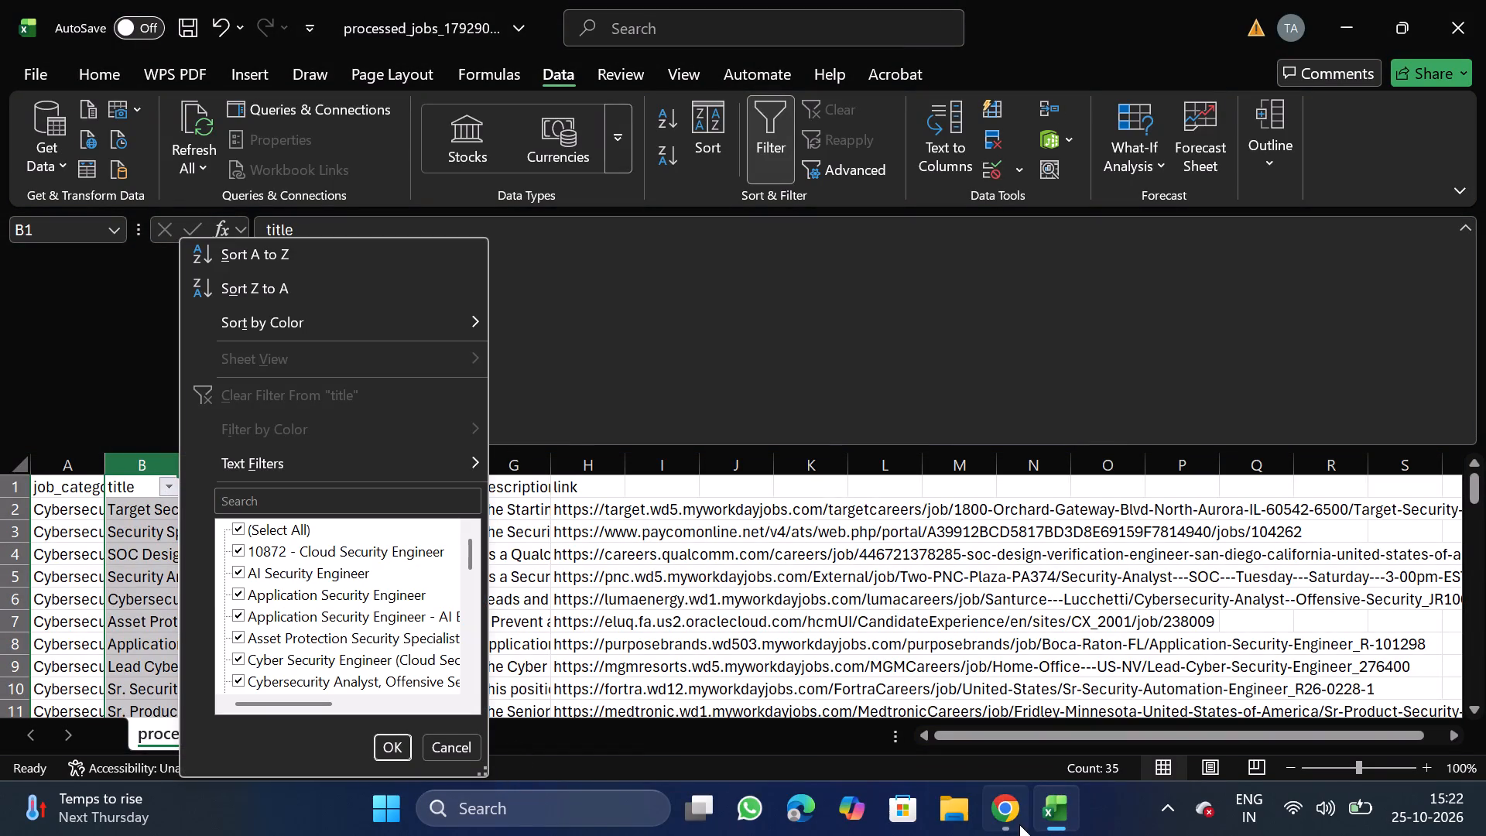
left_click_drag(483, 773, 544, 802)
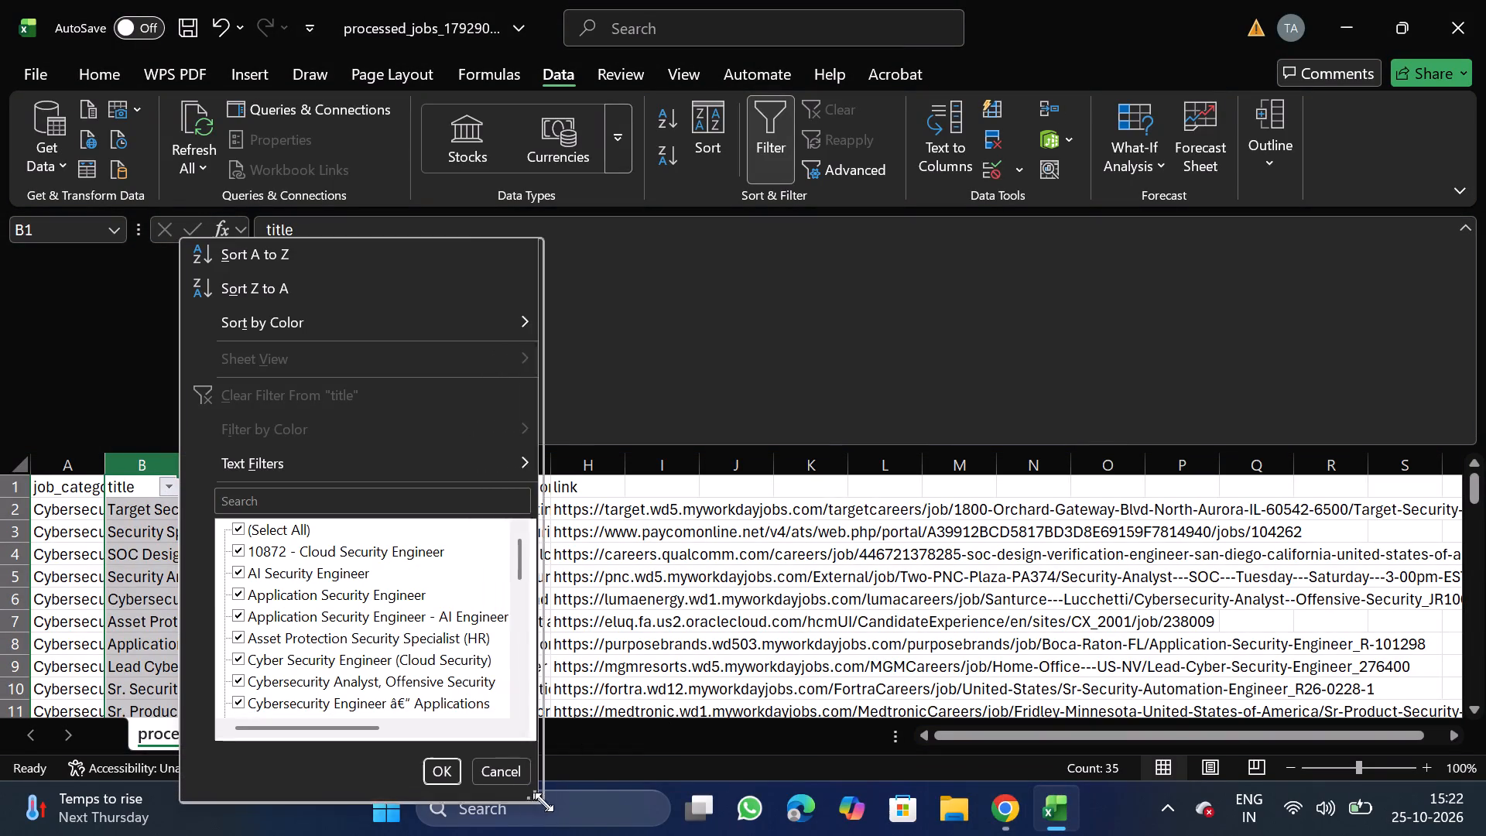
left_click_drag(544, 802, 952, 834)
left_click(293, 534)
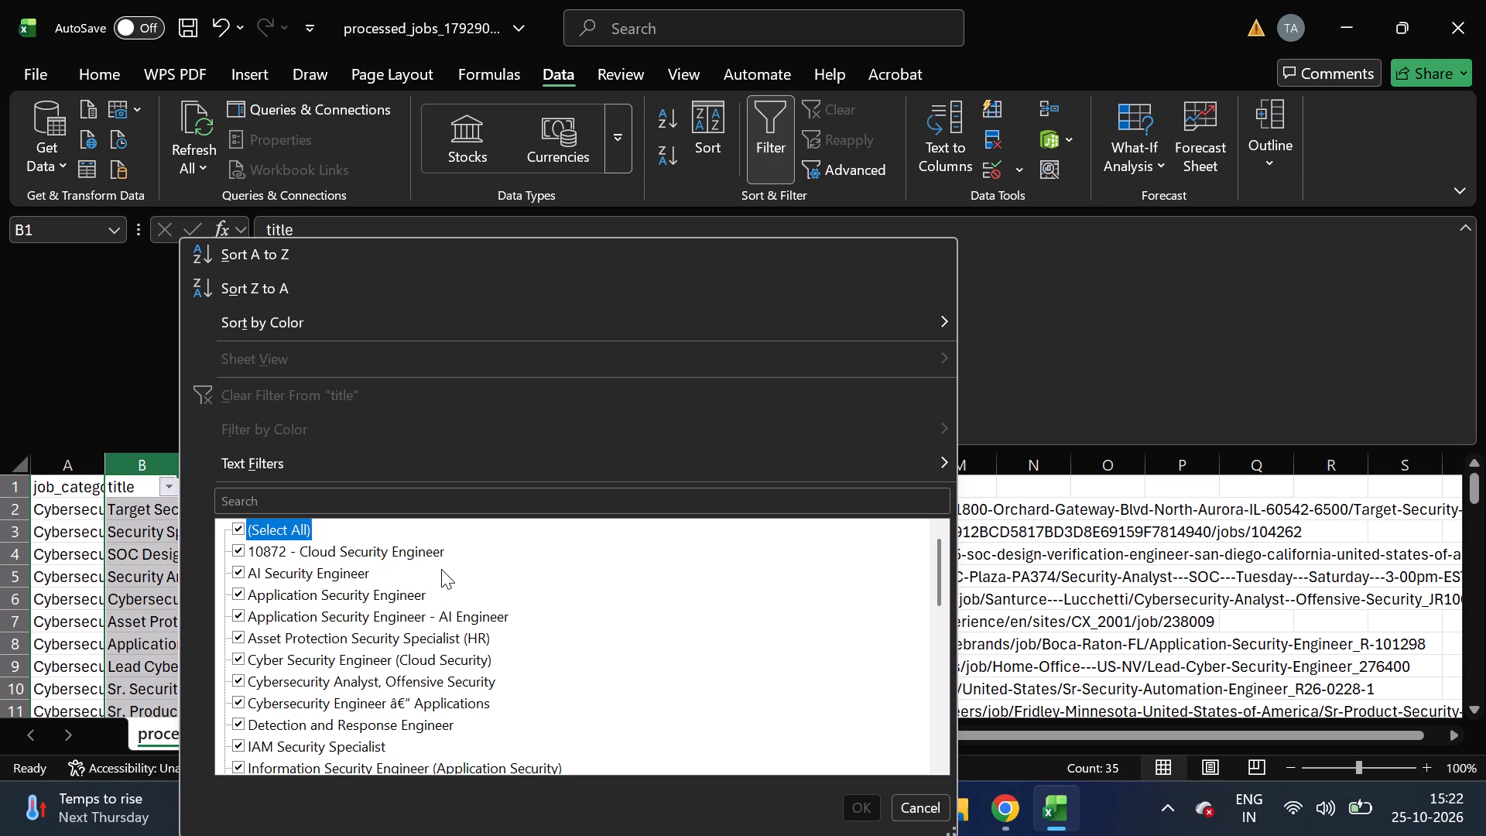
left_click(474, 632)
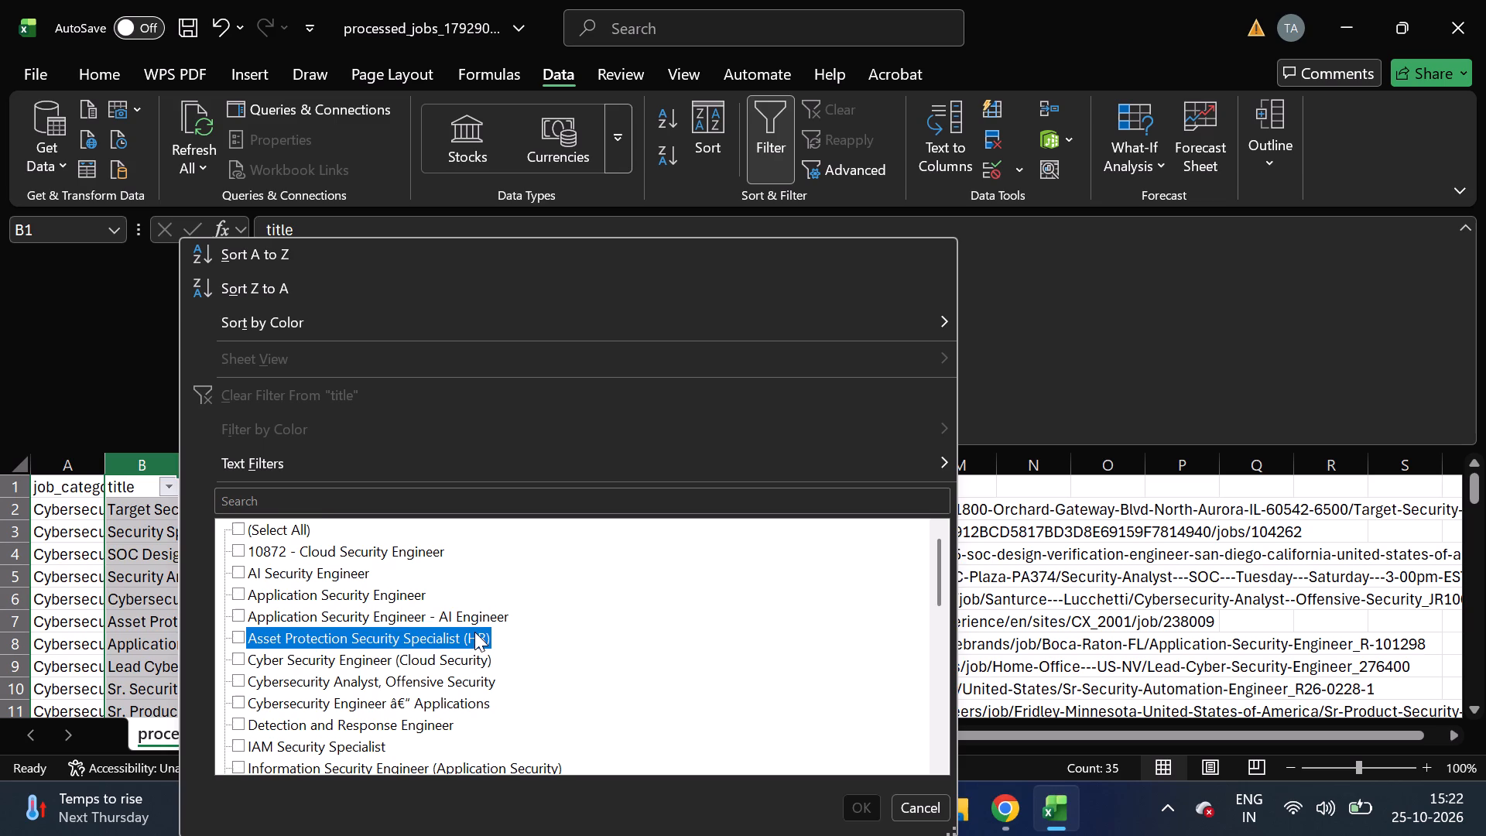
scroll(383, 735, "down", 1)
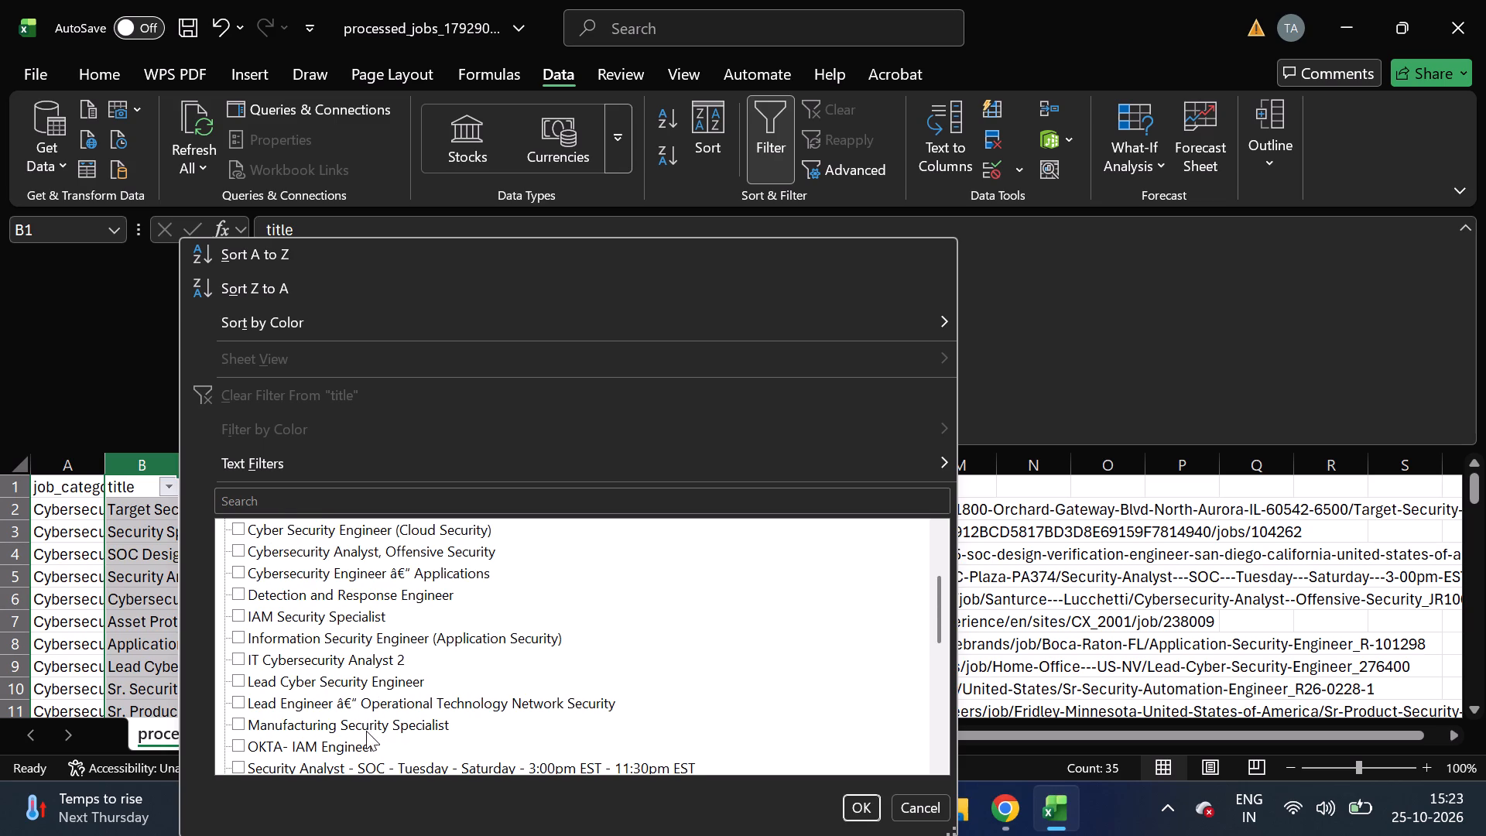
scroll(371, 752, "down", 1)
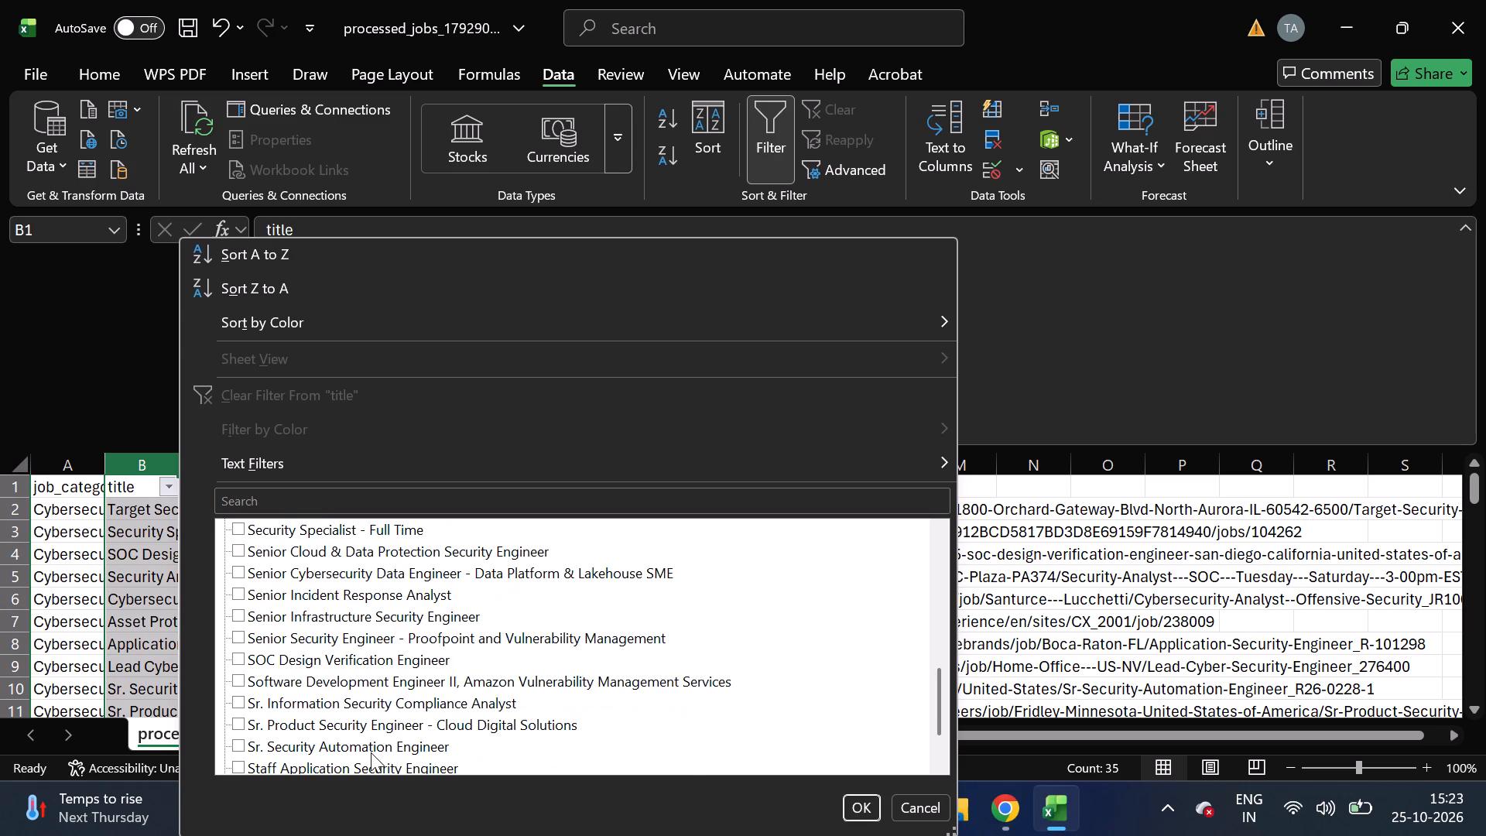
scroll(371, 752, "up", 2)
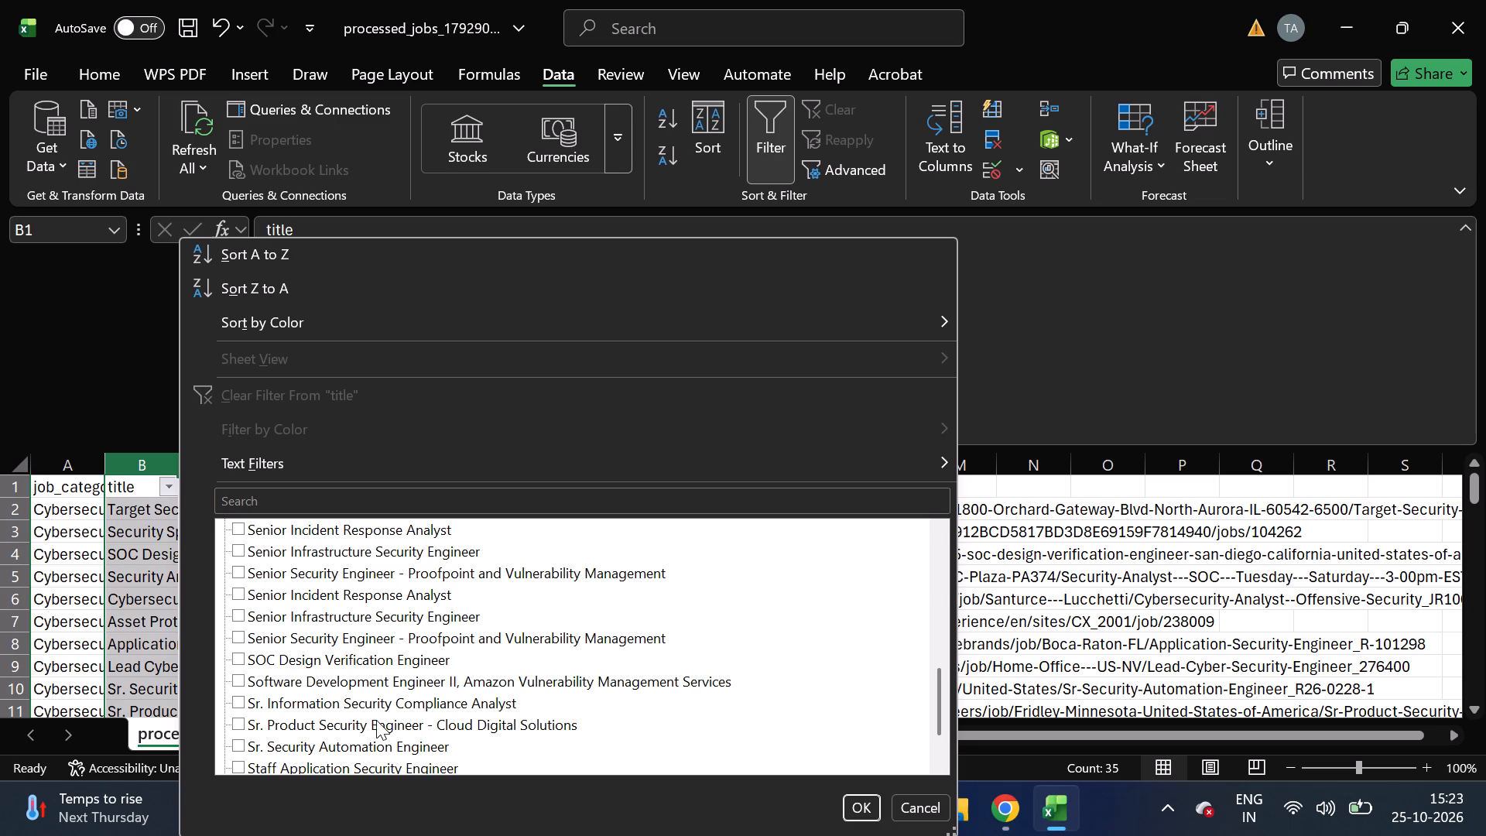
left_click(376, 720)
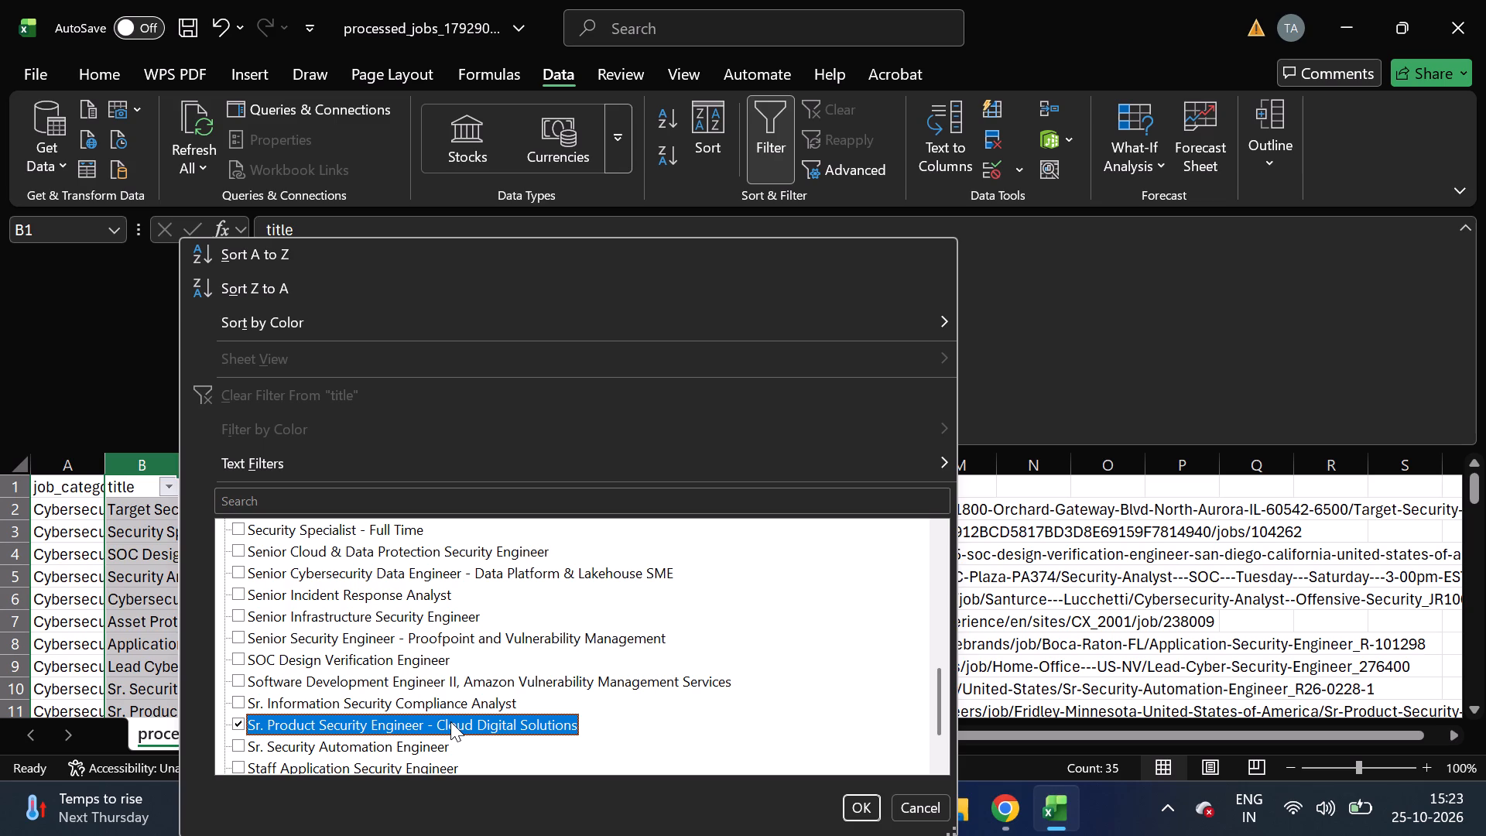
scroll(450, 721, "down", 1)
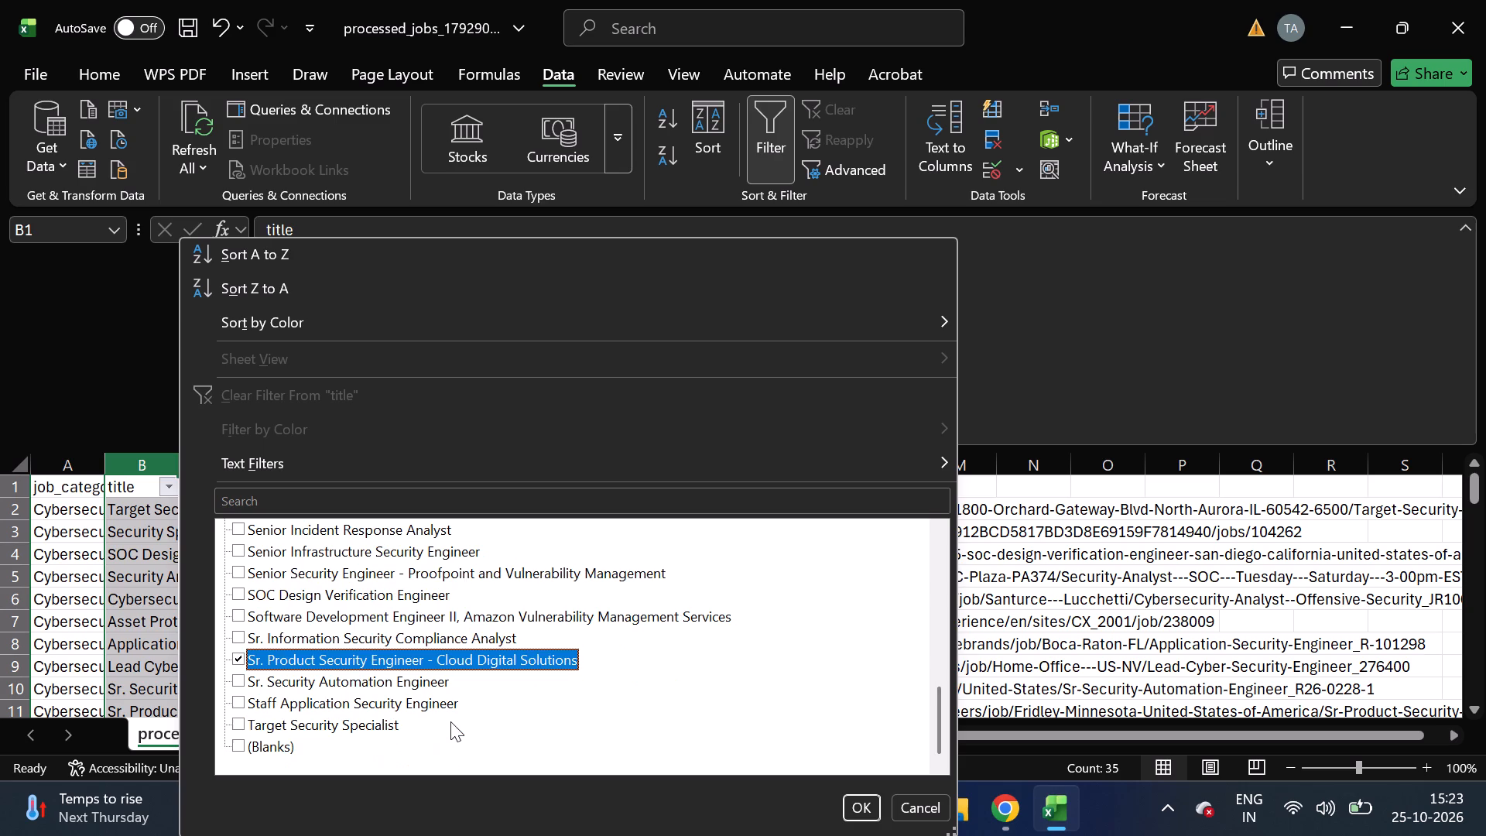
scroll(401, 656, "up", 1)
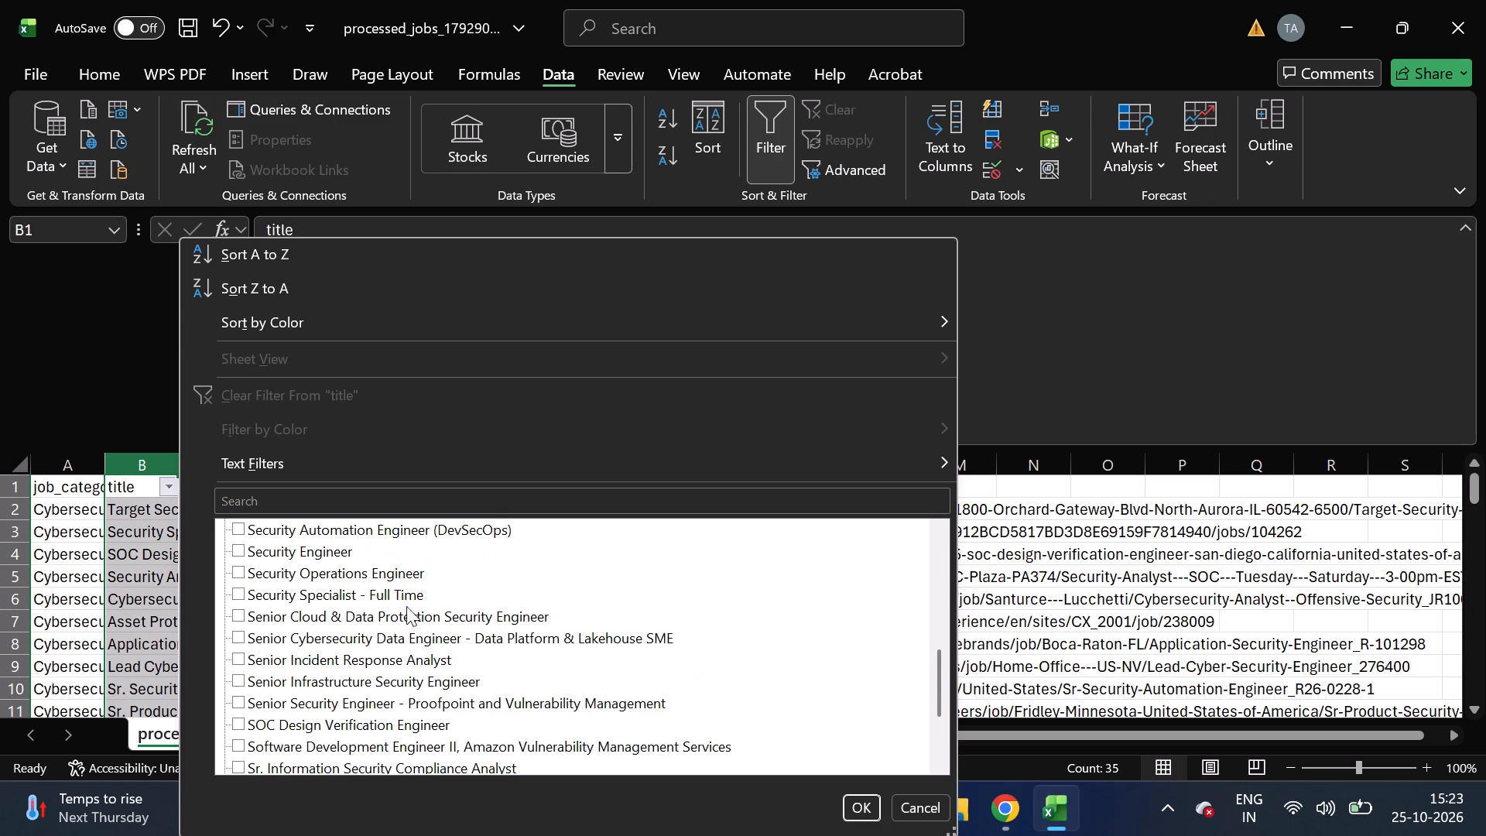
scroll(375, 564, "up", 1)
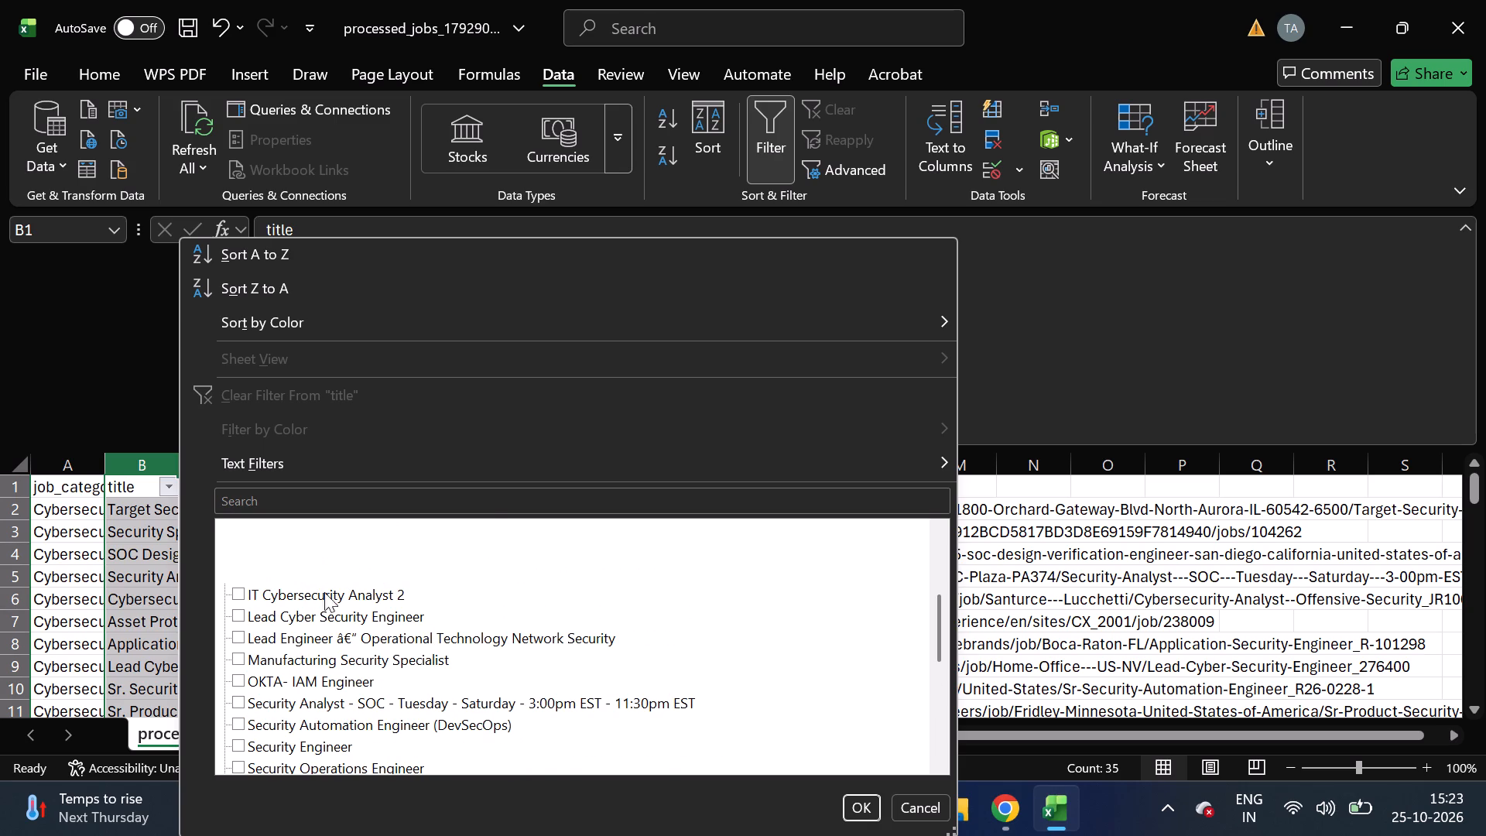
scroll(331, 724, "down", 1)
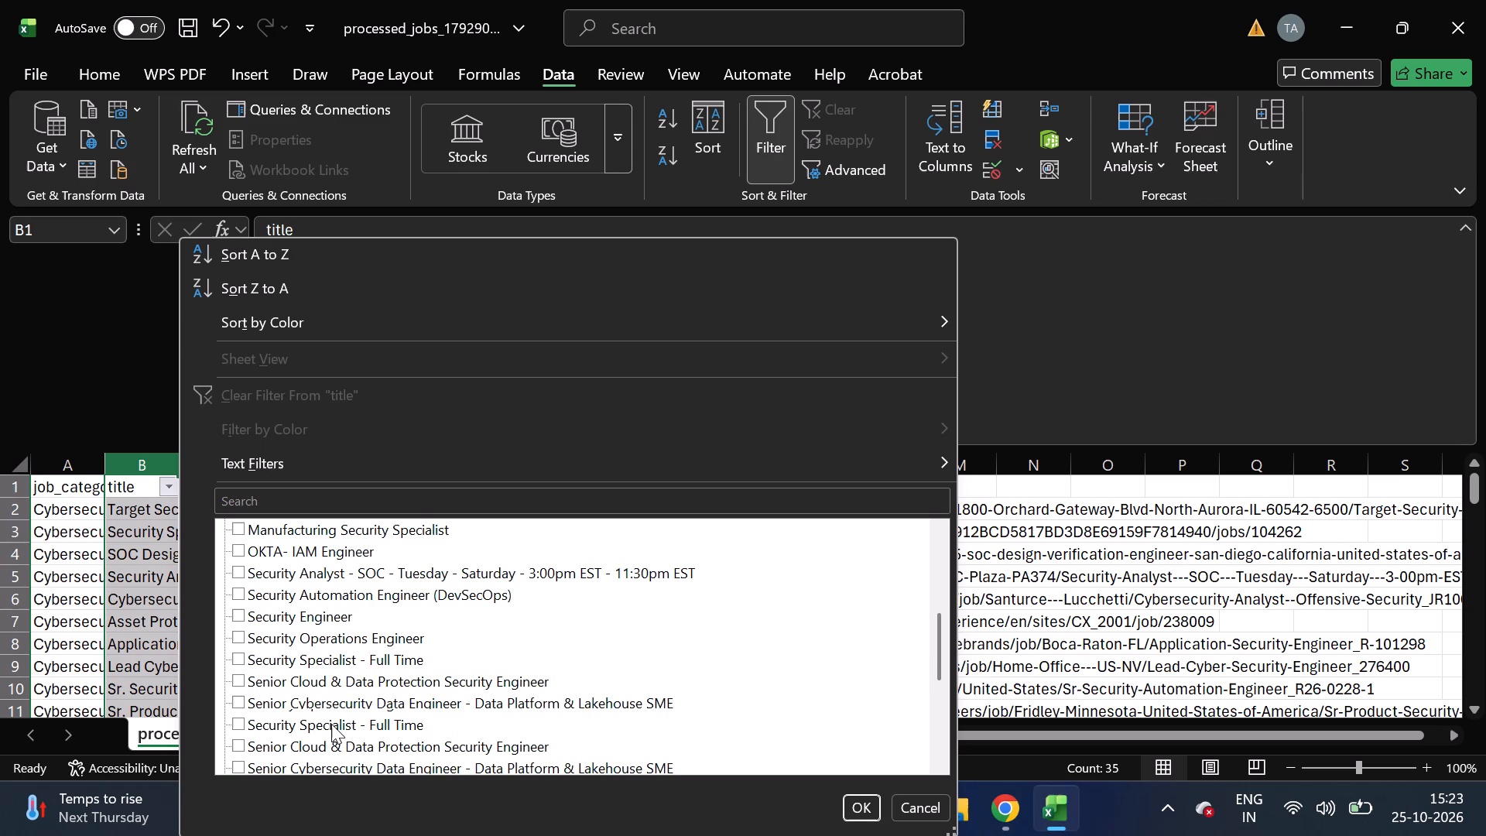
scroll(343, 703, "down", 1)
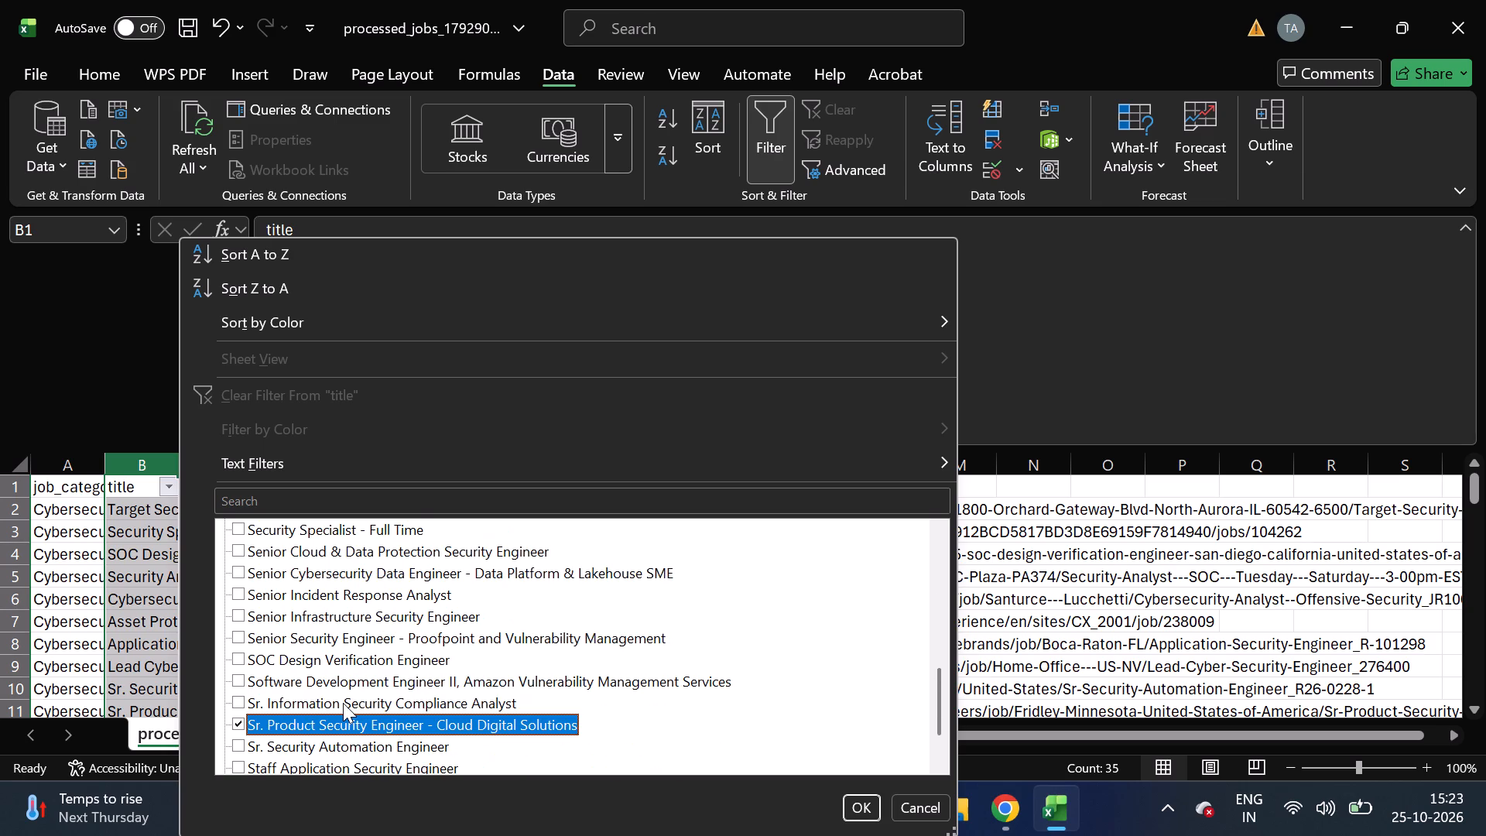
left_click(343, 703)
left_click(343, 703)
scroll(343, 703, "down", 1)
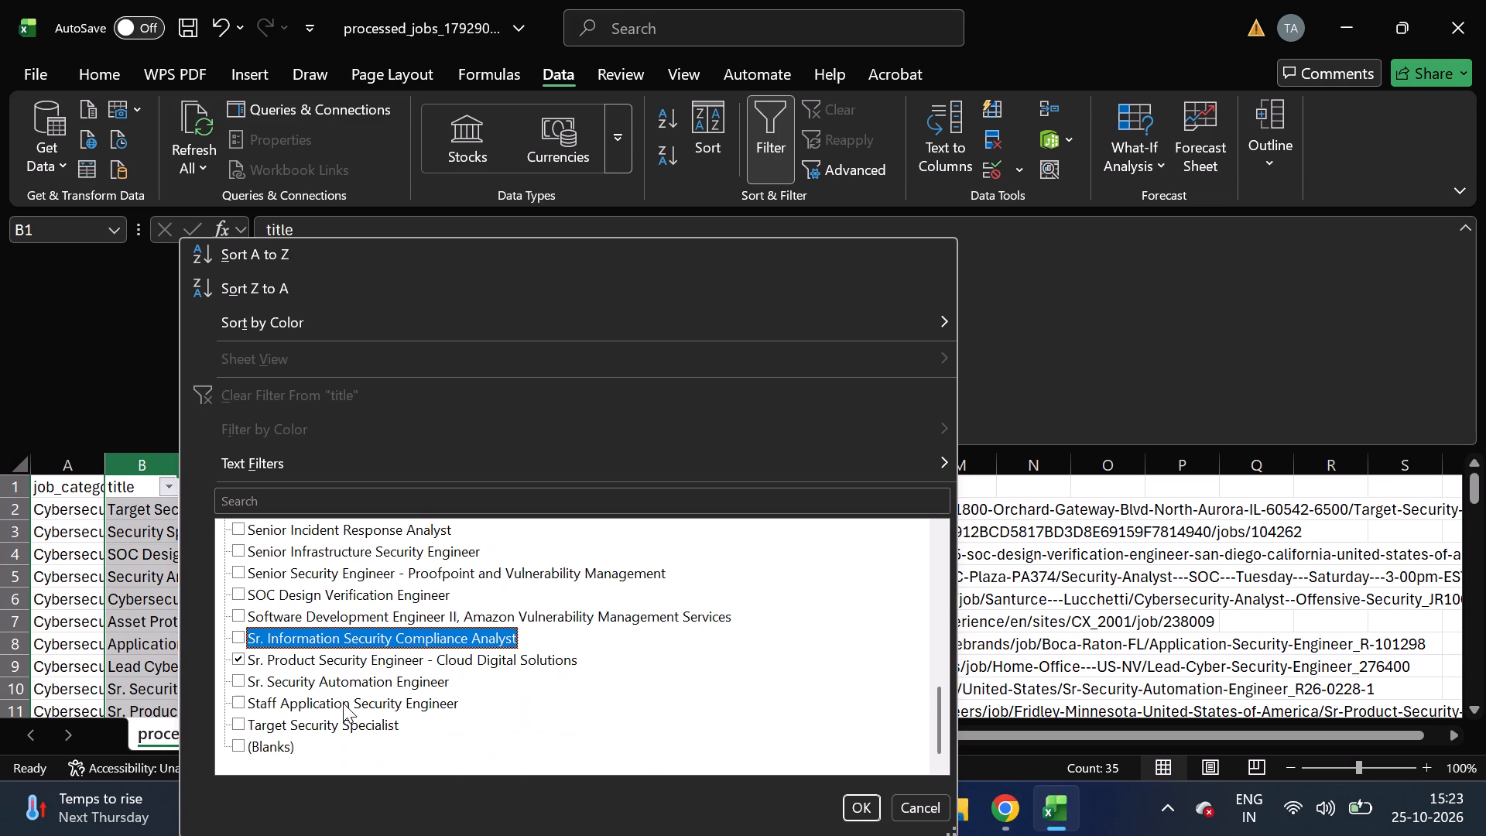
scroll(343, 703, "down", 1)
left_click(271, 749)
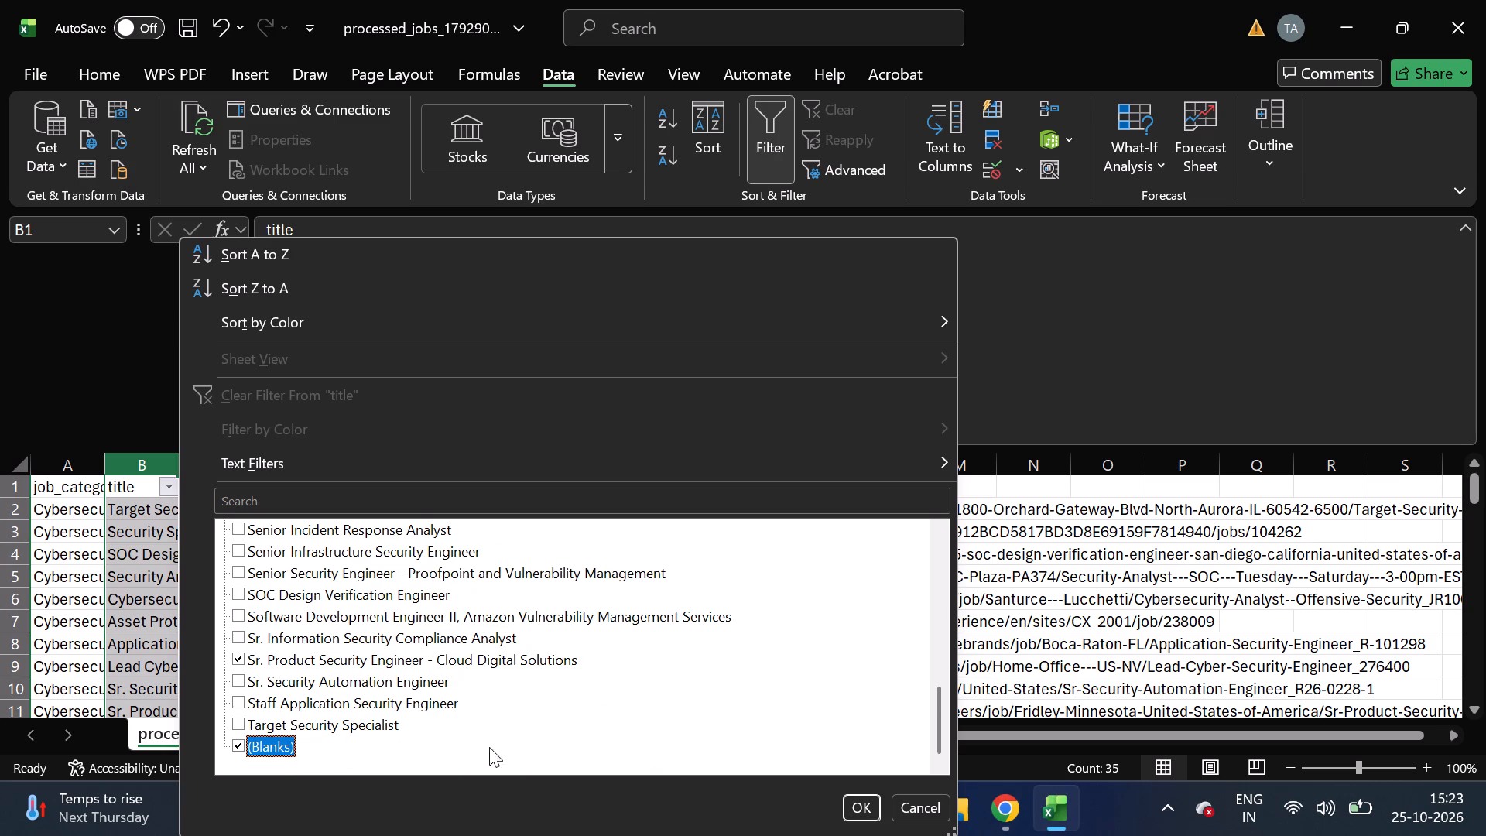
left_click(858, 814)
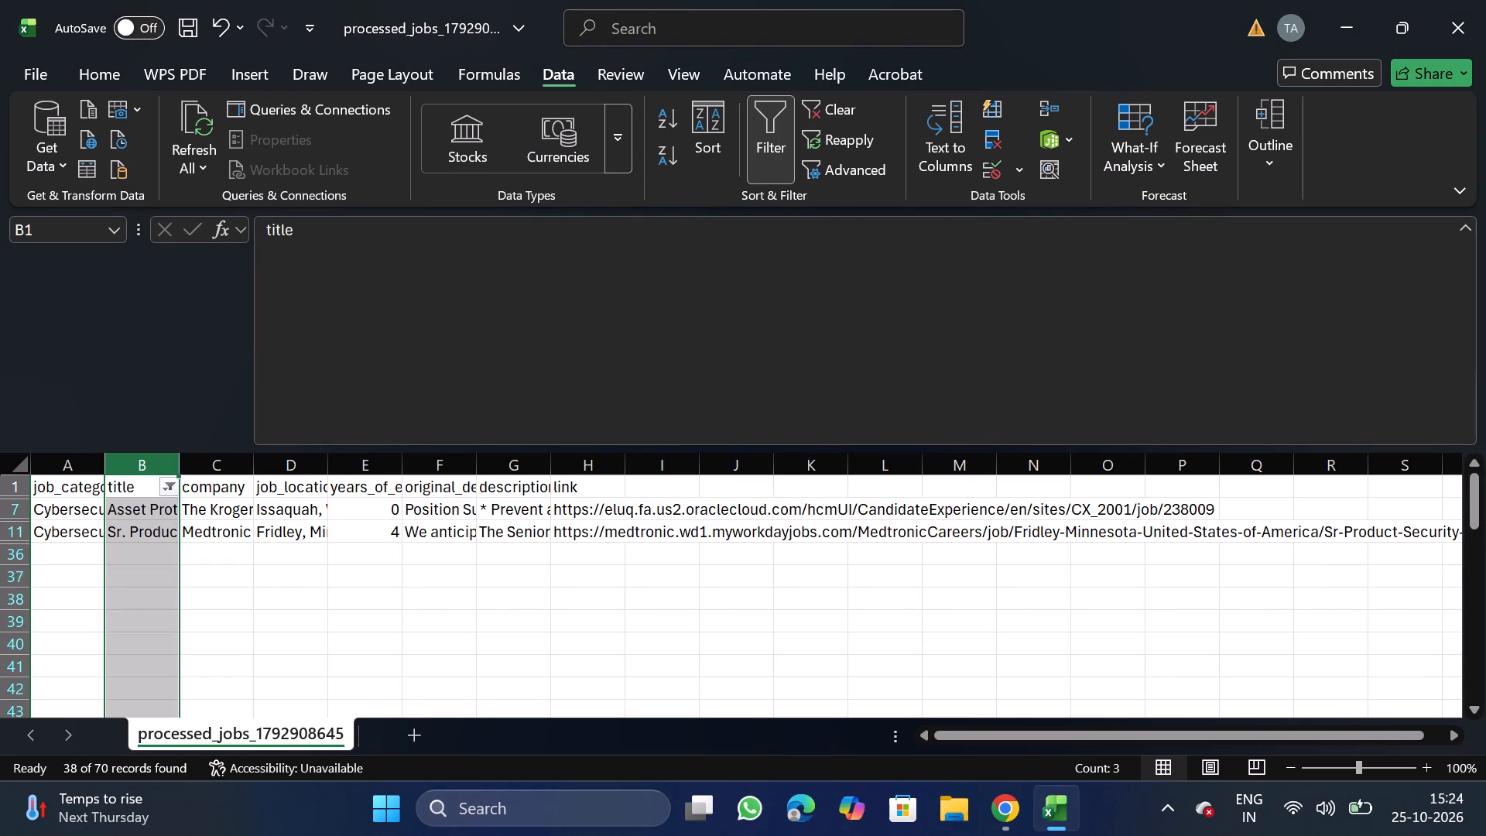
Delete the filtered Asset Protection Security Specialist and Sr. Product Security Engineer rows, and turn off the title filter.
left_click(0, 512)
key("ctrl+shift+Down")
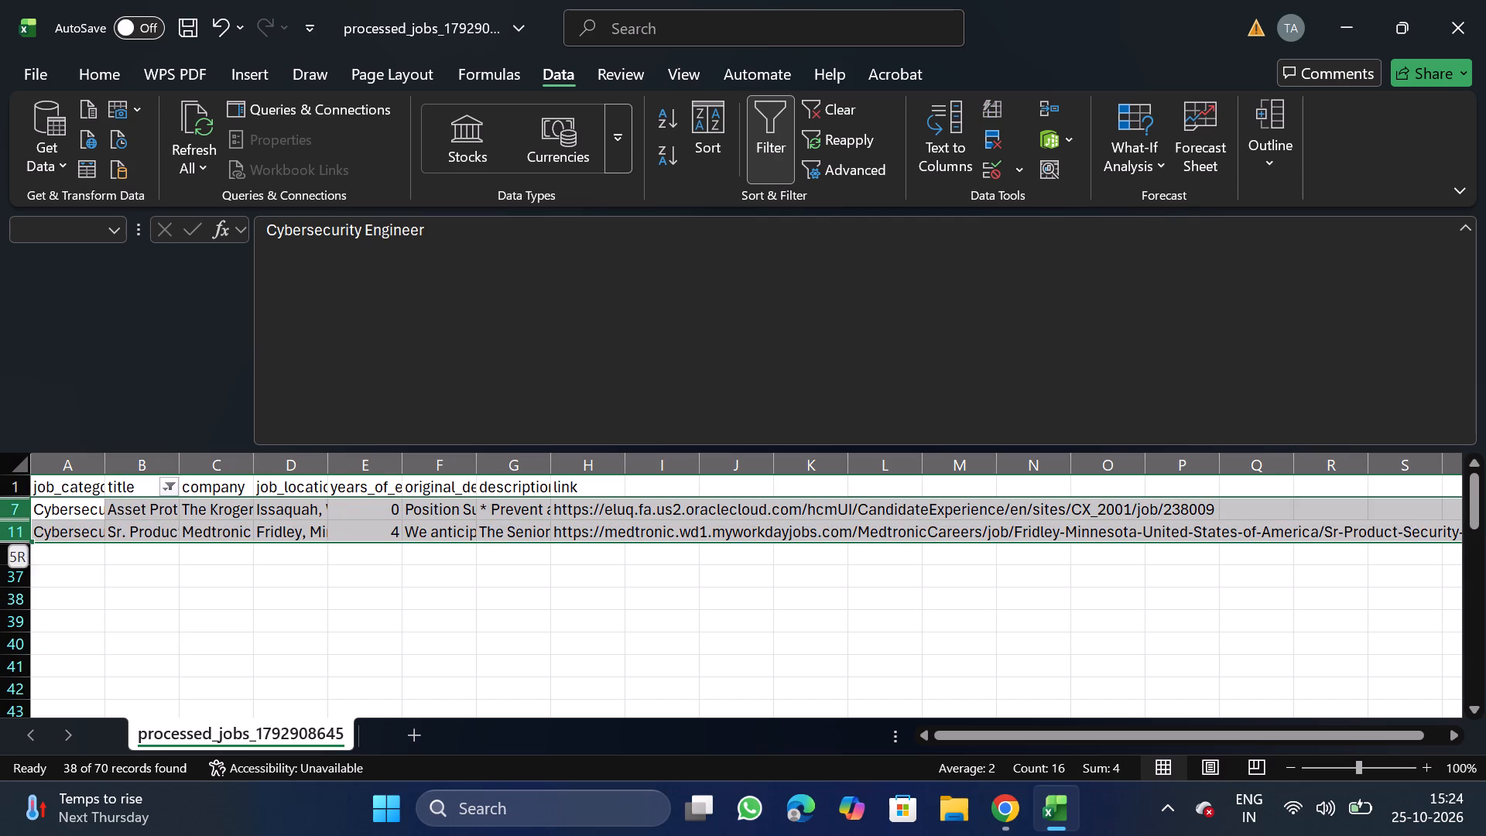
right_click(79, 536)
left_click(207, 347)
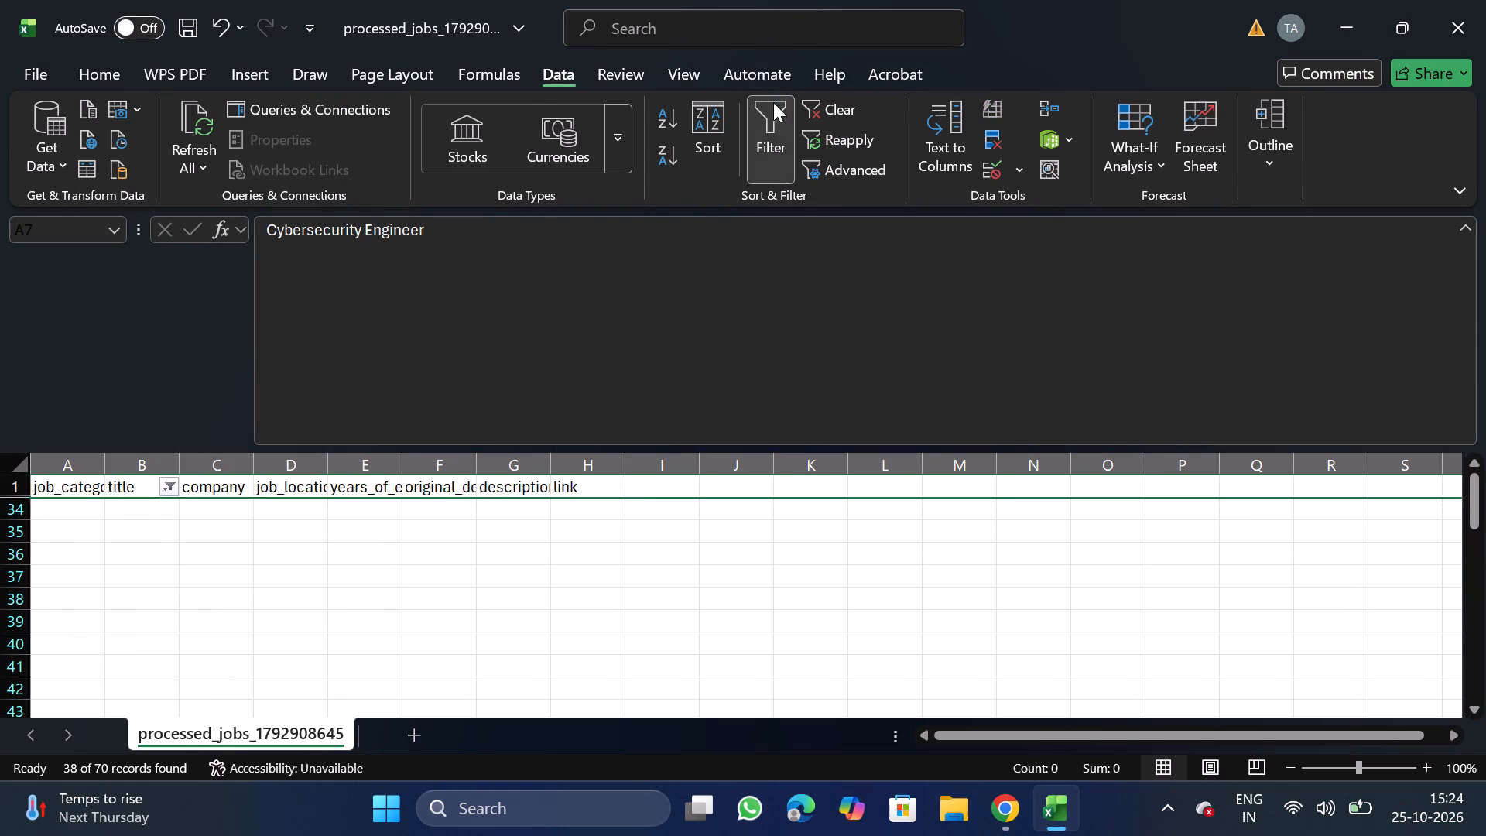
left_click(766, 131)
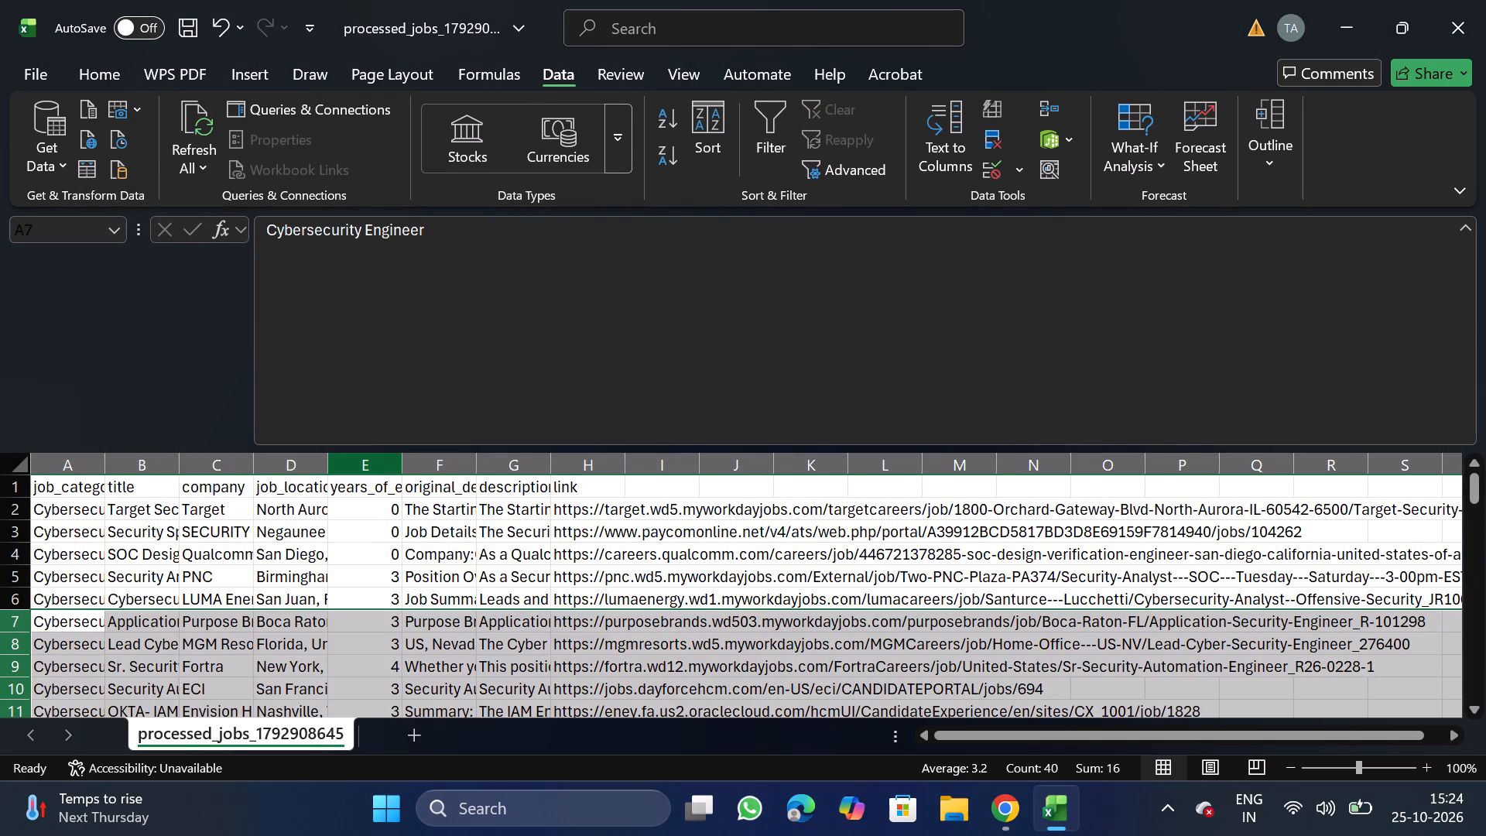
Filter the title column for lead to check for such jobs, and turn the filter off again.
left_click(148, 481)
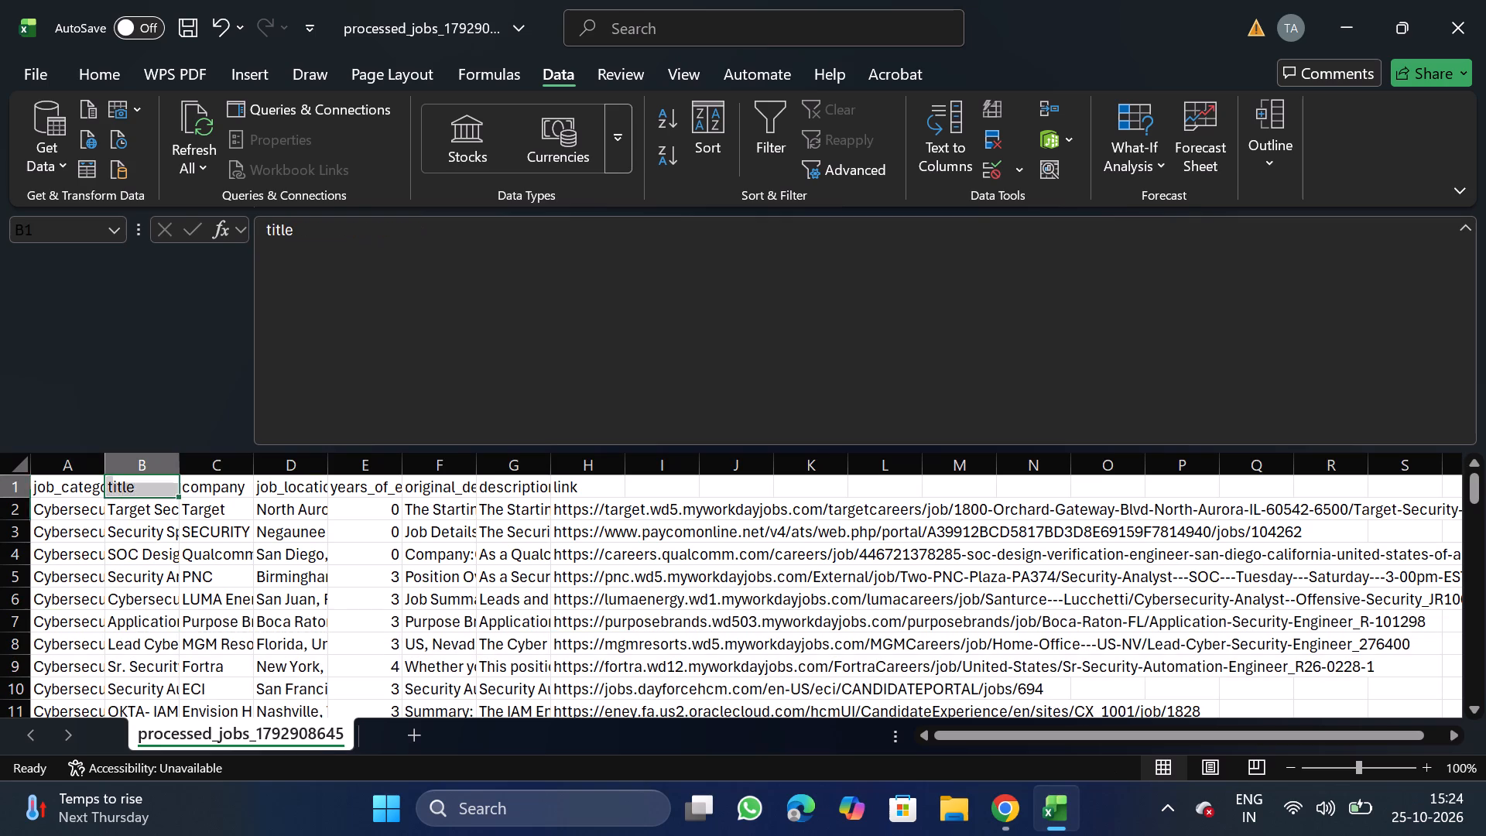
left_click(762, 126)
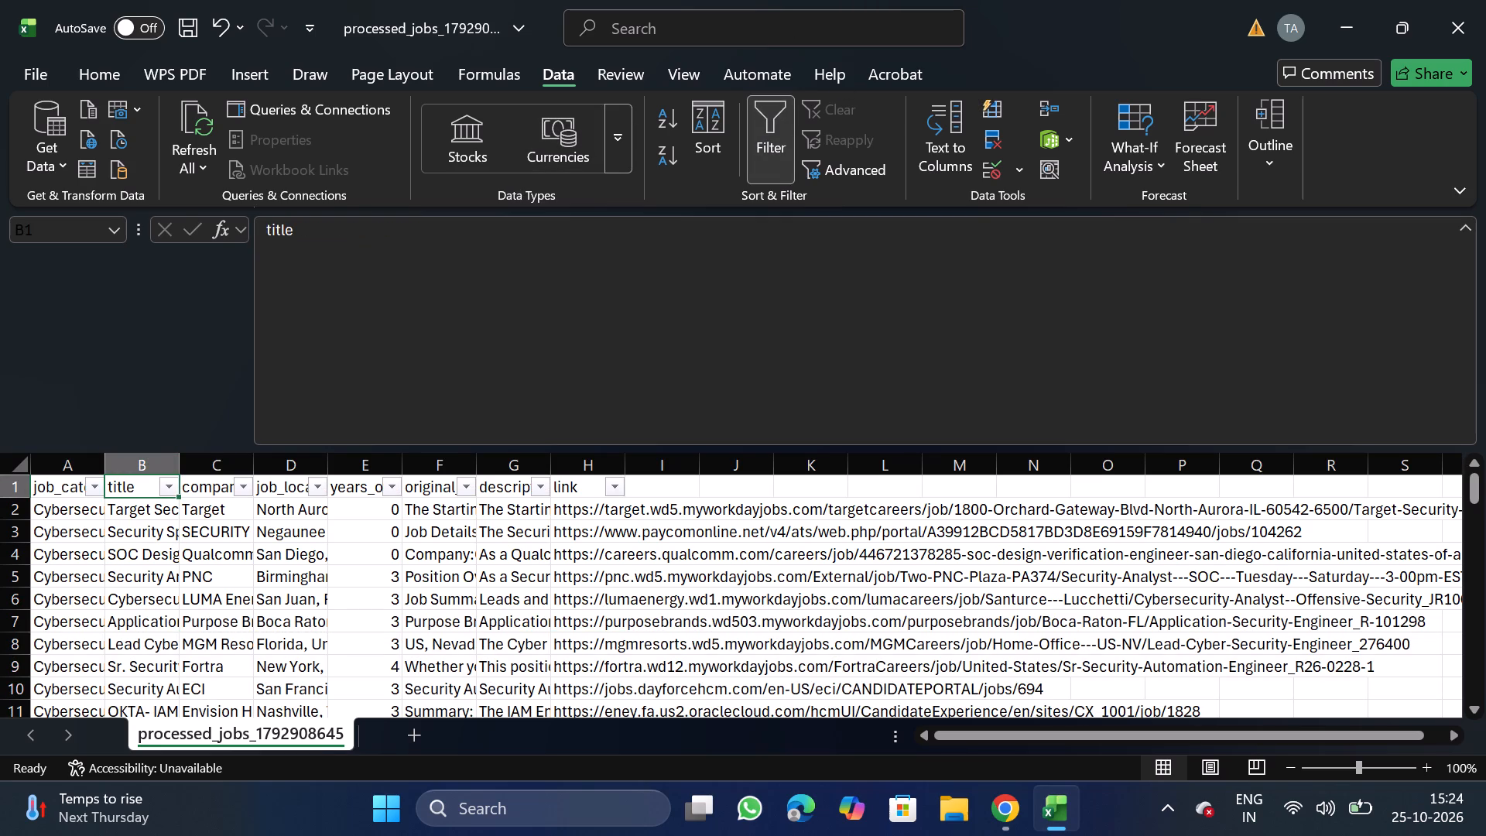
left_click(171, 488)
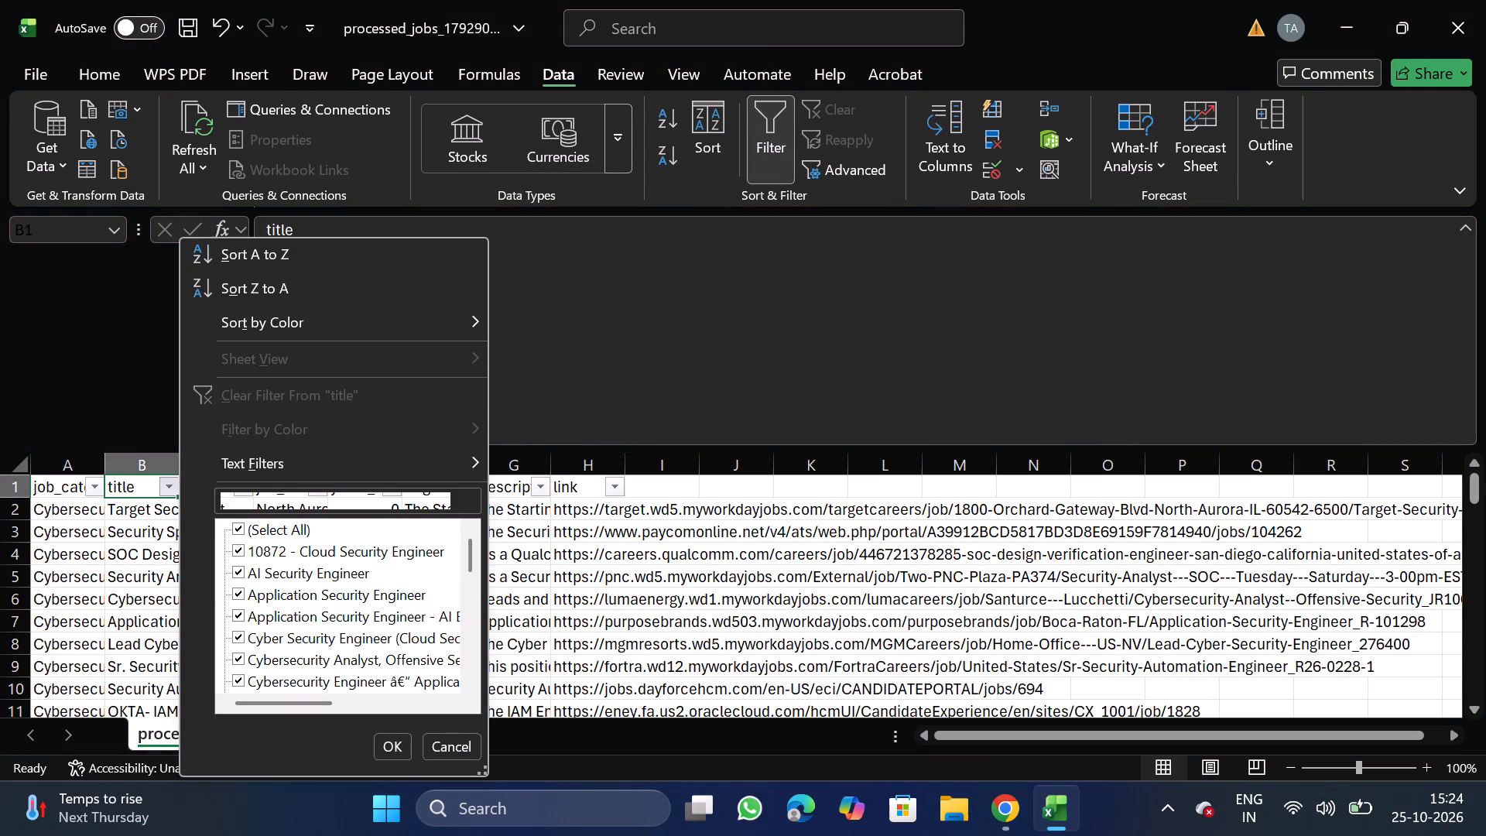
type("lead")
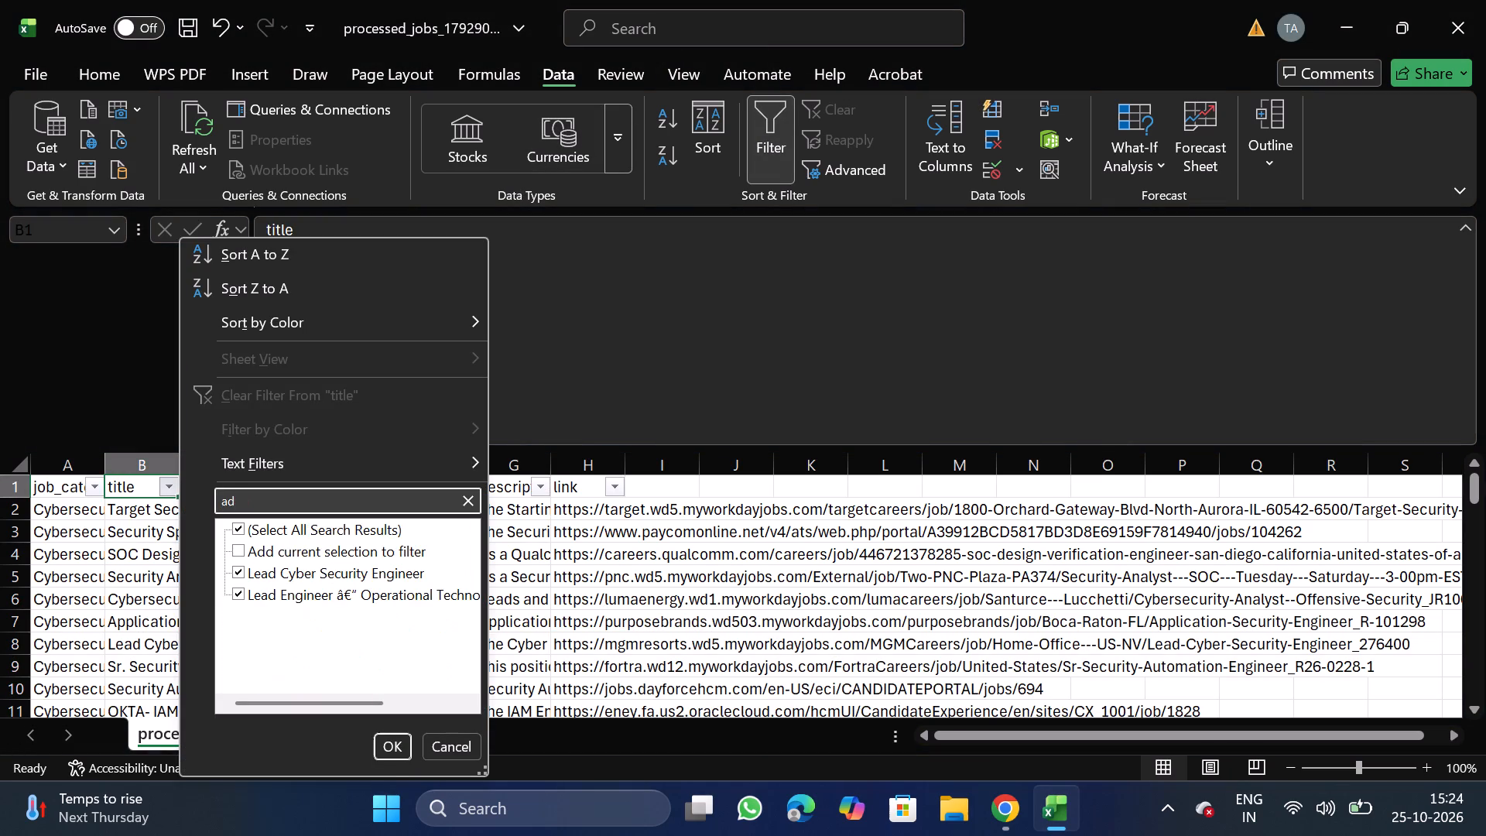
key("BackSpace")
key("BackSpace")
key("BackSpace")
key("BackSpace")
type("lead")
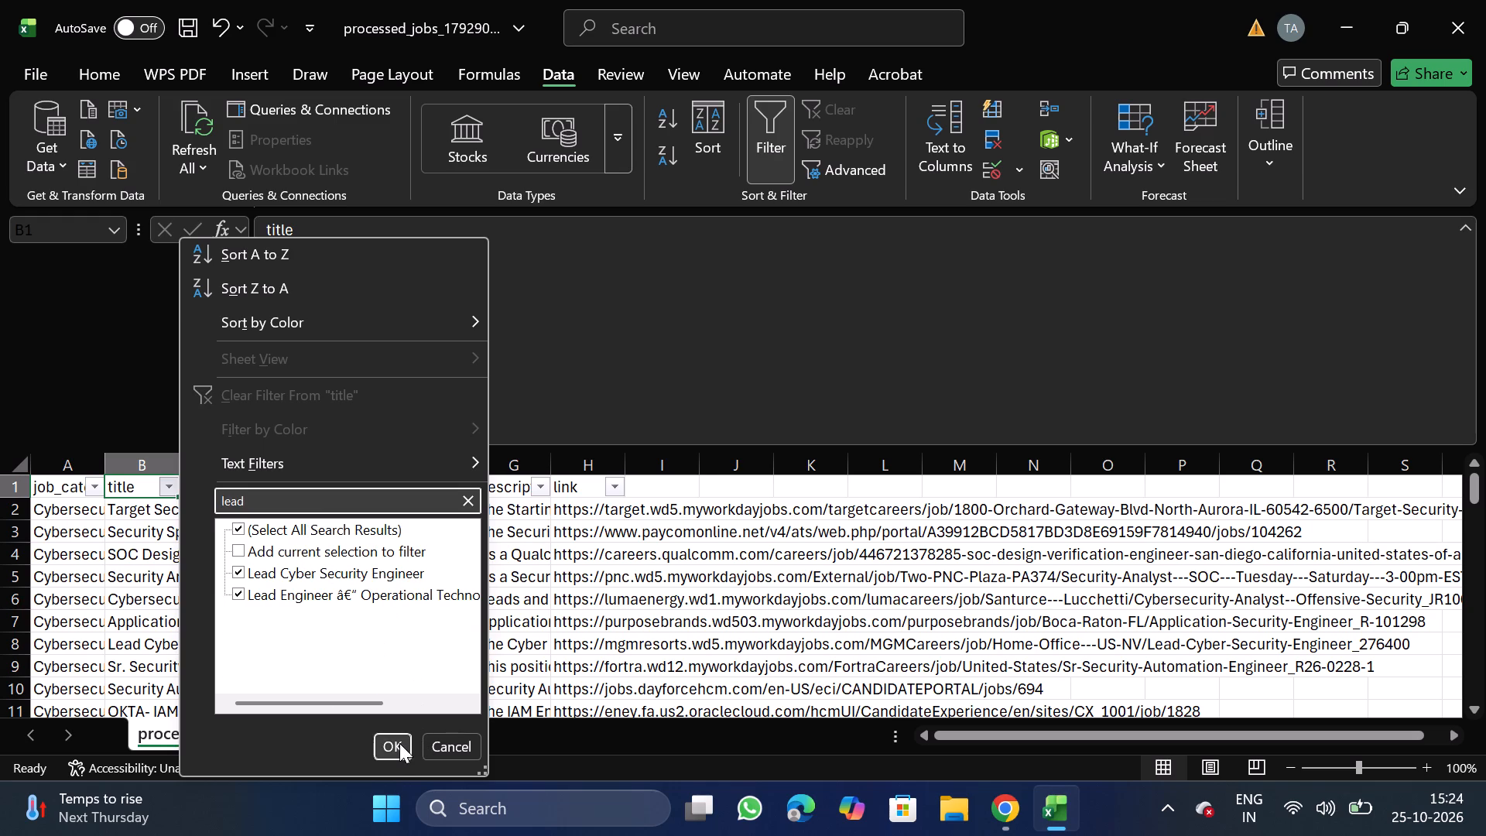
left_click(399, 743)
left_click(756, 131)
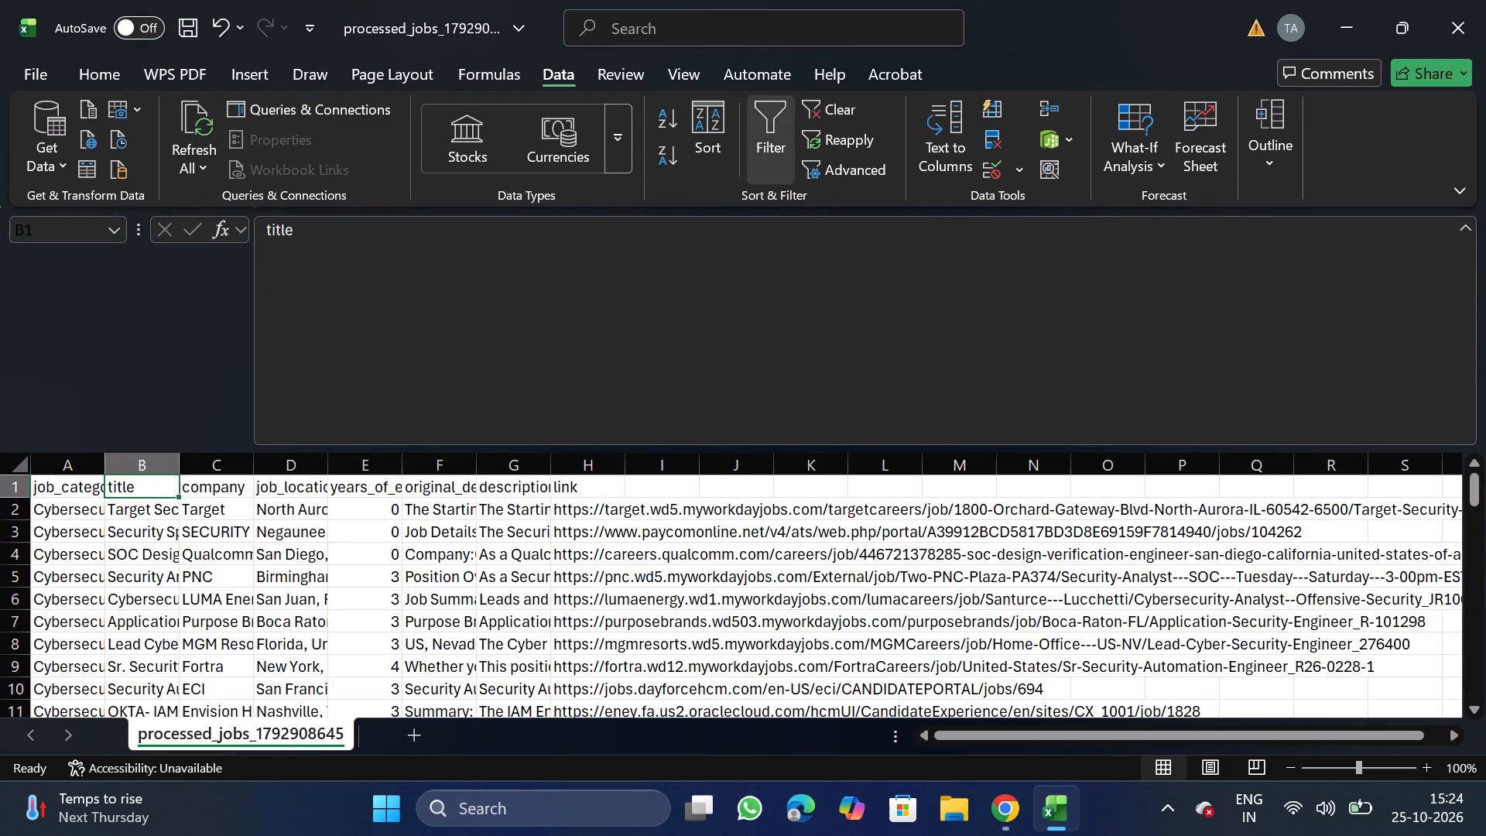
Search the title column's filter for staff to check for such jobs, and turn the filter off again.
left_click(769, 135)
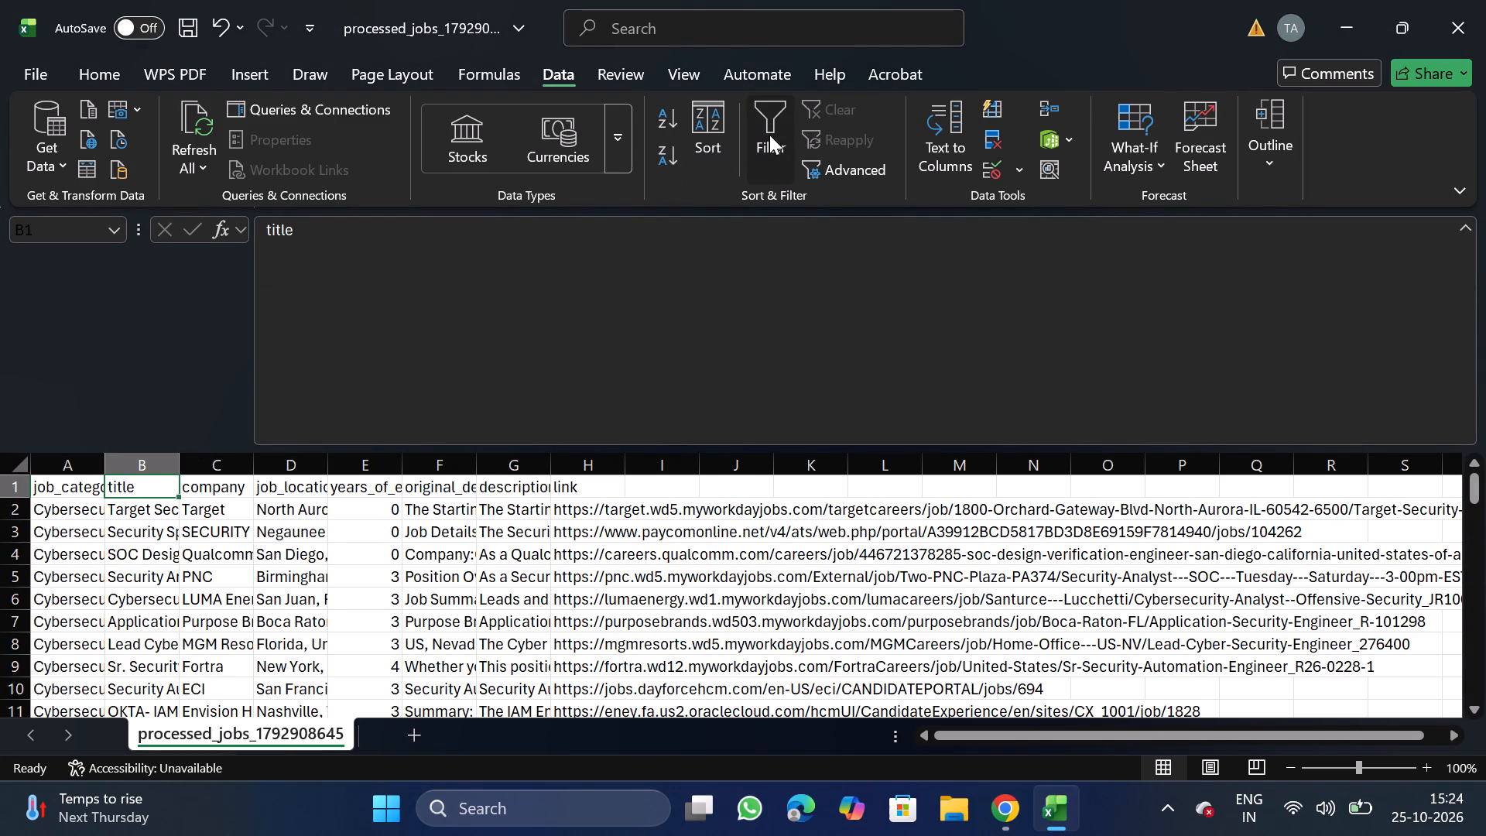
left_click(169, 492)
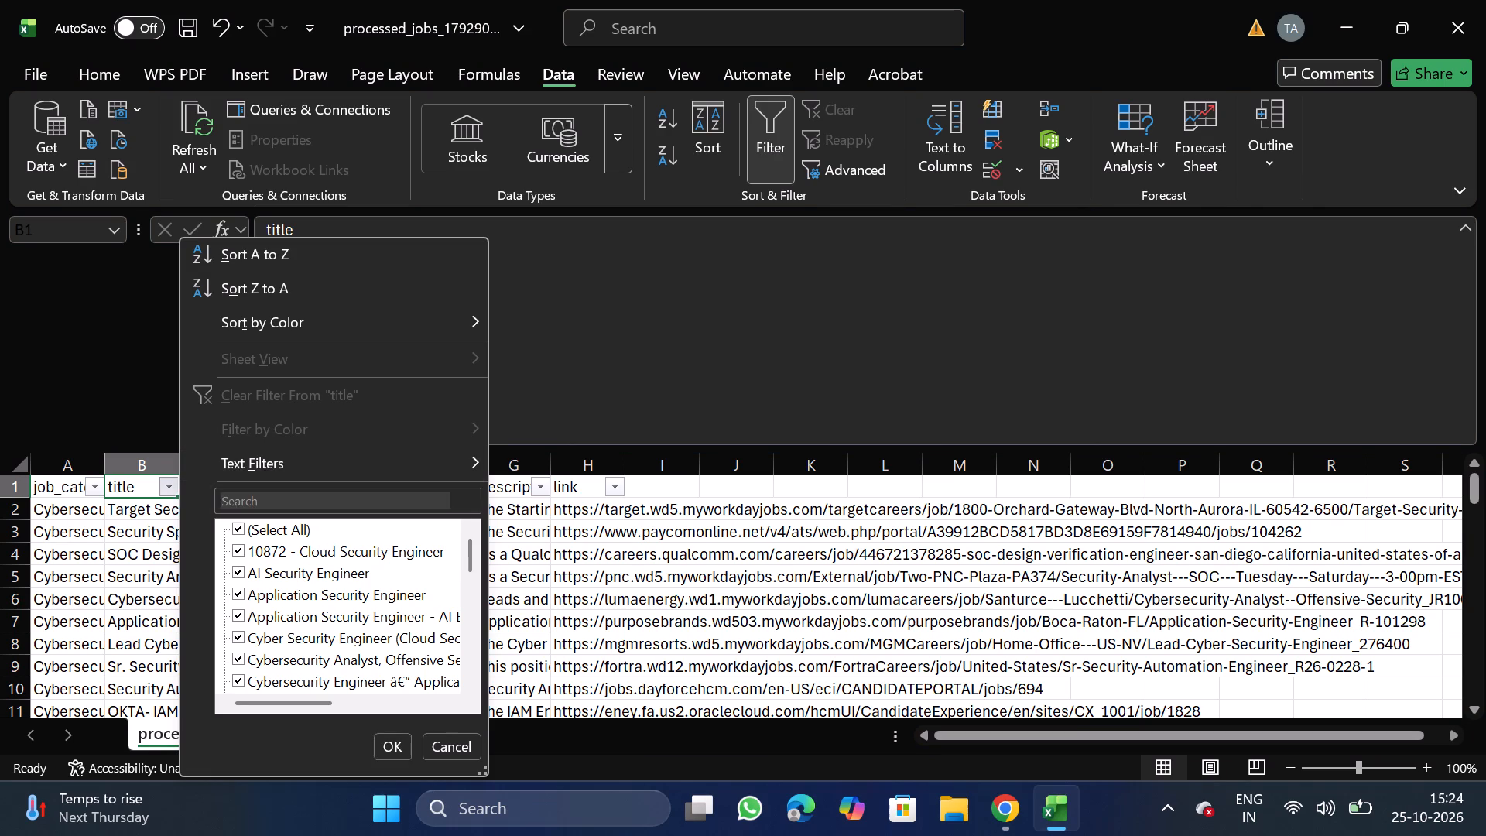
left_click(349, 494)
type("staff")
left_click(393, 746)
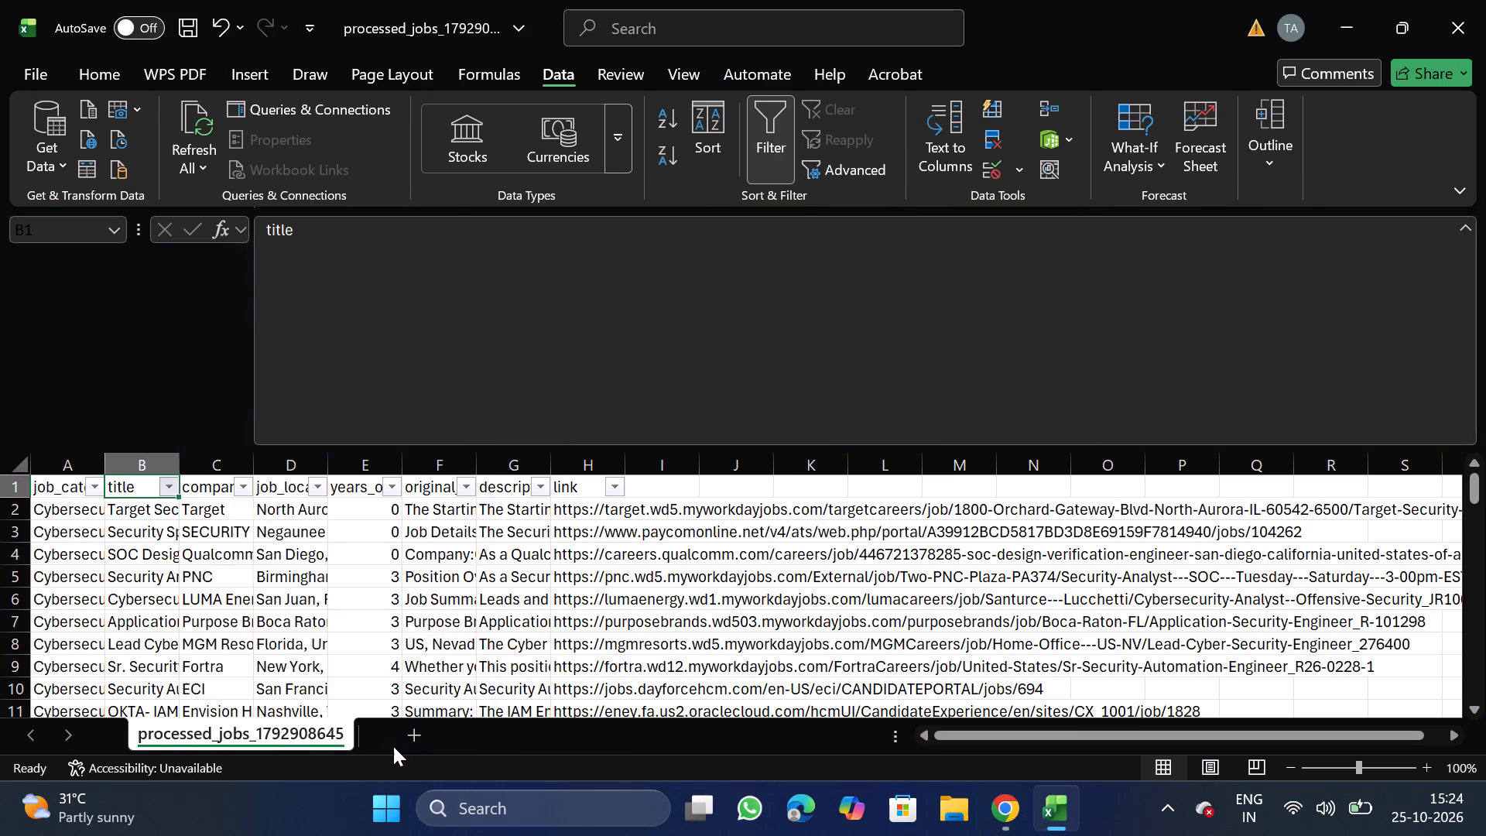
left_click(762, 145)
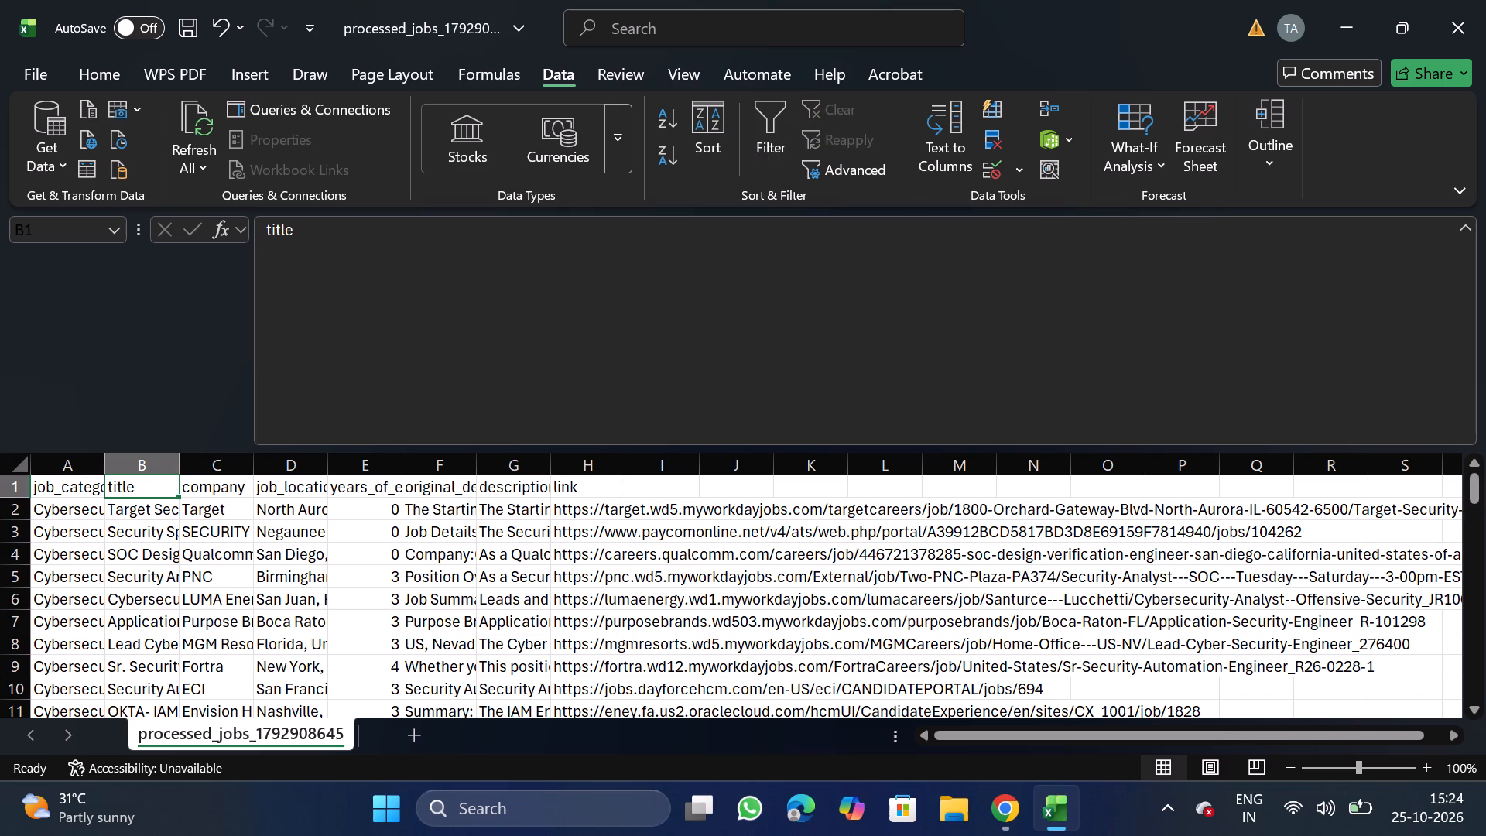
Turn on a filter for the company column and search its company names for walmart.
left_click(227, 462)
left_click(758, 141)
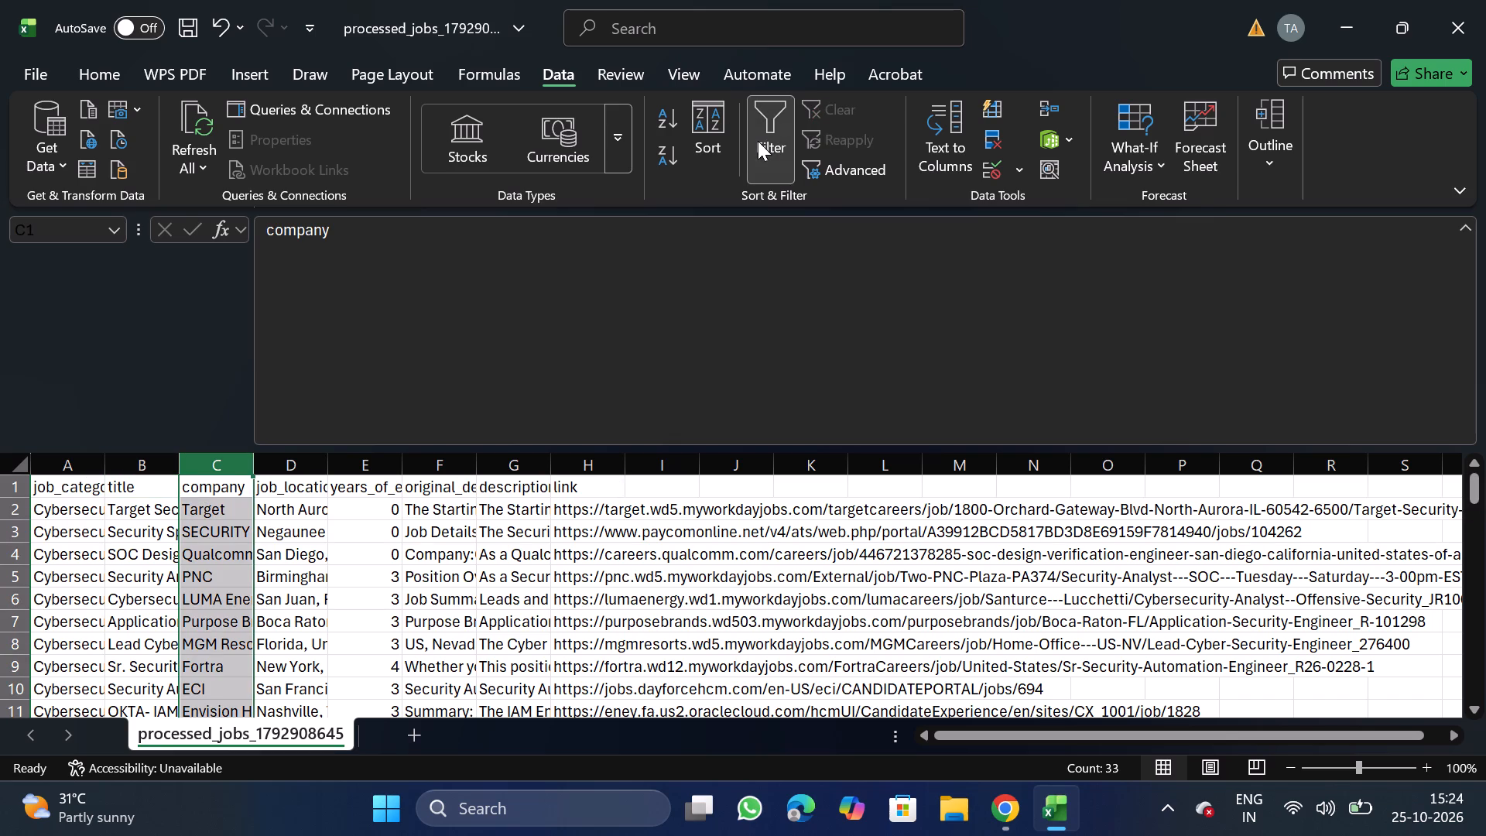
left_click(235, 491)
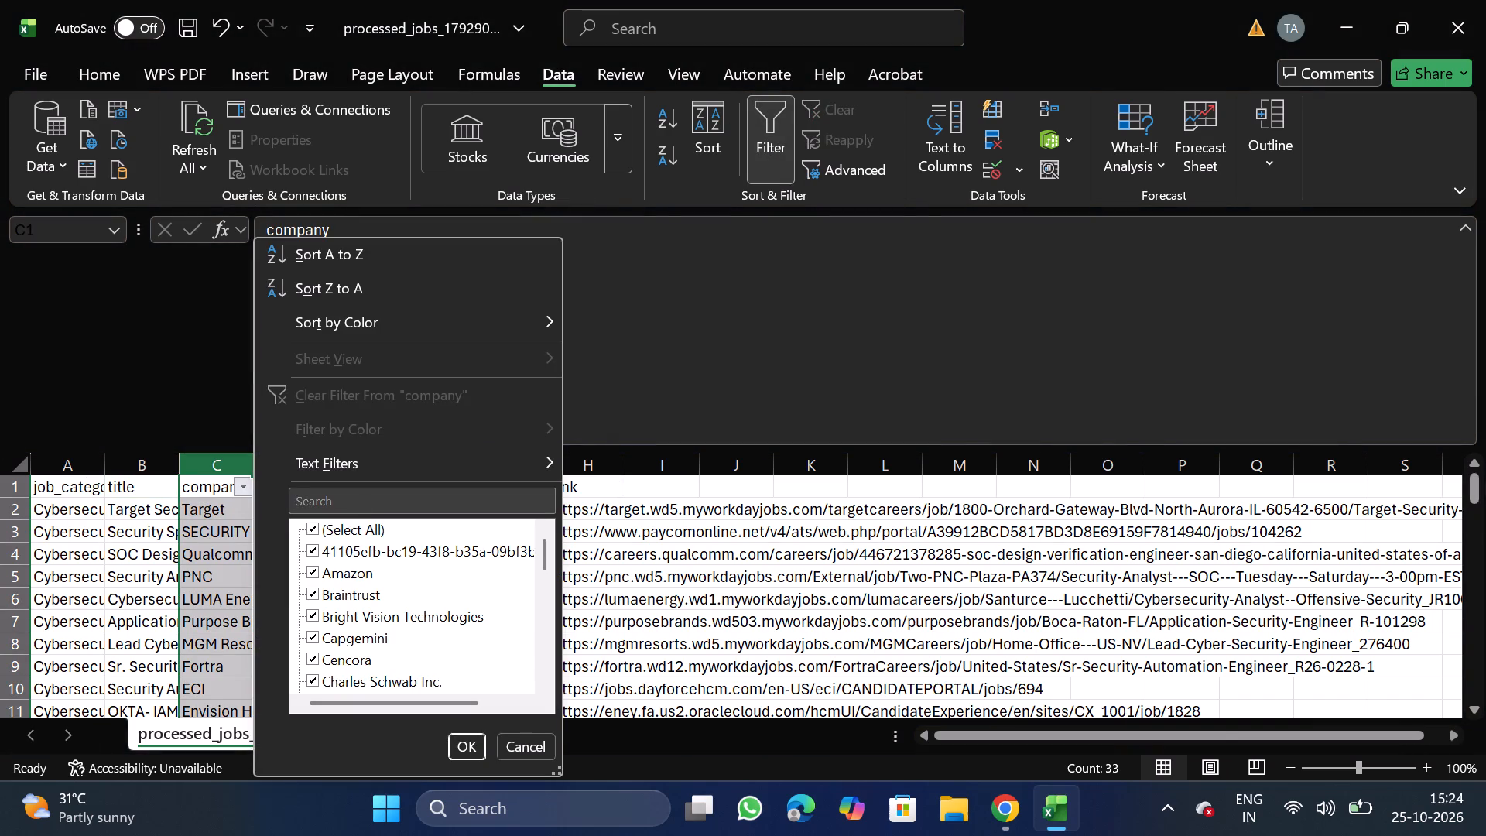
left_click(399, 501)
type("walmart")
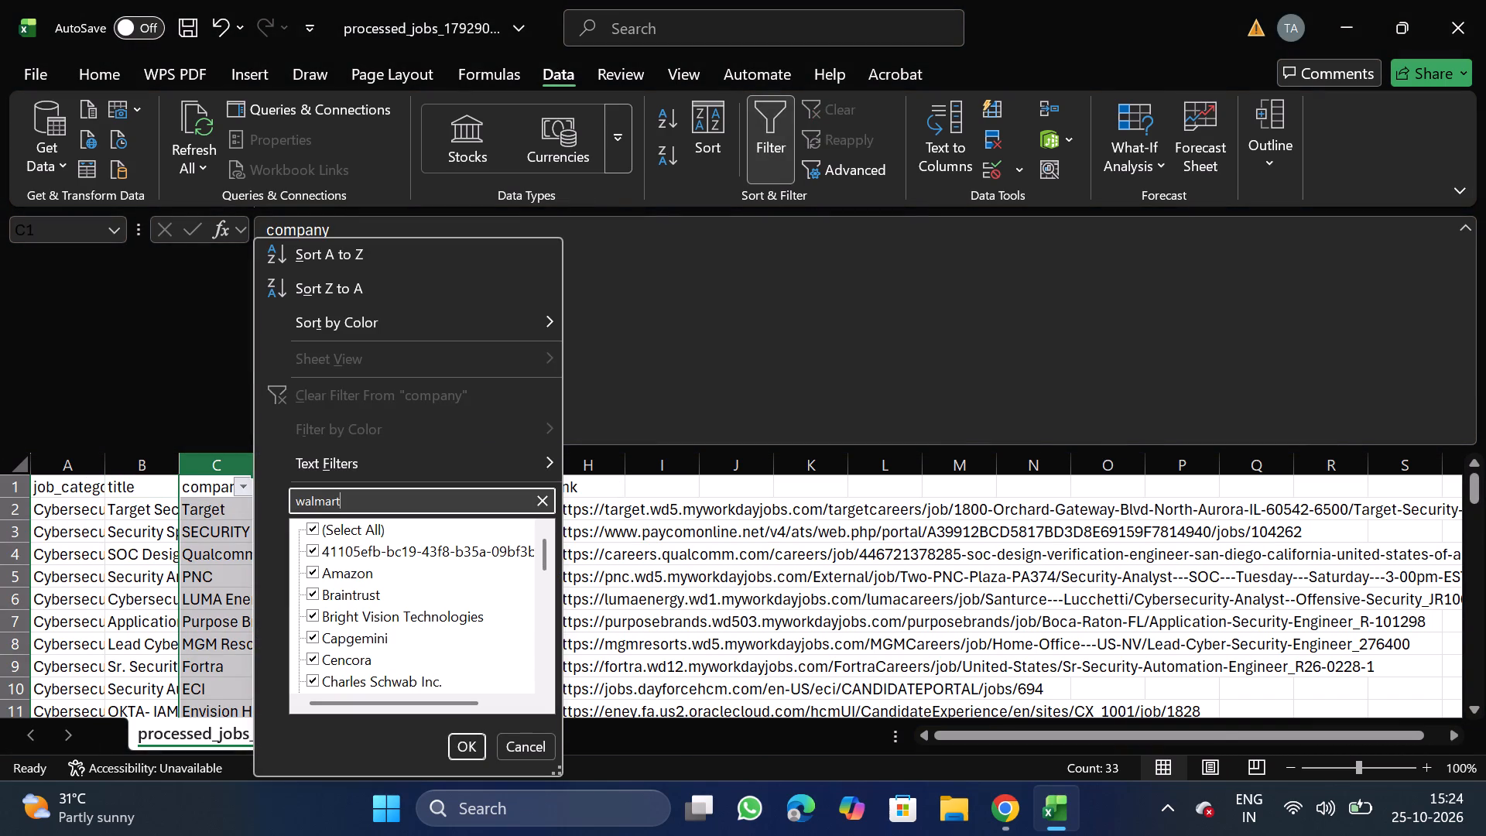
Replace the search text in the company column's filter with dried.
key("BackSpace")
key("BackSpace")
key("BackSpace")
key("BackSpace")
key("BackSpace")
key("BackSpace")
key("BackSpace")
key("BackSpace")
key("BackSpace")
key("BackSpace")
key("BackSpace")
key("BackSpace")
key("BackSpace")
key("BackSpace")
key("BackSpace")
key("BackSpace")
key("BackSpace")
key("BackSpace")
type("dried")
Search the company names in the company column's filter for capital.
key("BackSpace")
key("BackSpace")
key("BackSpace")
key("BackSpace")
key("BackSpace")
key("BackSpace")
key("BackSpace")
key("BackSpace")
key("BackSpace")
key("BackSpace")
key("BackSpace")
key("BackSpace")
key("BackSpace")
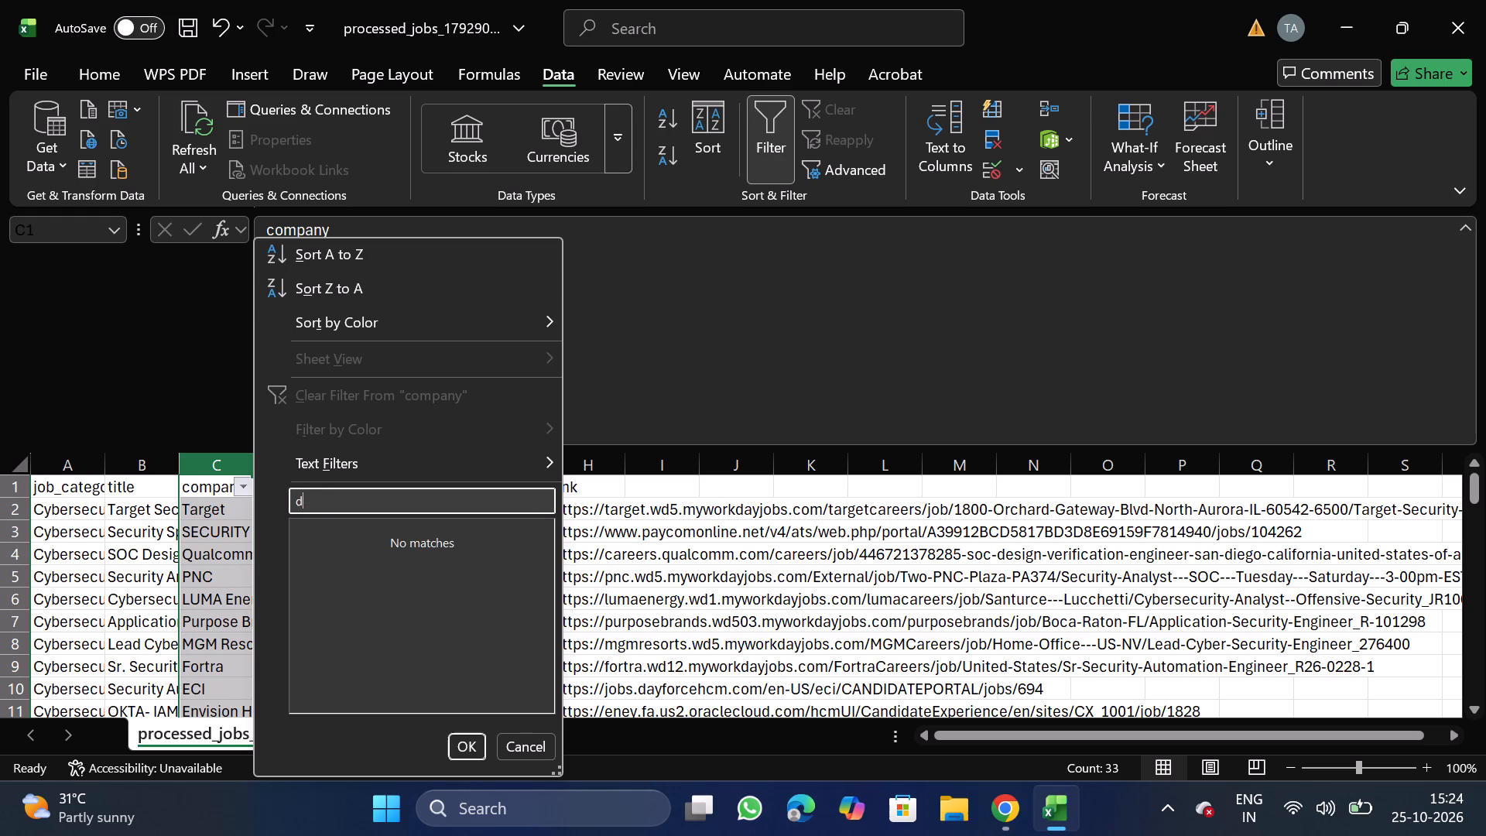
type("capital")
Replace the search text in the company column's filter with under.
key("BackSpace")
key("BackSpace")
key("BackSpace")
key("BackSpace")
key("BackSpace")
key("BackSpace")
key("BackSpace")
key("BackSpace")
key("BackSpace")
key("BackSpace")
key("BackSpace")
key("BackSpace")
key("BackSpace")
key("BackSpace")
key("BackSpace")
key("BackSpace")
type("under")
Search the company names in the company column's filter for hunt.
key("BackSpace")
key("BackSpace")
key("BackSpace")
key("BackSpace")
key("BackSpace")
key("BackSpace")
key("BackSpace")
key("BackSpace")
key("BackSpace")
key("BackSpace")
key("BackSpace")
key("BackSpace")
key("BackSpace")
key("BackSpace")
key("BackSpace")
key("BackSpace")
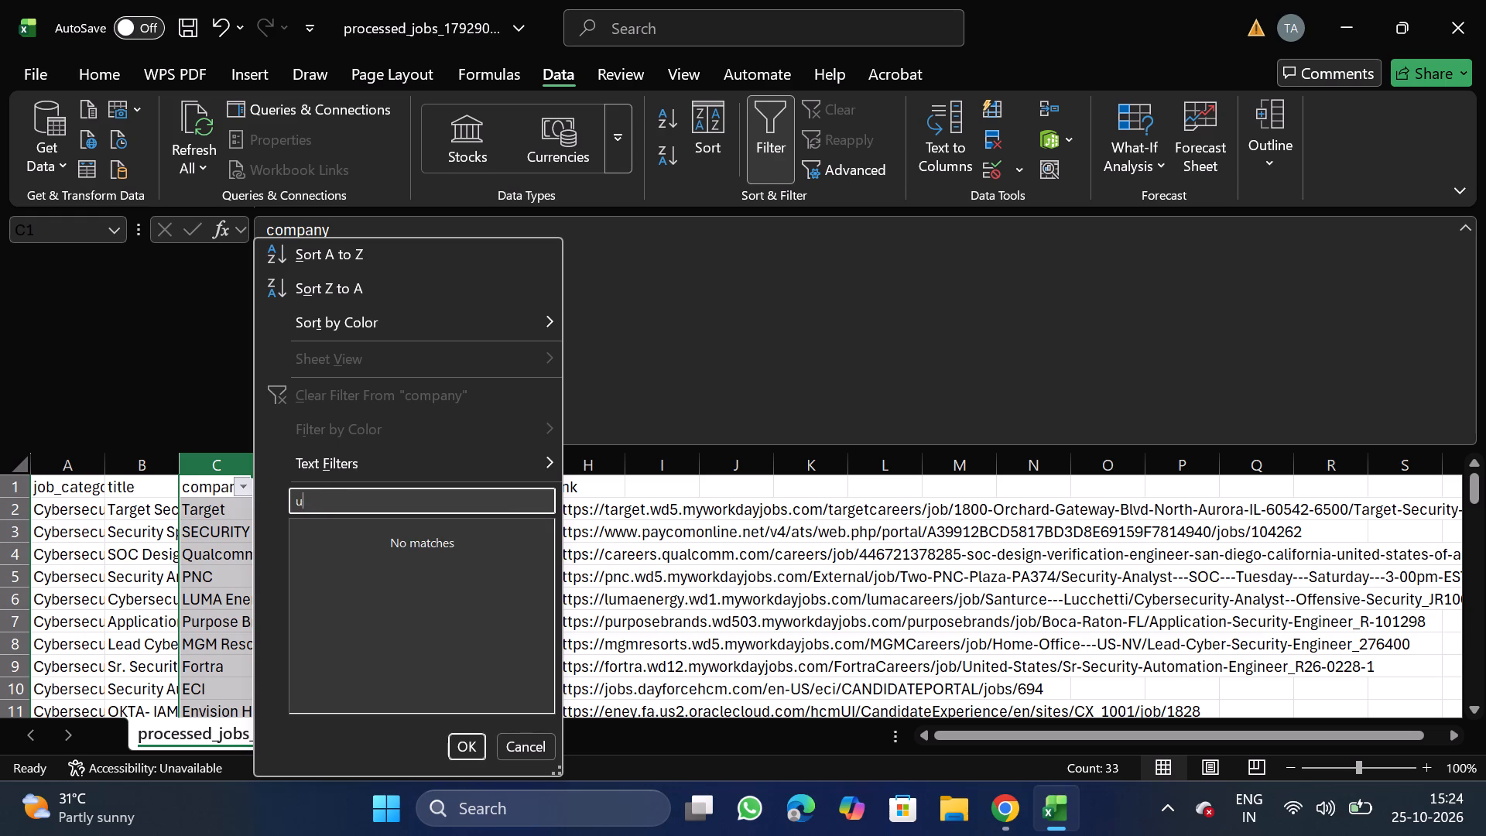
type("hunt")
Replace the search text in the company column's filter with skim.
key("BackSpace")
key("BackSpace")
key("BackSpace")
key("BackSpace")
key("BackSpace")
key("BackSpace")
key("BackSpace")
key("BackSpace")
key("BackSpace")
key("BackSpace")
key("BackSpace")
key("BackSpace")
key("BackSpace")
key("BackSpace")
key("BackSpace")
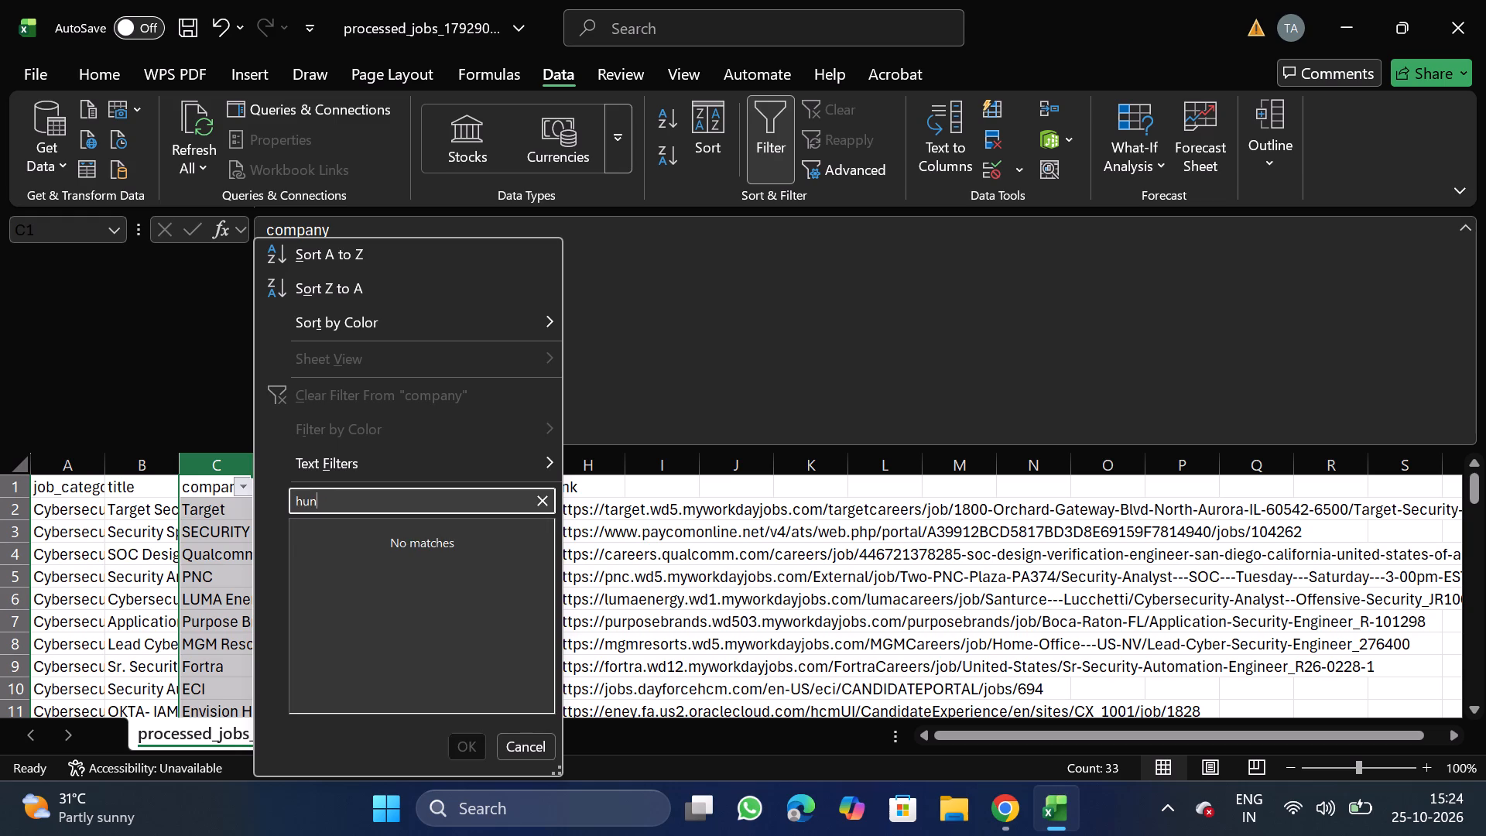
type("skim")
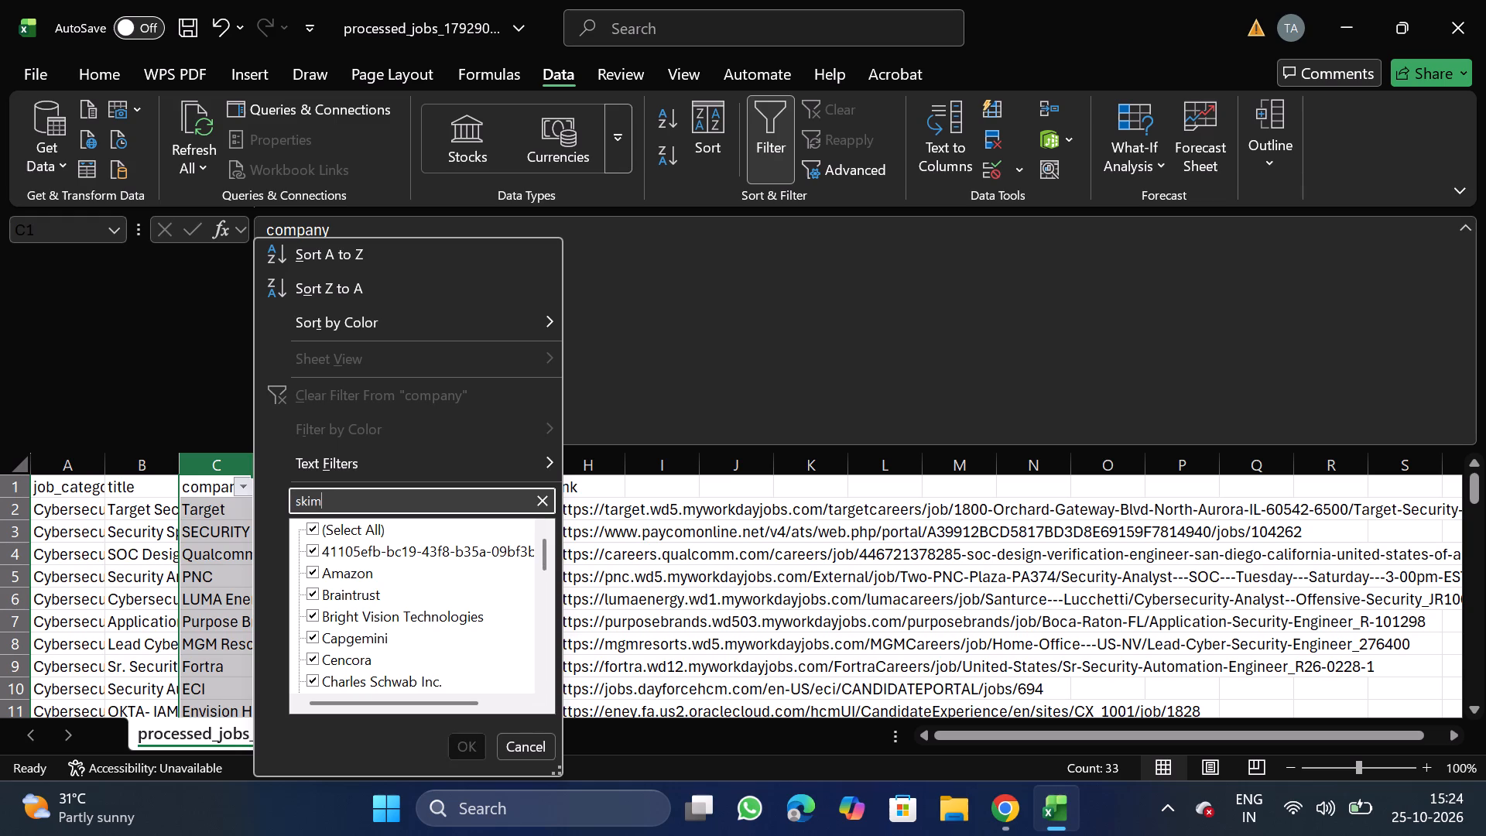
Search the company names in the company column's filter for ape.
key("BackSpace")
key("BackSpace")
key("BackSpace")
key("BackSpace")
key("BackSpace")
key("BackSpace")
key("BackSpace")
key("BackSpace")
key("BackSpace")
key("BackSpace")
key("BackSpace")
key("BackSpace")
key("BackSpace")
type("ape")
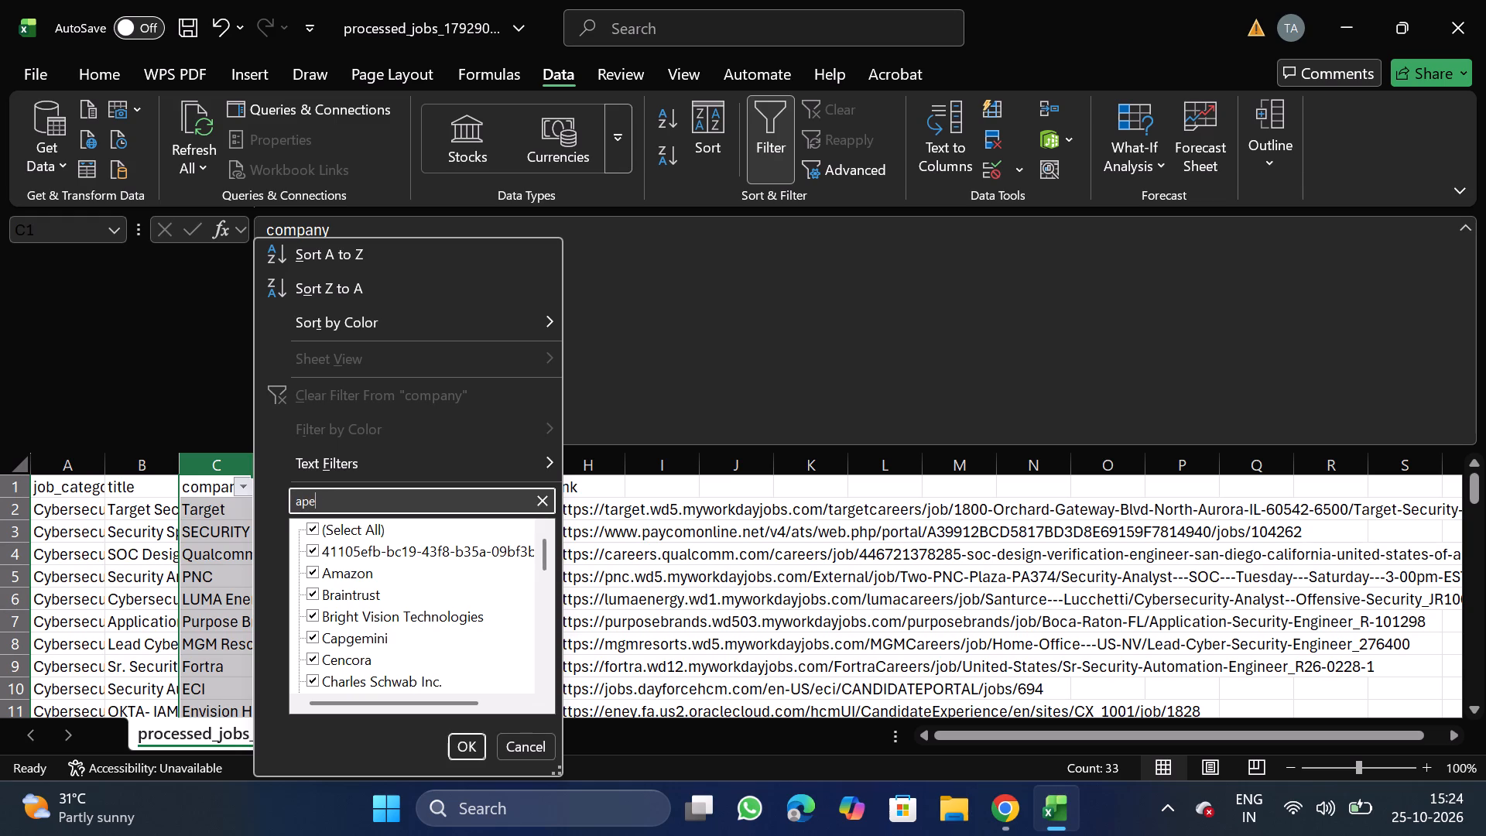
Search the company column's filter for in landem, and close the filter list without applying it.
key("BackSpace")
key("BackSpace")
key("BackSpace")
key("BackSpace")
key("BackSpace")
key("BackSpace")
key("BackSpace")
key("BackSpace")
key("BackSpace")
key("BackSpace")
key("BackSpace")
key("BackSpace")
key("BackSpace")
type("in landem")
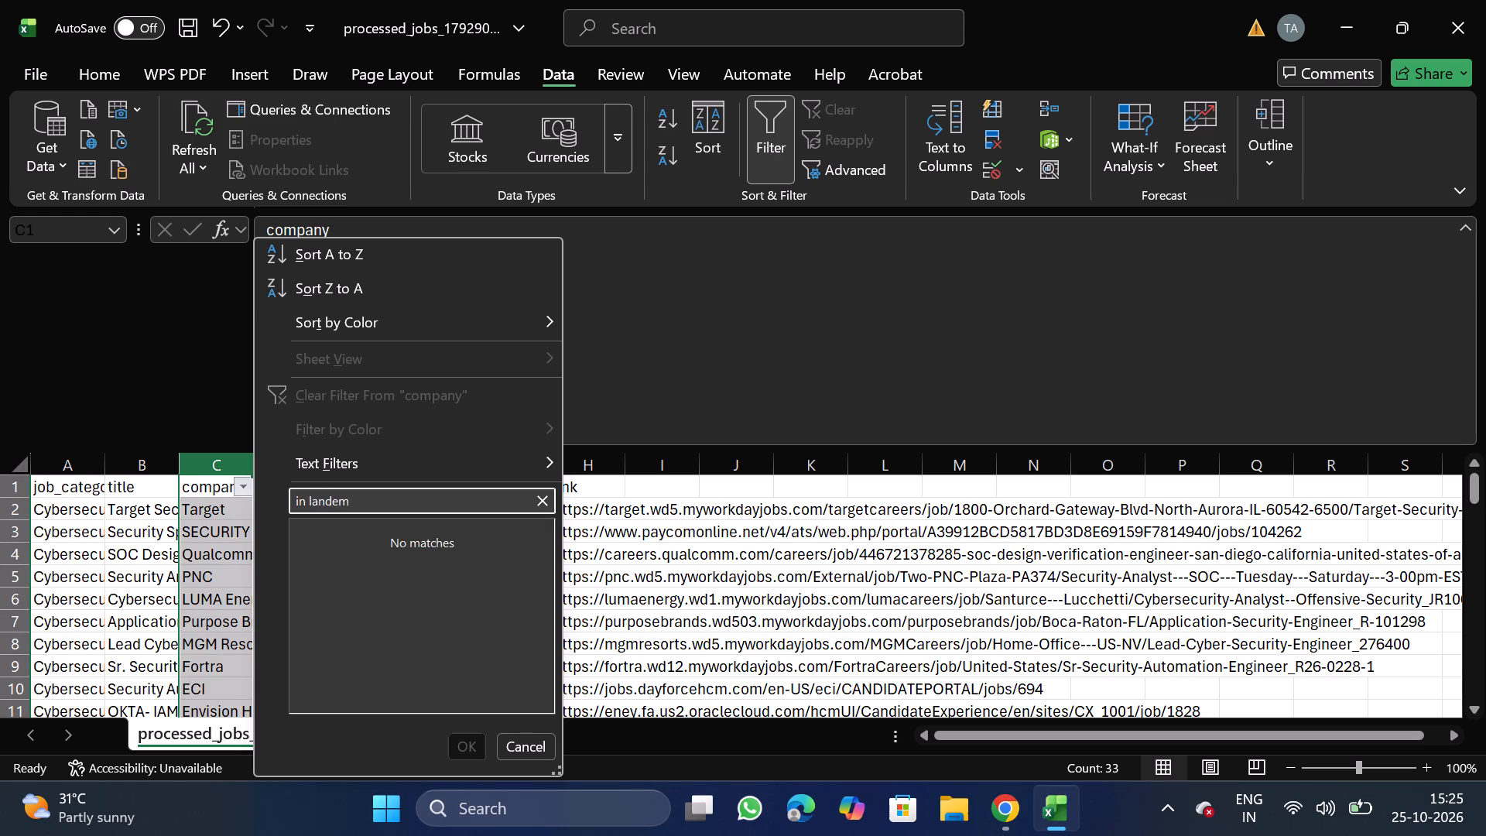
left_click(518, 749)
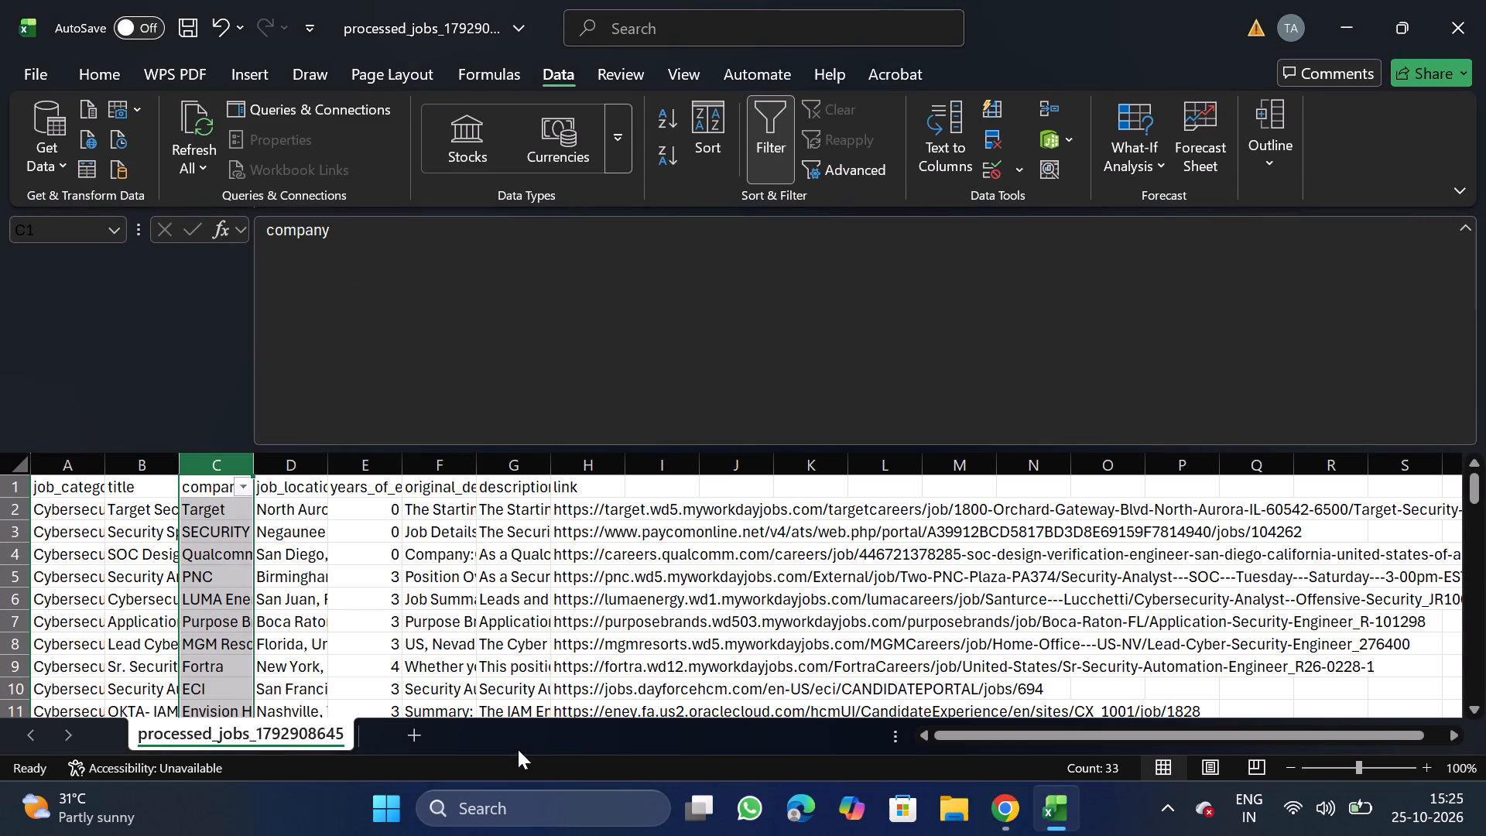
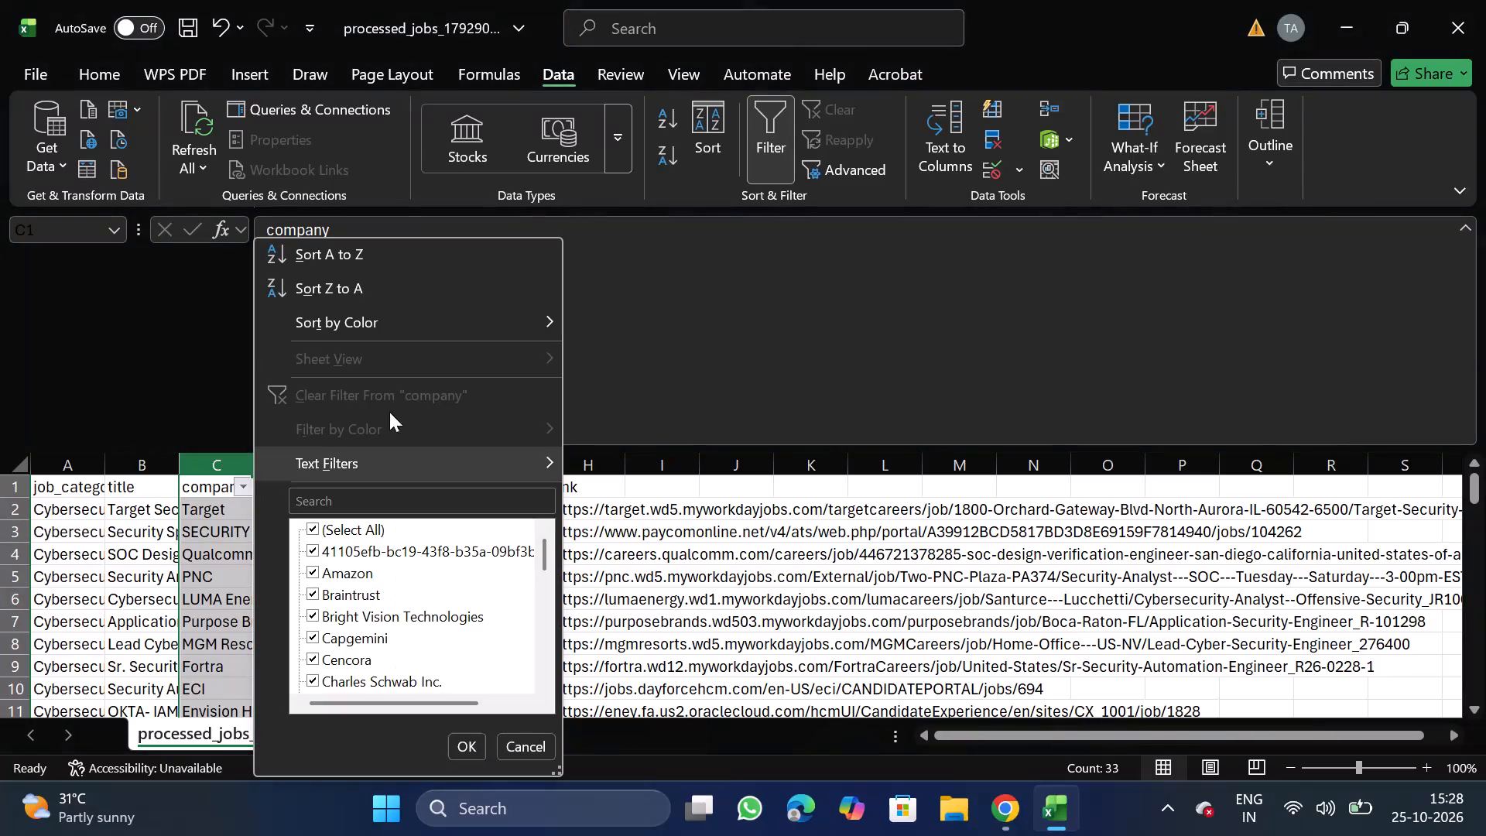
Search the company names in the company column's filter for walmart, and clear the search text.
left_click(375, 504)
type("walmart")
key("BackSpace")
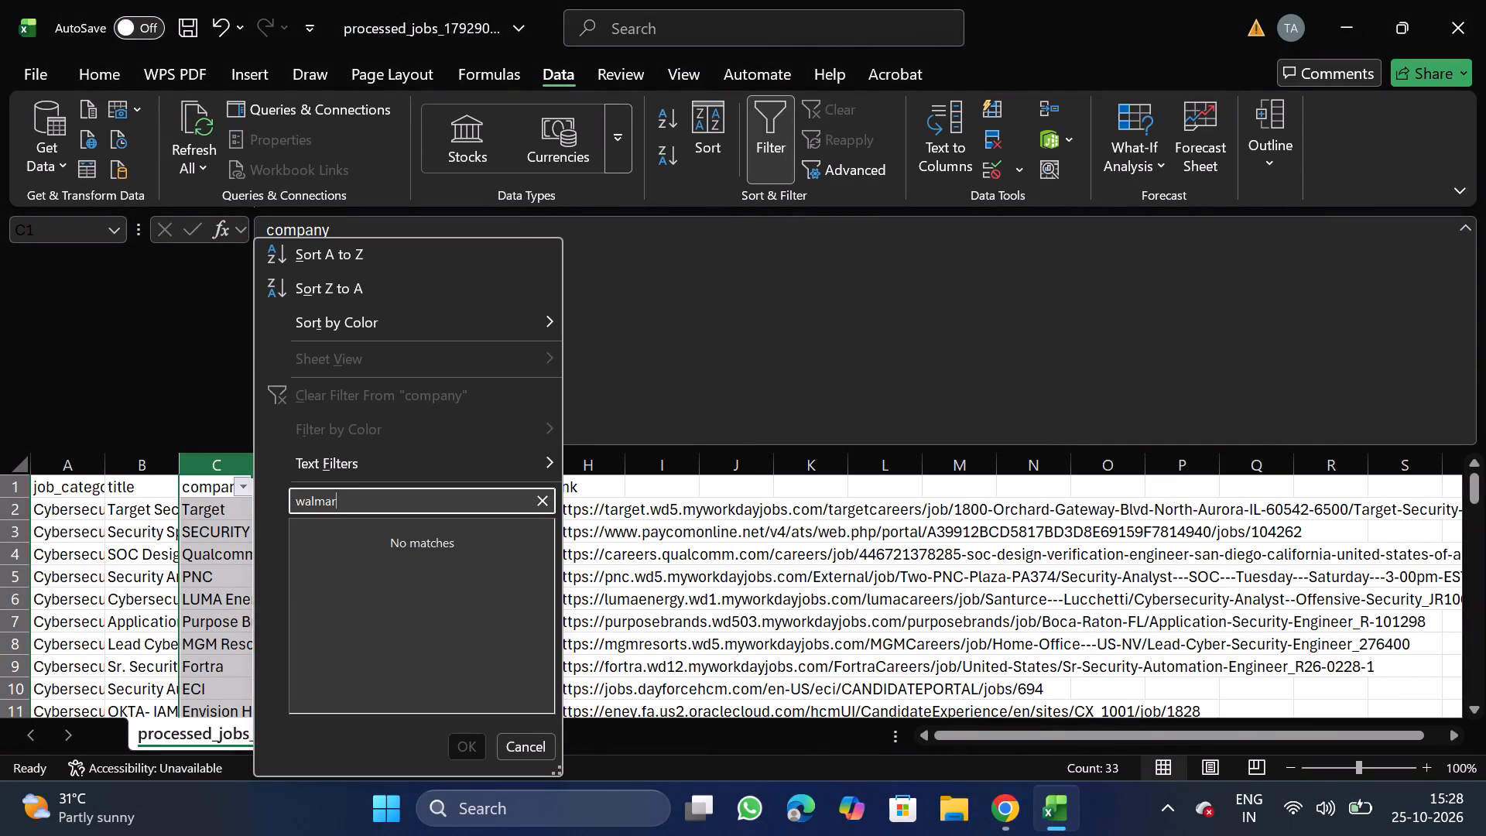
key("BackSpace")
key("BackSpace")
key("BackSpace")
key("BackSpace")
key("BackSpace")
key("BackSpace")
key("BackSpace")
key("BackSpace")
key("BackSpace")
key("BackSpace")
key("BackSpace")
key("BackSpace")
key("BackSpace")
key("BackSpace")
key("BackSpace")
key("BackSpace")
key("BackSpace")
key("BackSpace")
key("BackSpace")
key("BackSpace")
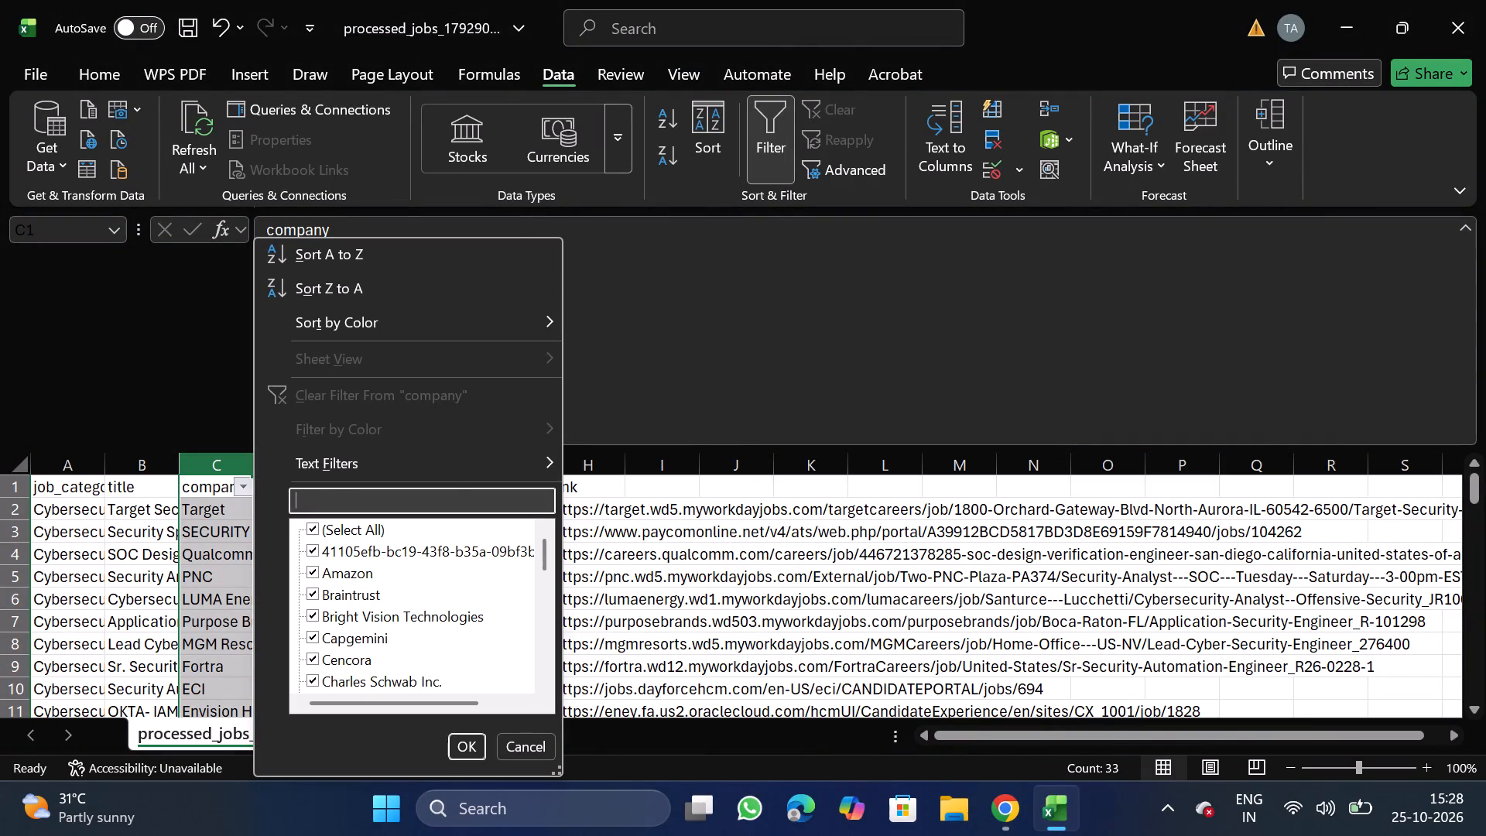
Search the company names in the company column's filter for dried, and clear the search text.
type("dried")
key("BackSpace")
key("BackSpace")
key("BackSpace")
key("BackSpace")
key("BackSpace")
key("BackSpace")
key("BackSpace")
key("BackSpace")
key("BackSpace")
key("BackSpace")
key("BackSpace")
key("BackSpace")
key("BackSpace")
key("BackSpace")
key("BackSpace")
key("BackSpace")
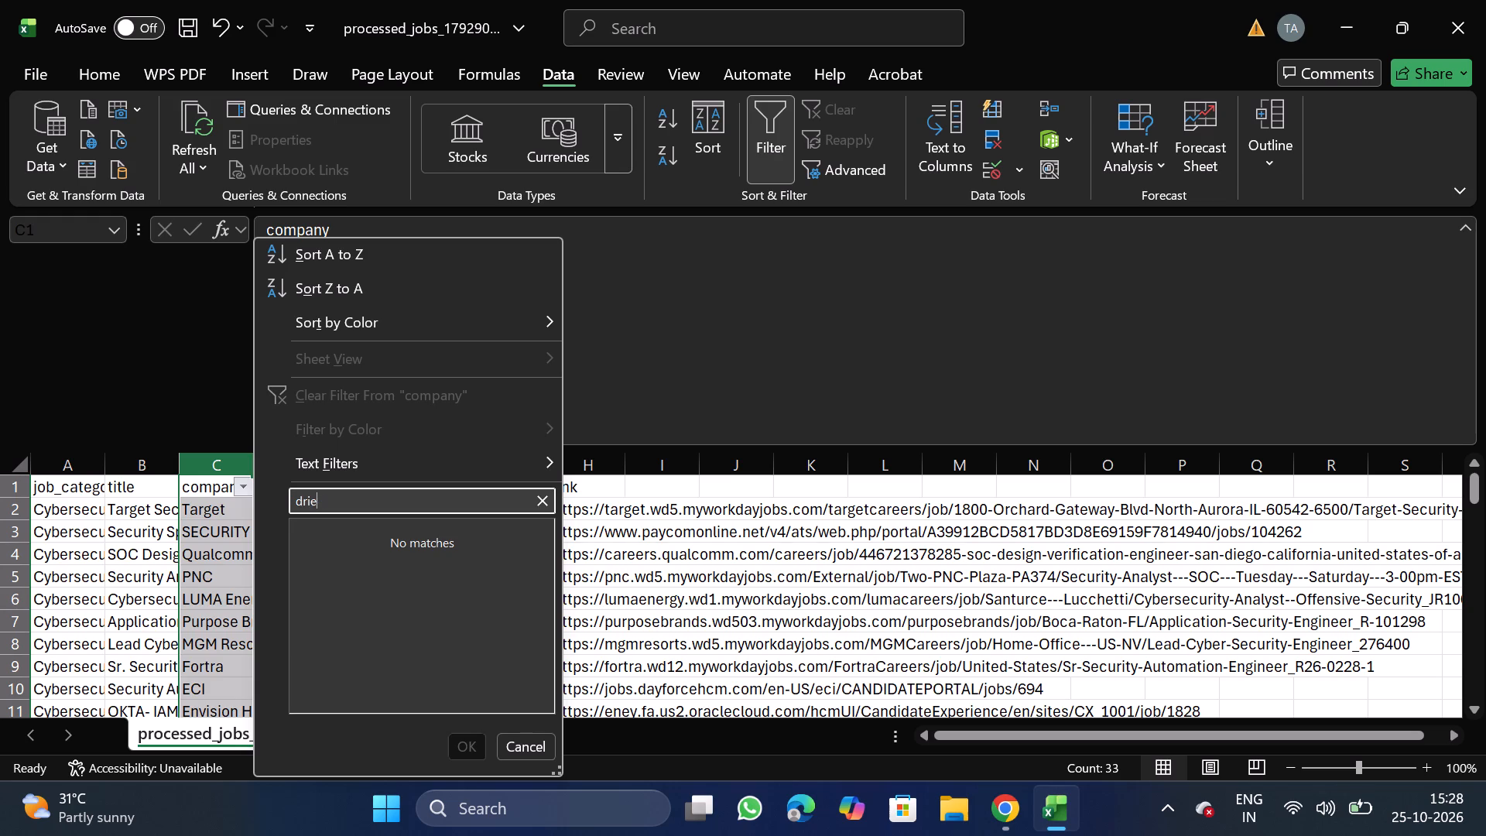
Search the company names in the company column's filter for capital, and clear the search text.
type("capital")
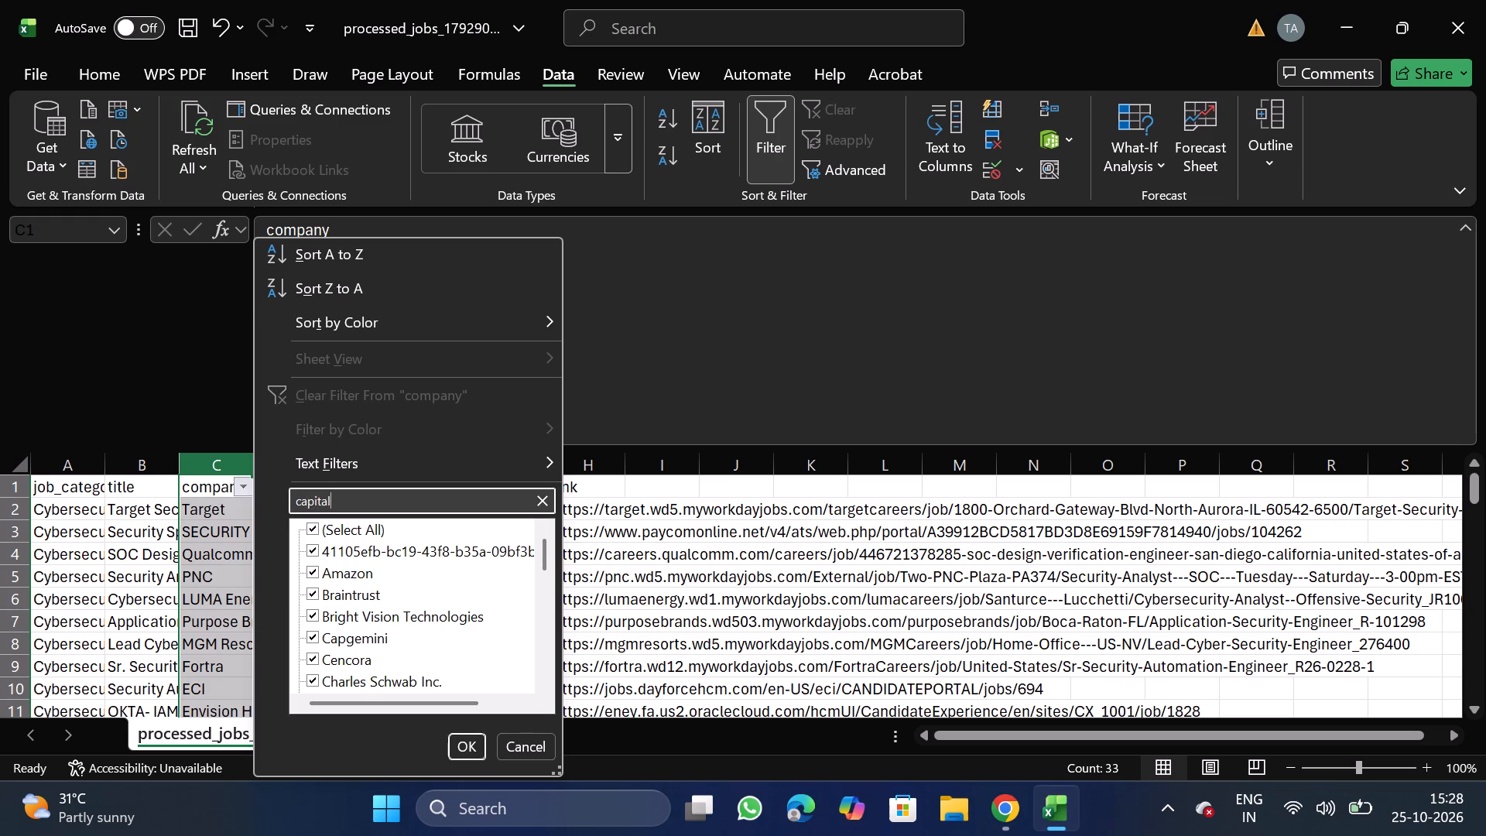
key("BackSpace")
key("BackSpace")
key("BackSpace")
key("BackSpace")
key("BackSpace")
key("BackSpace")
key("BackSpace")
key("BackSpace")
key("BackSpace")
key("BackSpace")
key("BackSpace")
key("BackSpace")
key("BackSpace")
key("BackSpace")
key("BackSpace")
key("BackSpace")
Search the company names in the company column's filter for under, and clear the search text.
type("under")
key("BackSpace")
key("BackSpace")
key("BackSpace")
key("BackSpace")
key("BackSpace")
key("BackSpace")
key("BackSpace")
key("BackSpace")
key("BackSpace")
key("BackSpace")
key("BackSpace")
key("BackSpace")
key("BackSpace")
key("BackSpace")
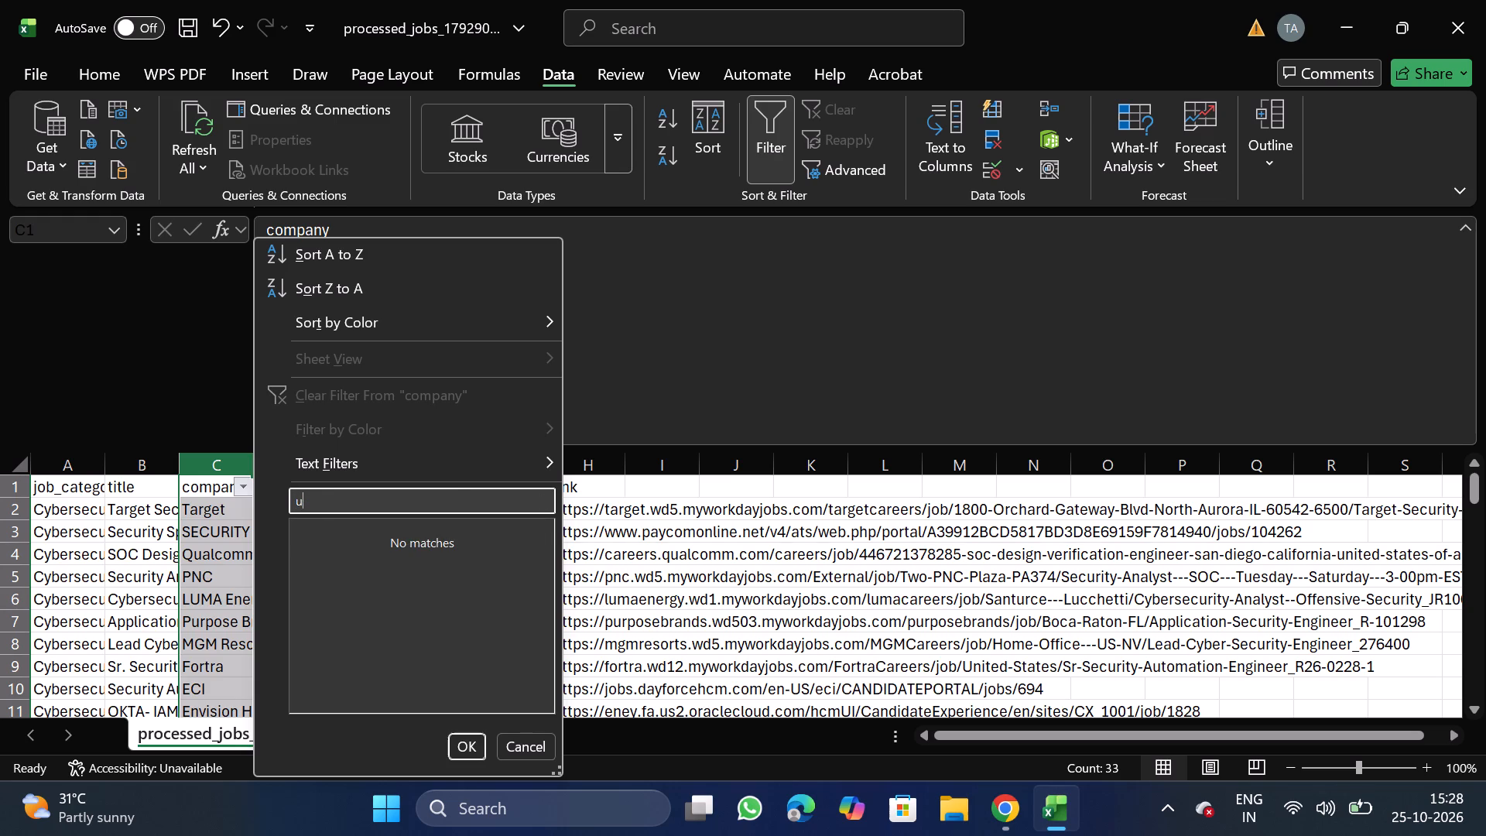
Search the company names in the company column's filter for hunt, and clear the search text.
type("hunt")
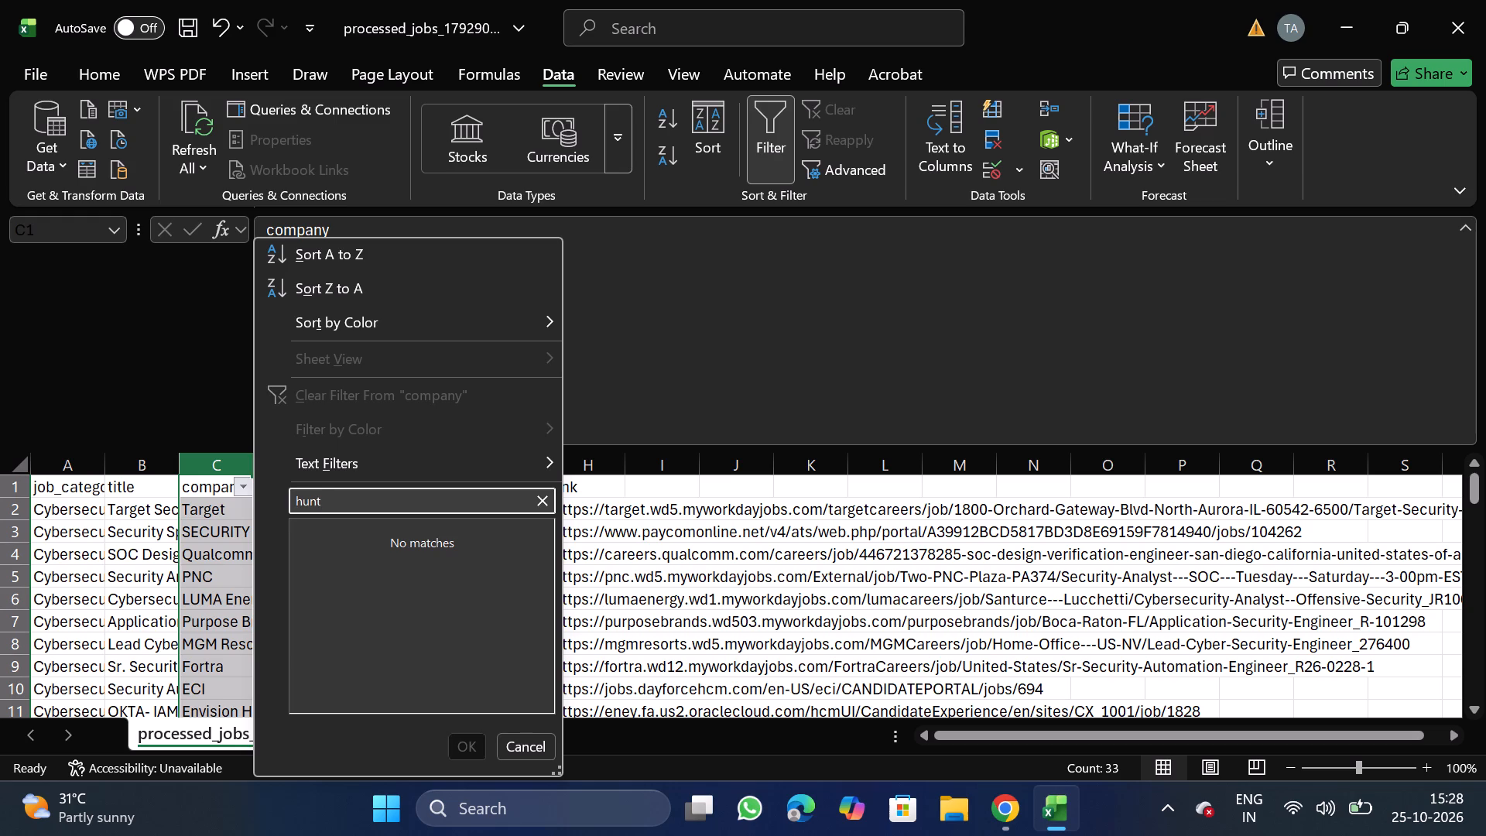
key("BackSpace")
key("BackSpace")
key("BackSpace")
key("BackSpace")
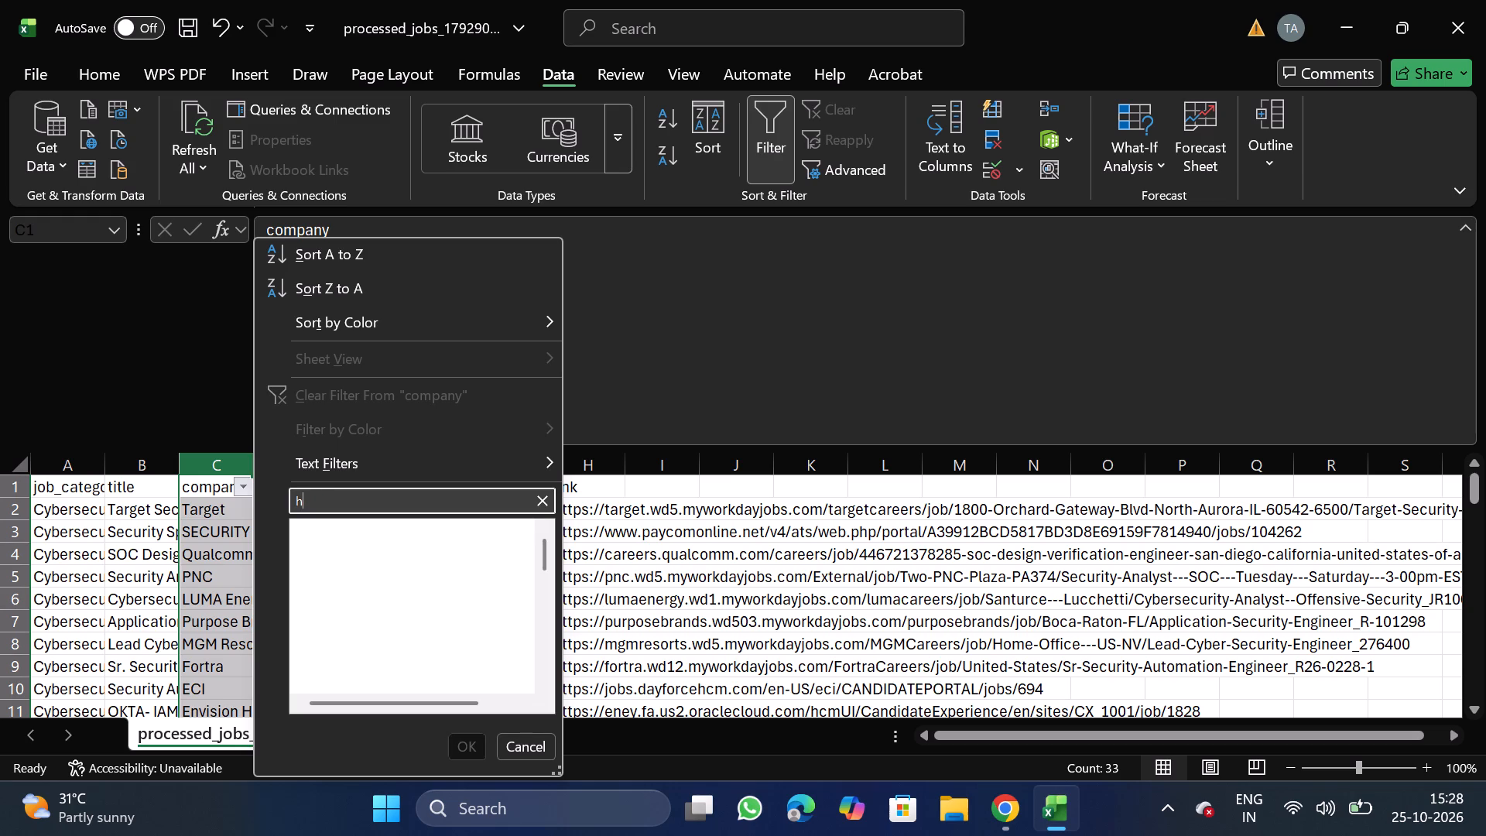
key("BackSpace")
key("BackSpace")
Search the company names in the company column's filter for skim, and clear the search text.
type("skim")
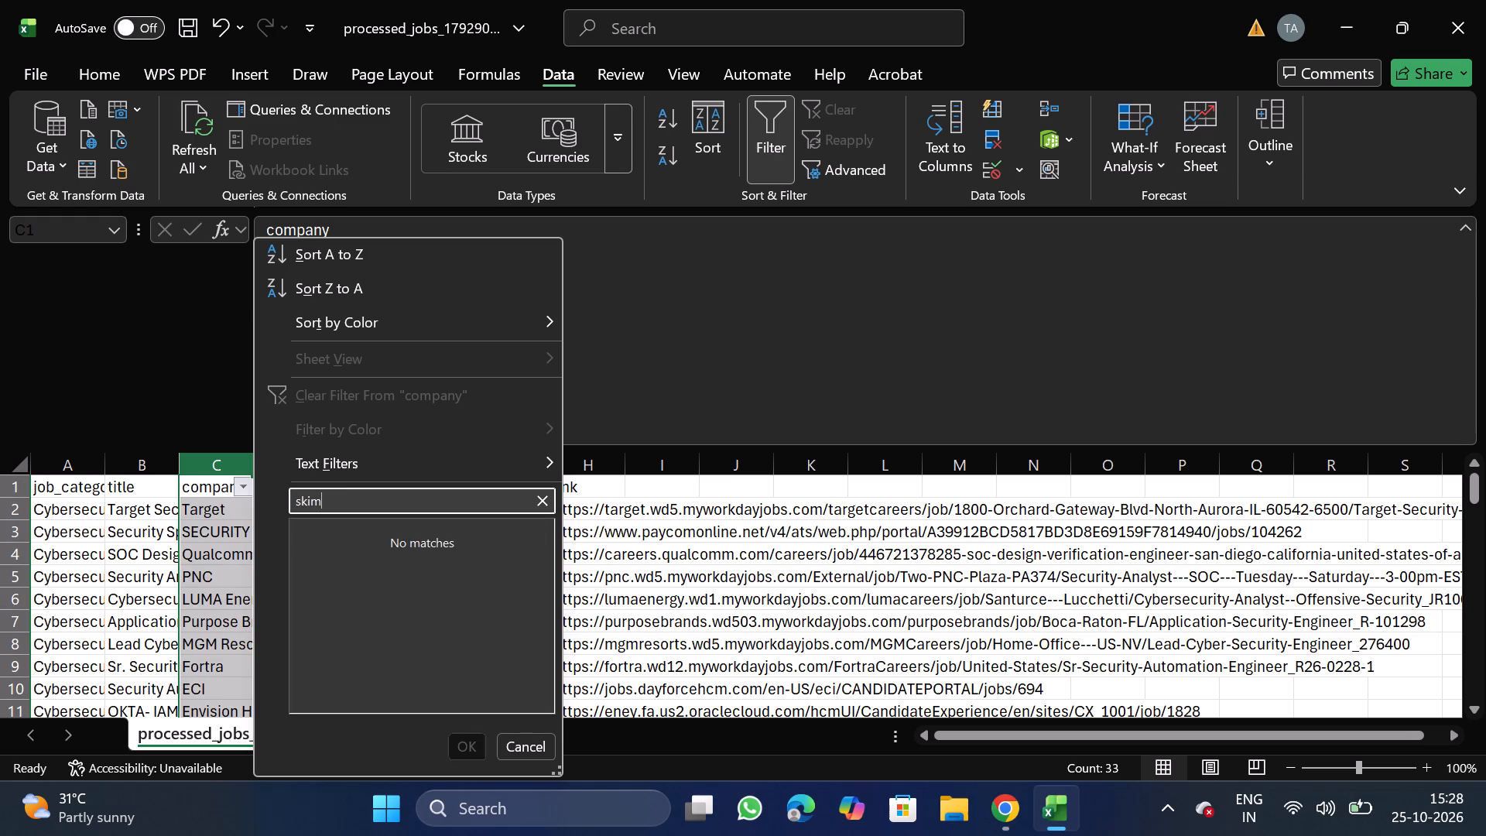
key("BackSpace")
key("BackSpace")
key("BackSpace")
key("BackSpace")
key("BackSpace")
key("BackSpace")
key("BackSpace")
key("BackSpace")
key("BackSpace")
key("BackSpace")
key("BackSpace")
key("BackSpace")
key("BackSpace")
key("BackSpace")
key("BackSpace")
key("BackSpace")
key("BackSpace")
key("BackSpace")
key("BackSpace")
key("BackSpace")
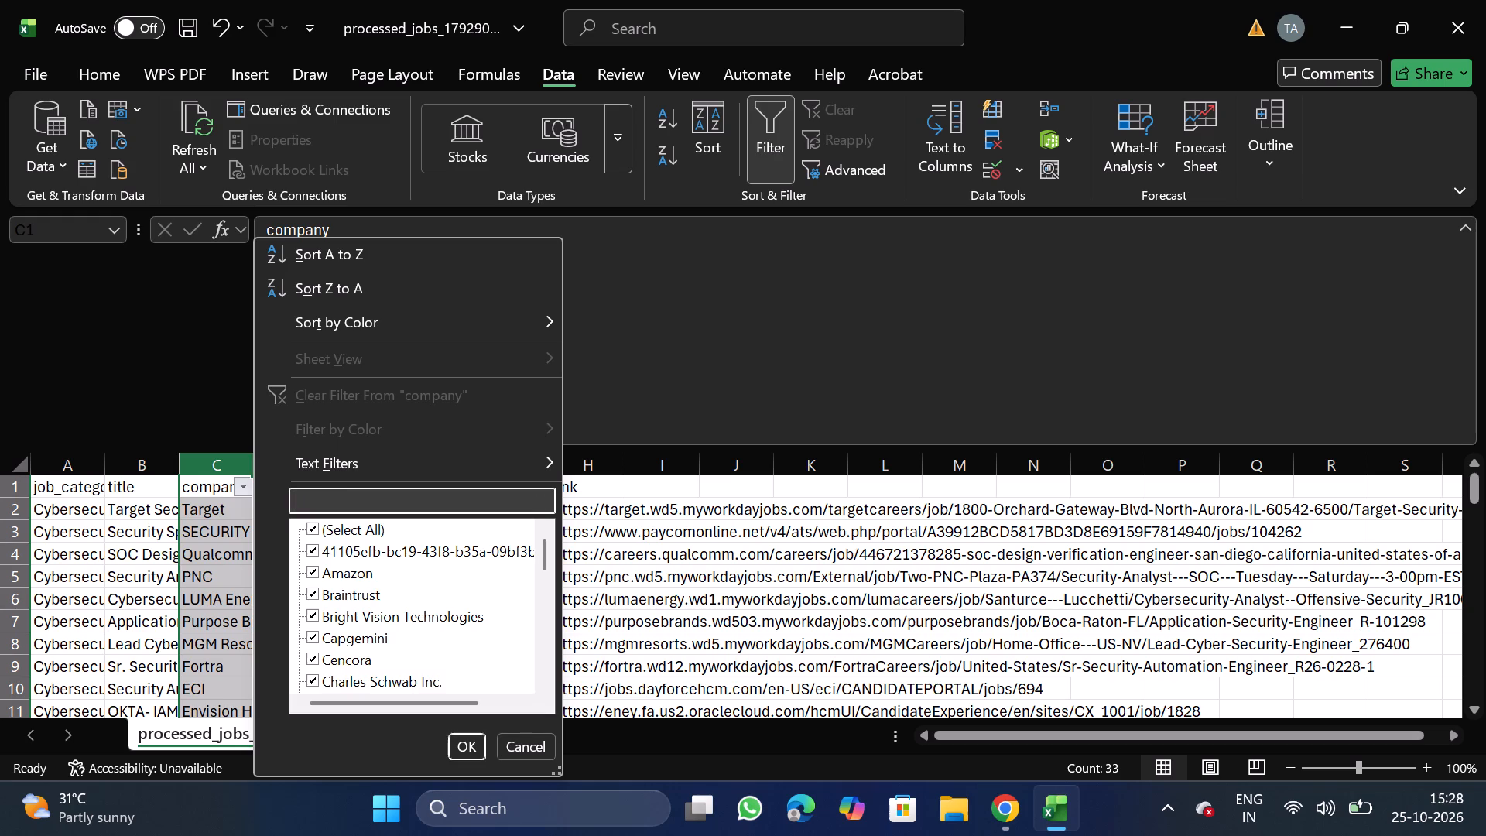
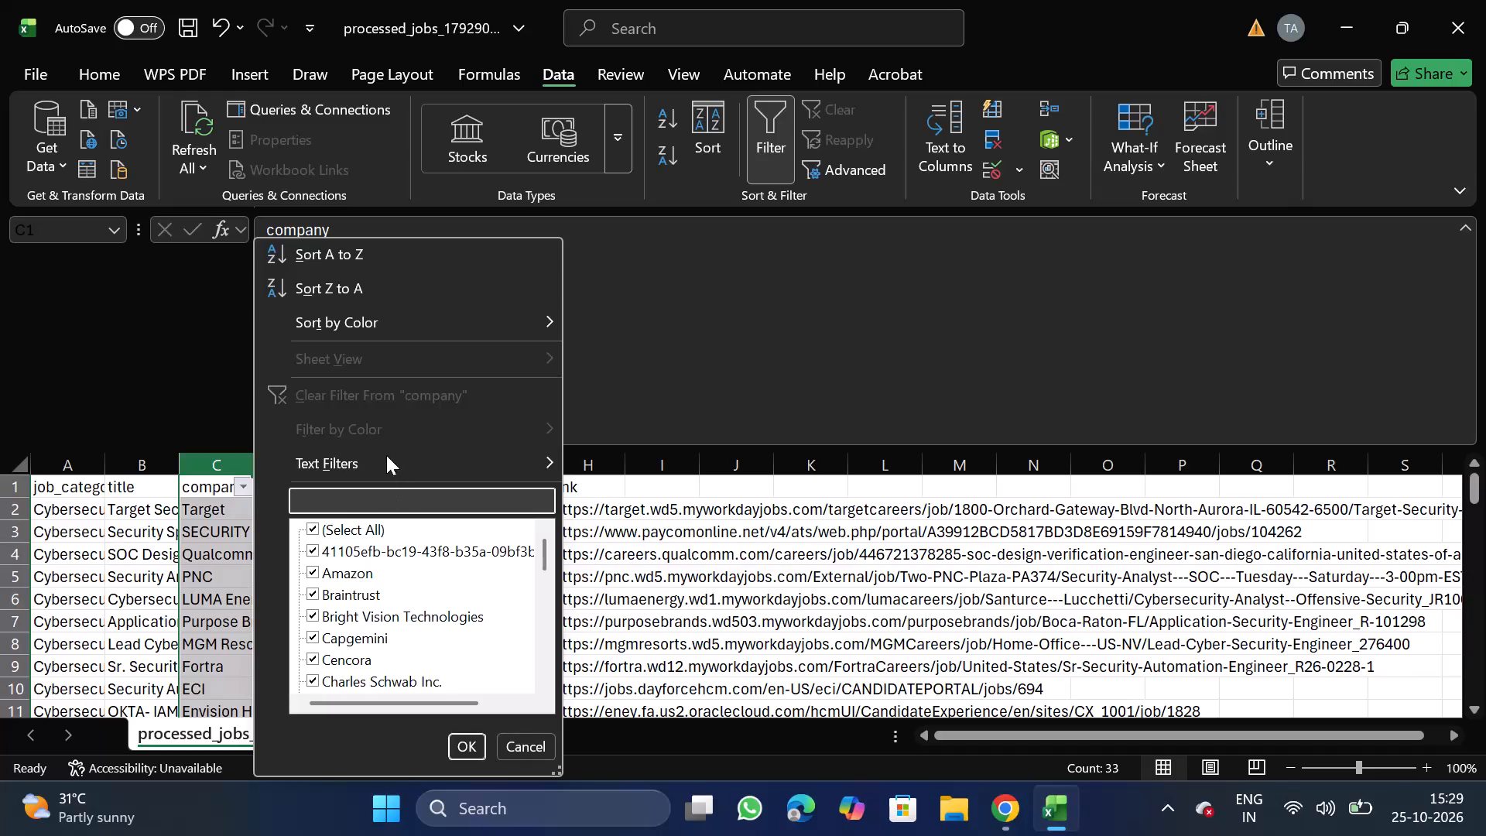
Search the company names in the company column's filter for skim, and clear the search text.
left_click(356, 505)
type("skim")
key("BackSpace")
key("BackSpace")
key("BackSpace")
key("BackSpace")
key("BackSpace")
key("BackSpace")
key("BackSpace")
key("BackSpace")
key("BackSpace")
key("BackSpace")
key("BackSpace")
key("BackSpace")
key("BackSpace")
key("BackSpace")
key("BackSpace")
key("BackSpace")
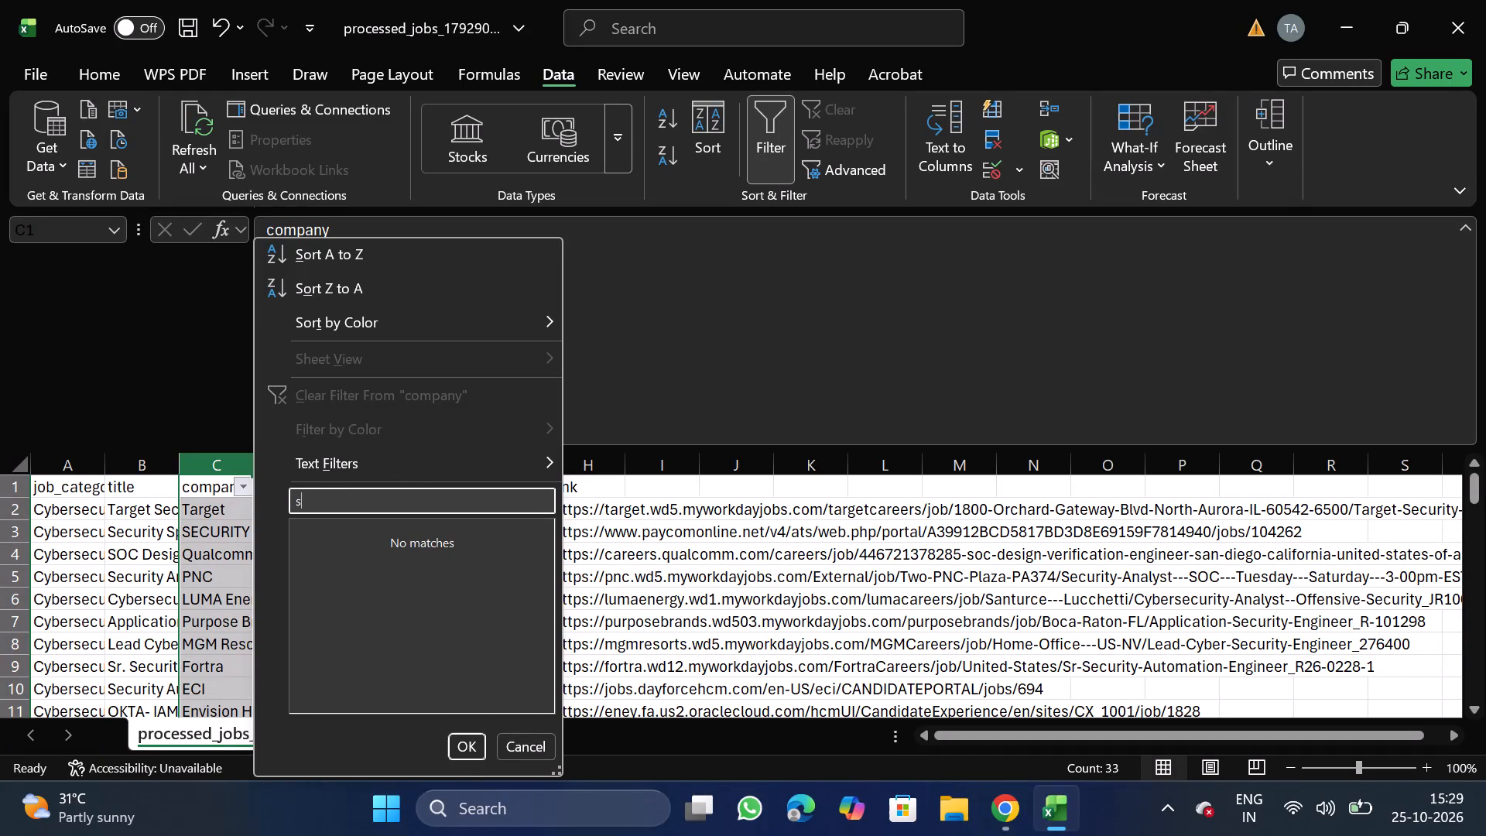
Search the company names in the company column's filter for ape, and clear the search text.
type("ape")
key("BackSpace")
key("BackSpace")
key("BackSpace")
key("BackSpace")
key("BackSpace")
key("BackSpace")
key("BackSpace")
key("BackSpace")
key("BackSpace")
key("BackSpace")
key("BackSpace")
key("BackSpace")
key("BackSpace")
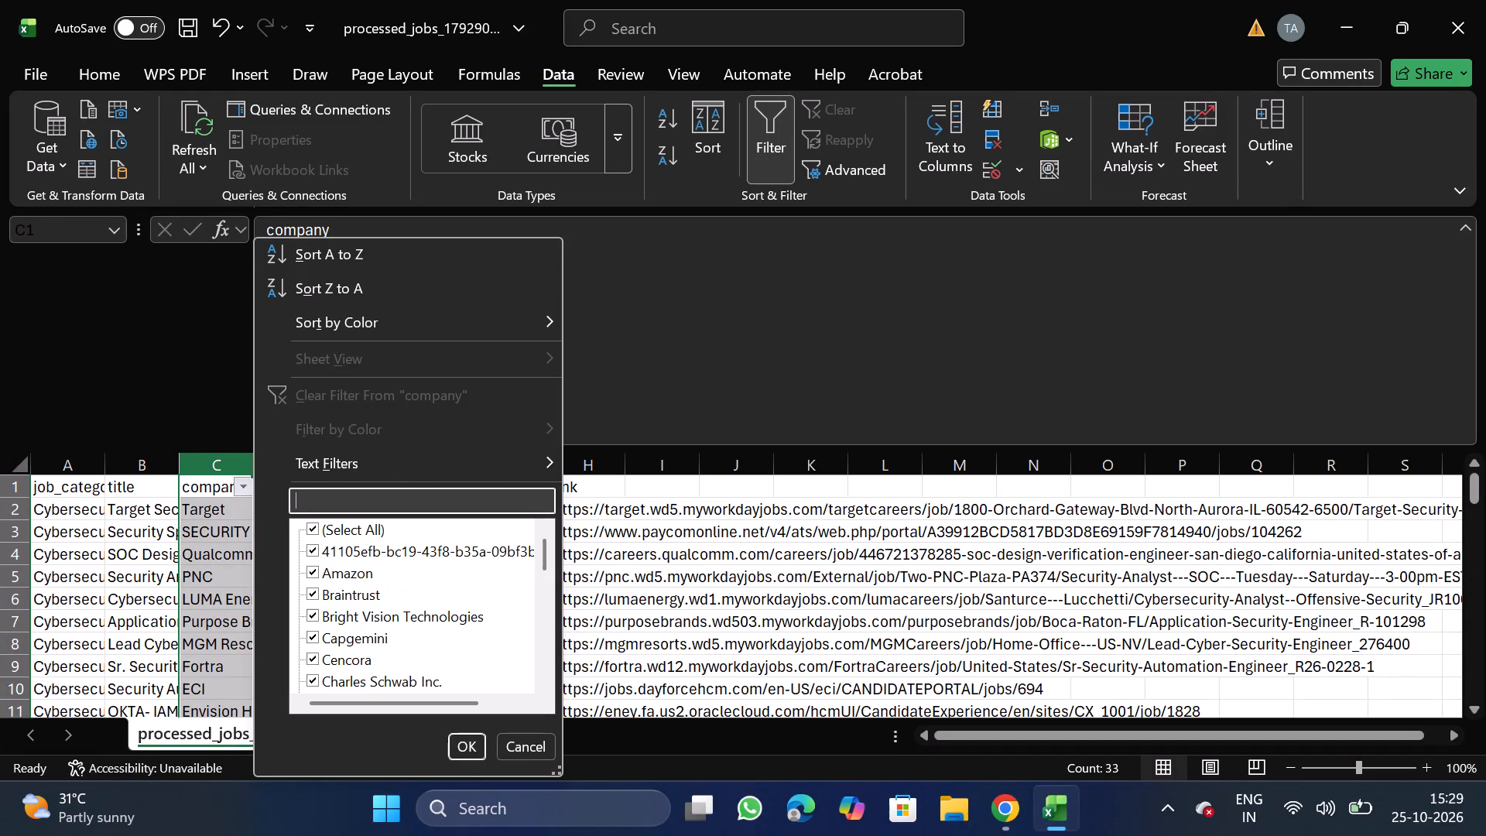
Search the company names in the company column's filter for in landem, and dismiss the filter without applying it.
type("in landem")
left_click(515, 742)
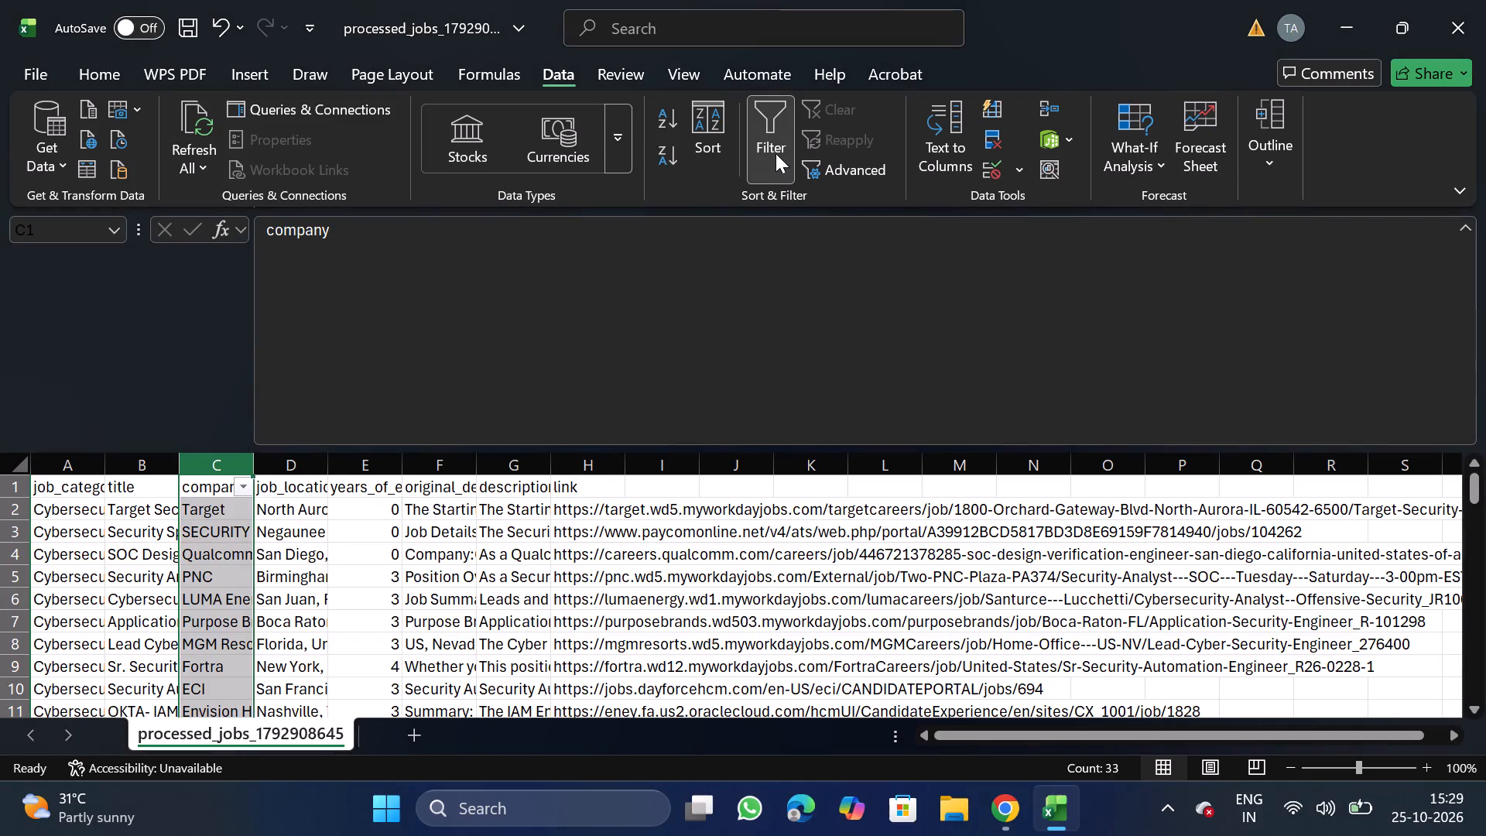
Turn off filtering on the company column.
left_click(776, 153)
Save a copy of the cleaned sheet as a comma-delimited CSV named Cyber_10_25 in the Daily Scraping jobs folder under Documents.
left_click(22, 72)
triple_click(70, 406)
double_click(70, 406)
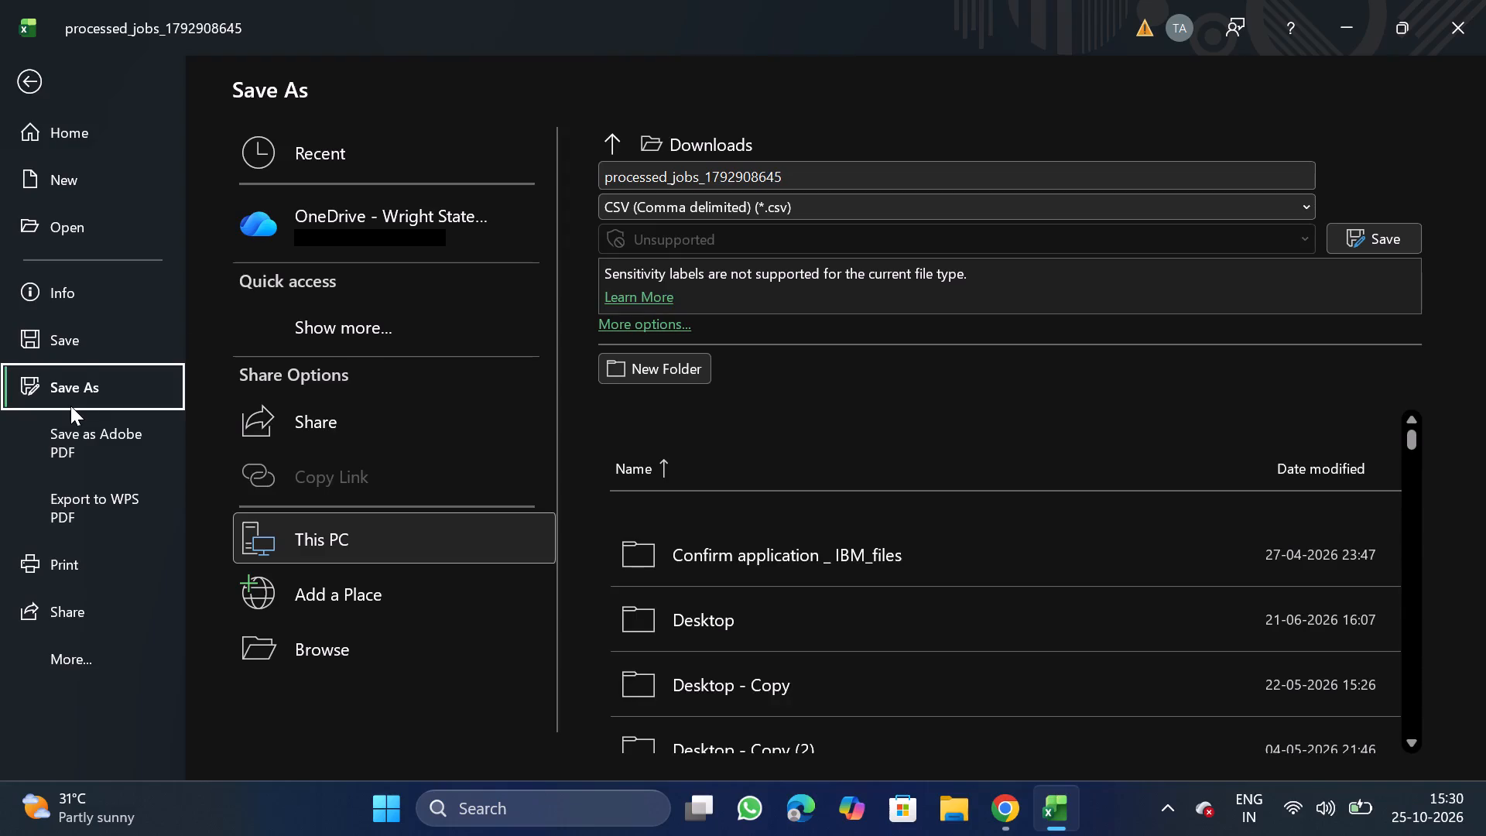
triple_click(344, 651)
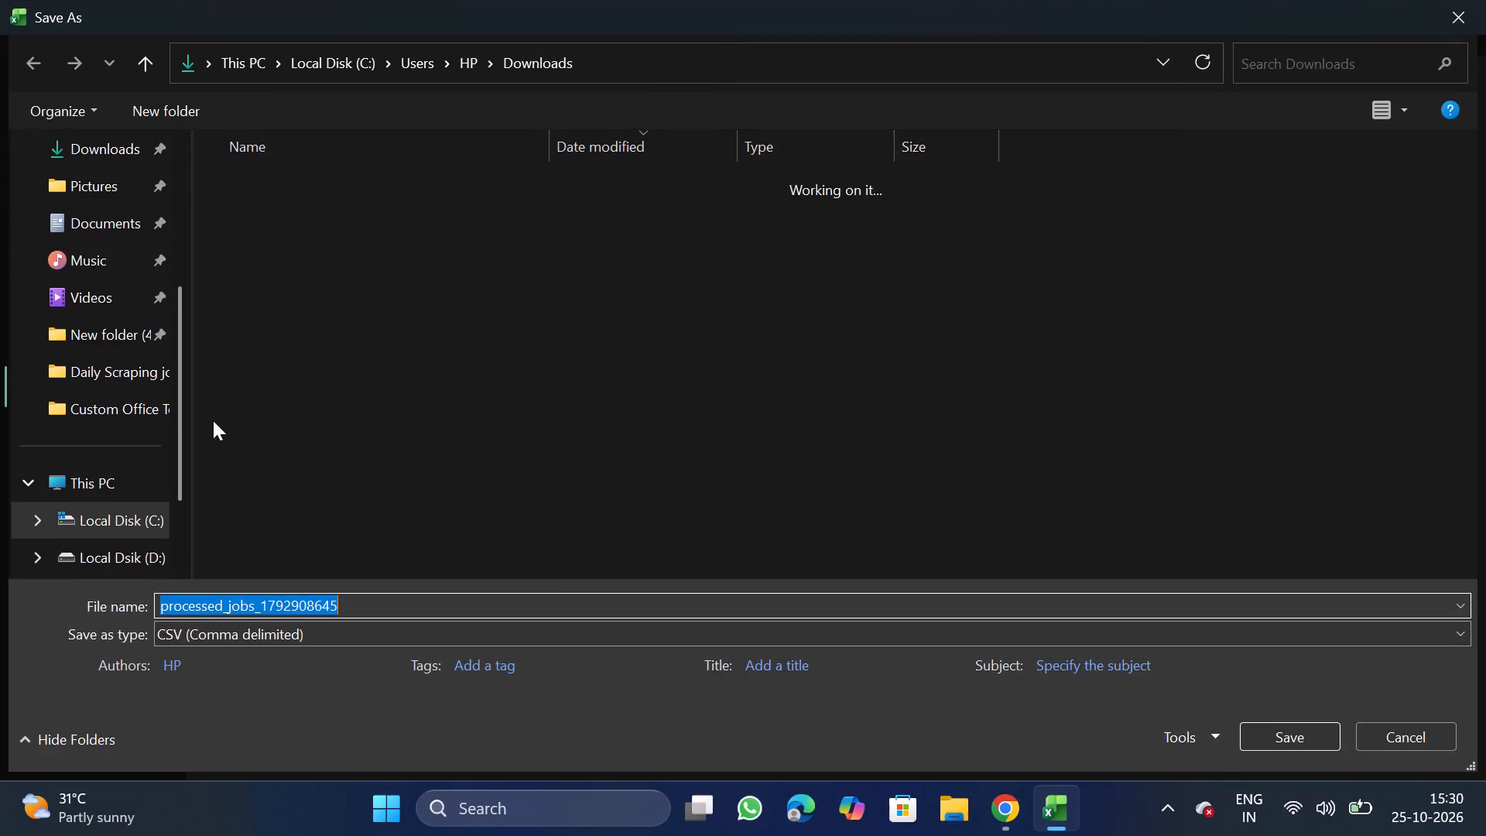
double_click(125, 212)
double_click(341, 255)
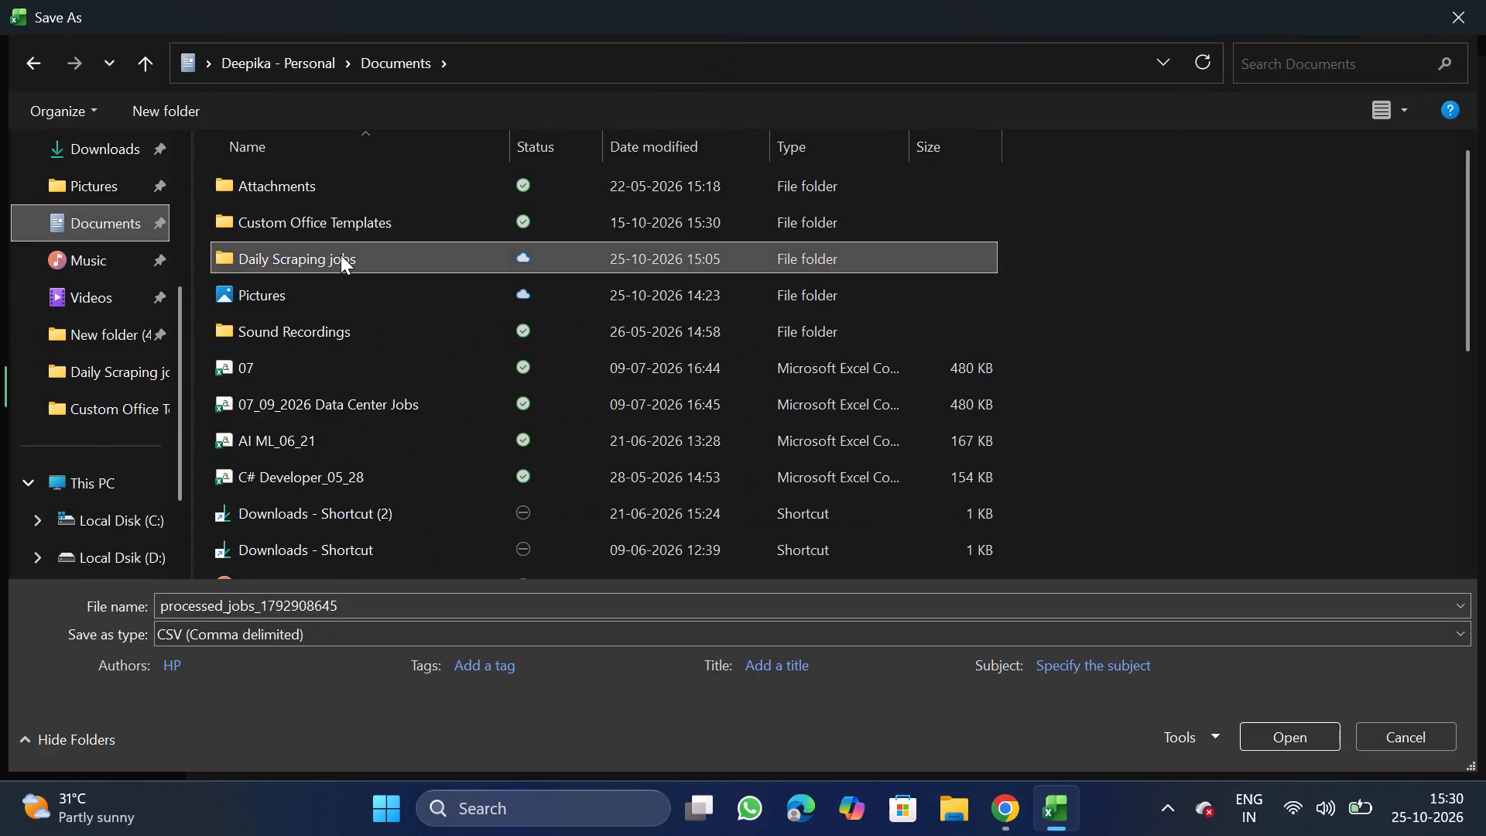
left_click(388, 608)
key("BackSpace")
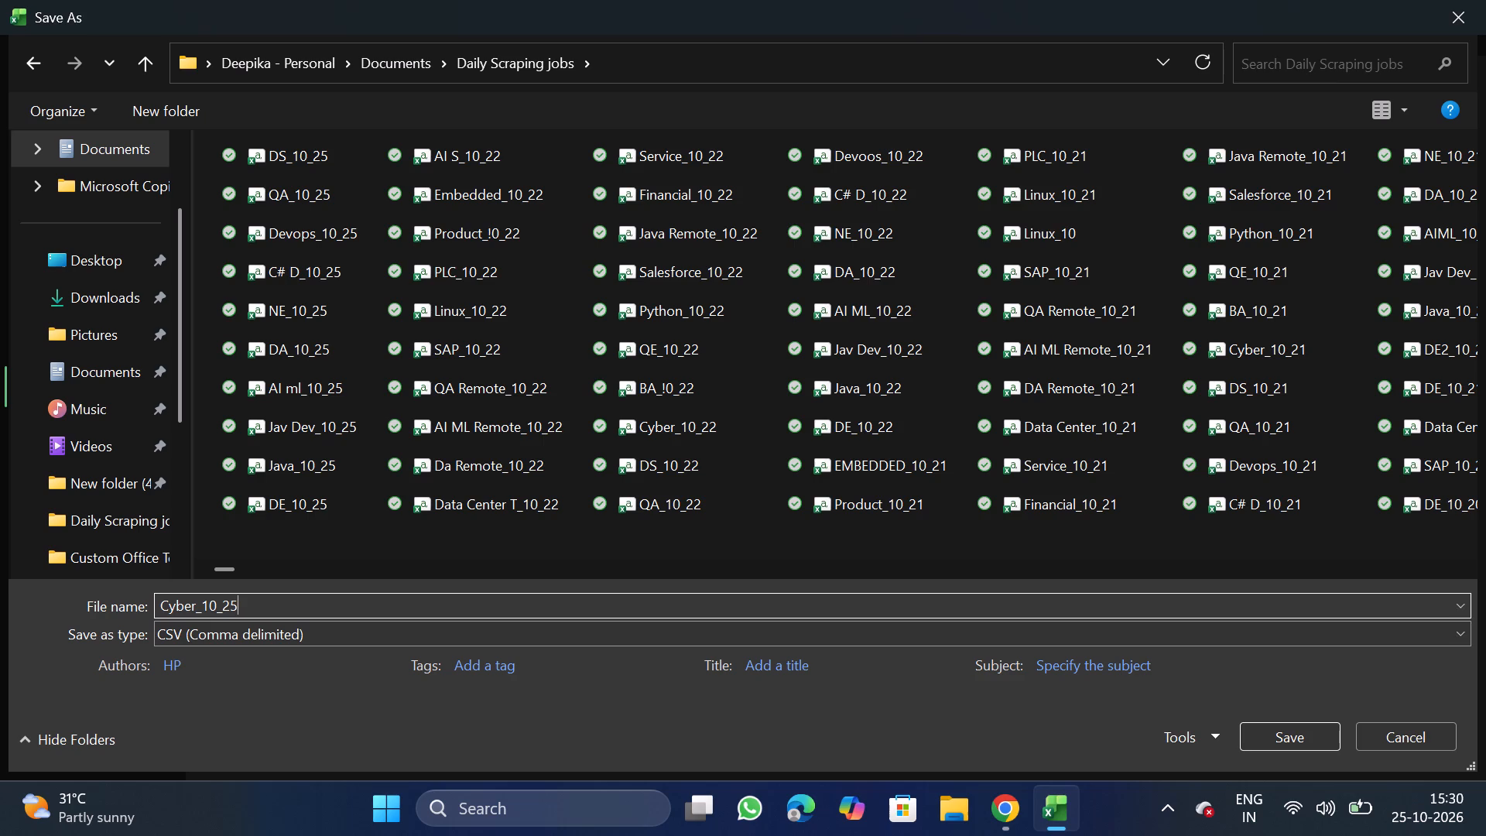
left_click(1284, 728)
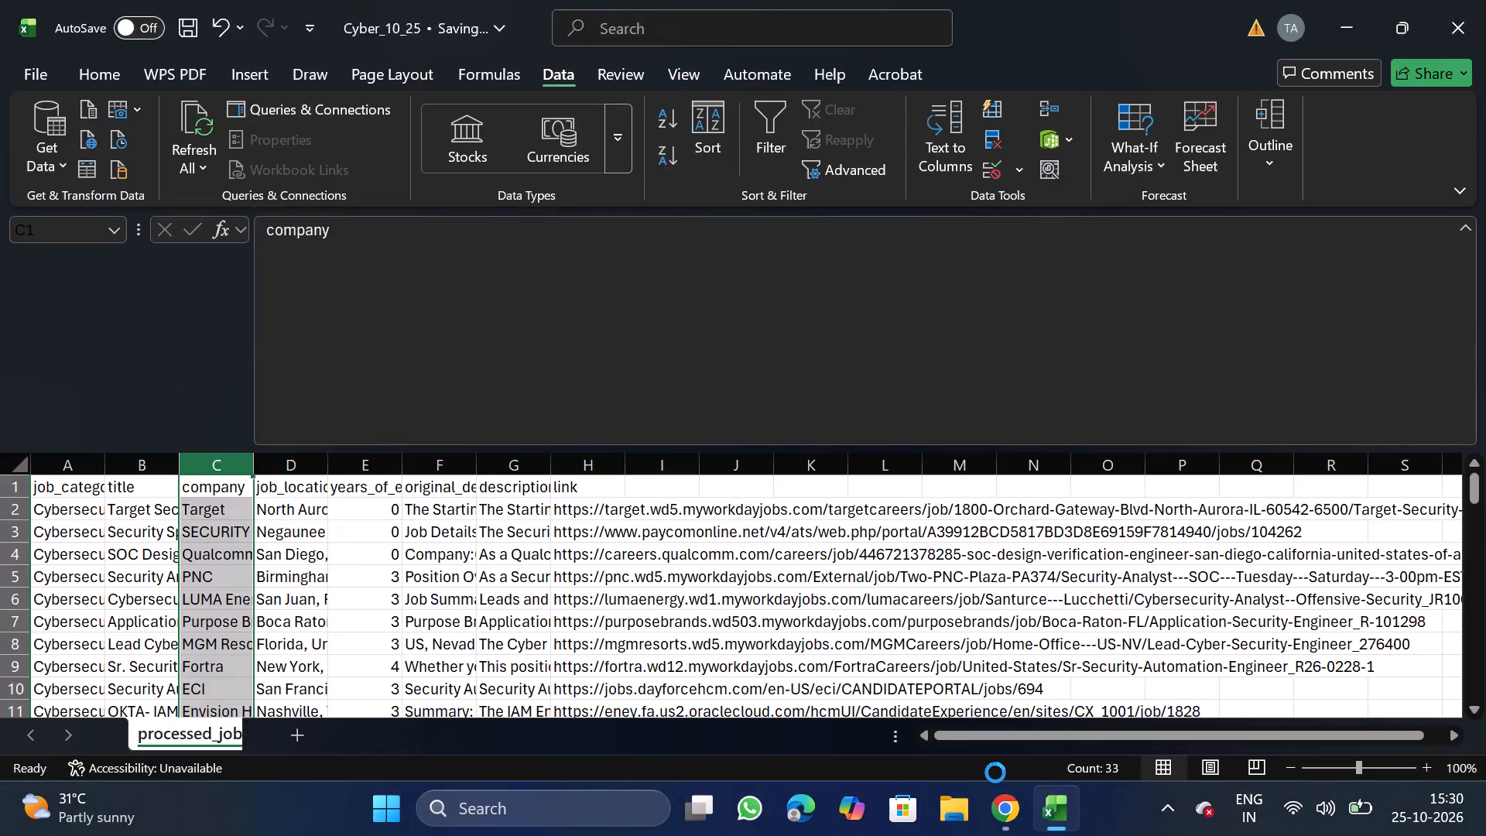
Switch to Chrome and upload Cyber_10_25.csv through NextGenApply's bulk job creation form.
left_click(999, 814)
scroll(753, 598, "down", 1)
left_click(667, 611)
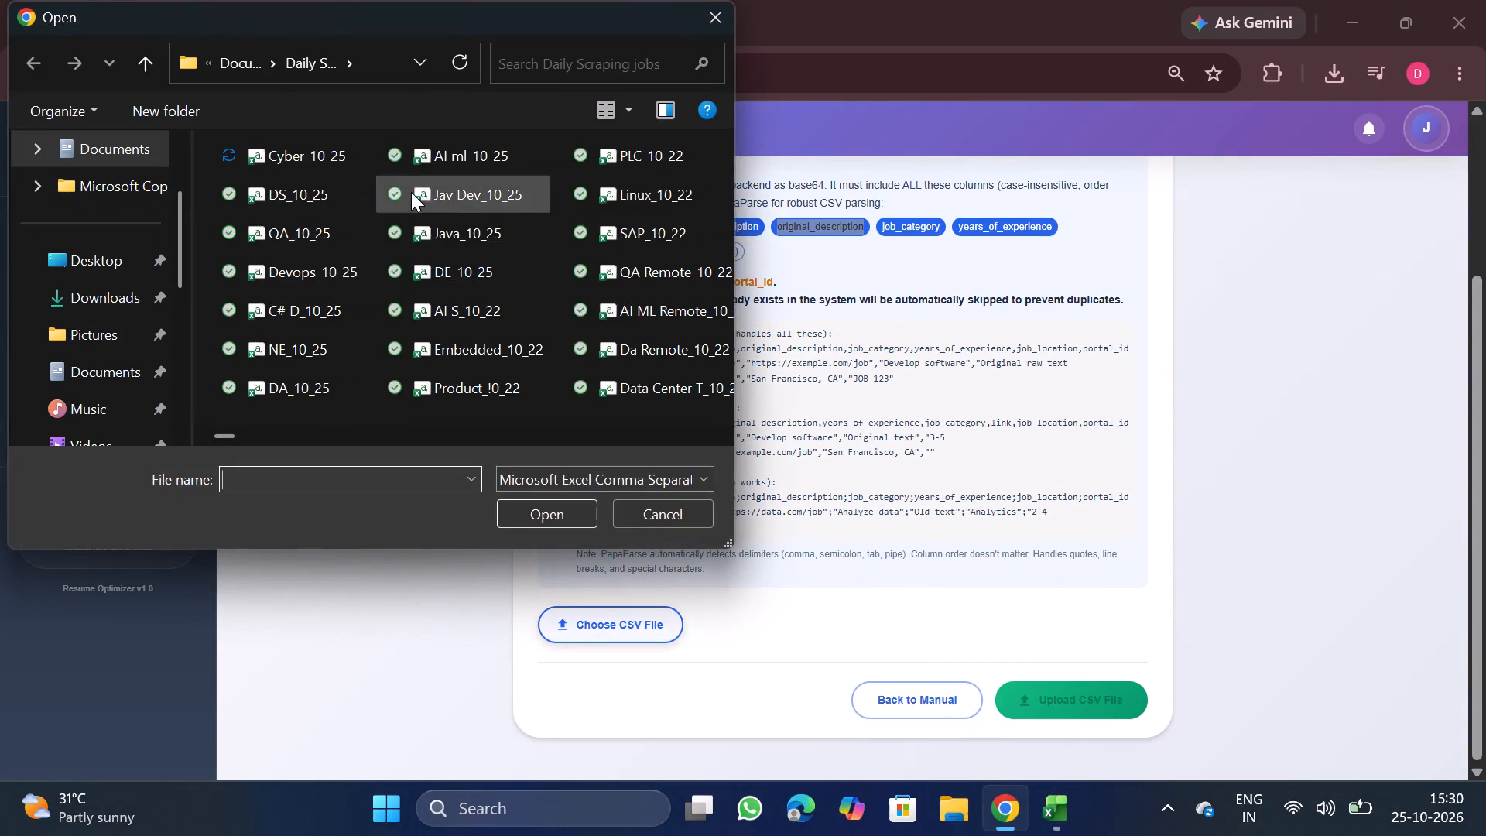
double_click(316, 149)
scroll(692, 522, "down", 1)
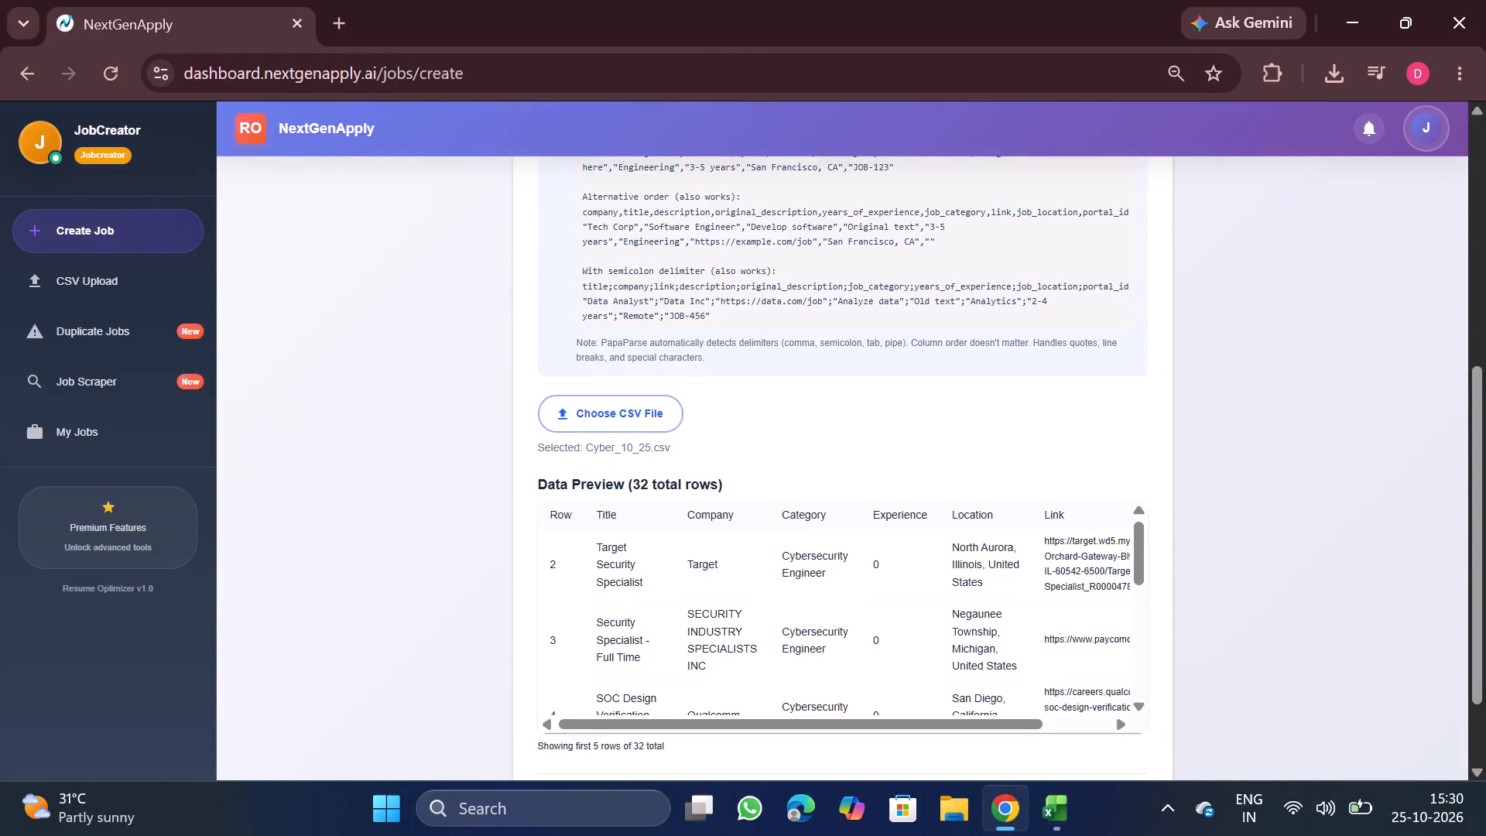
scroll(692, 522, "down", 1)
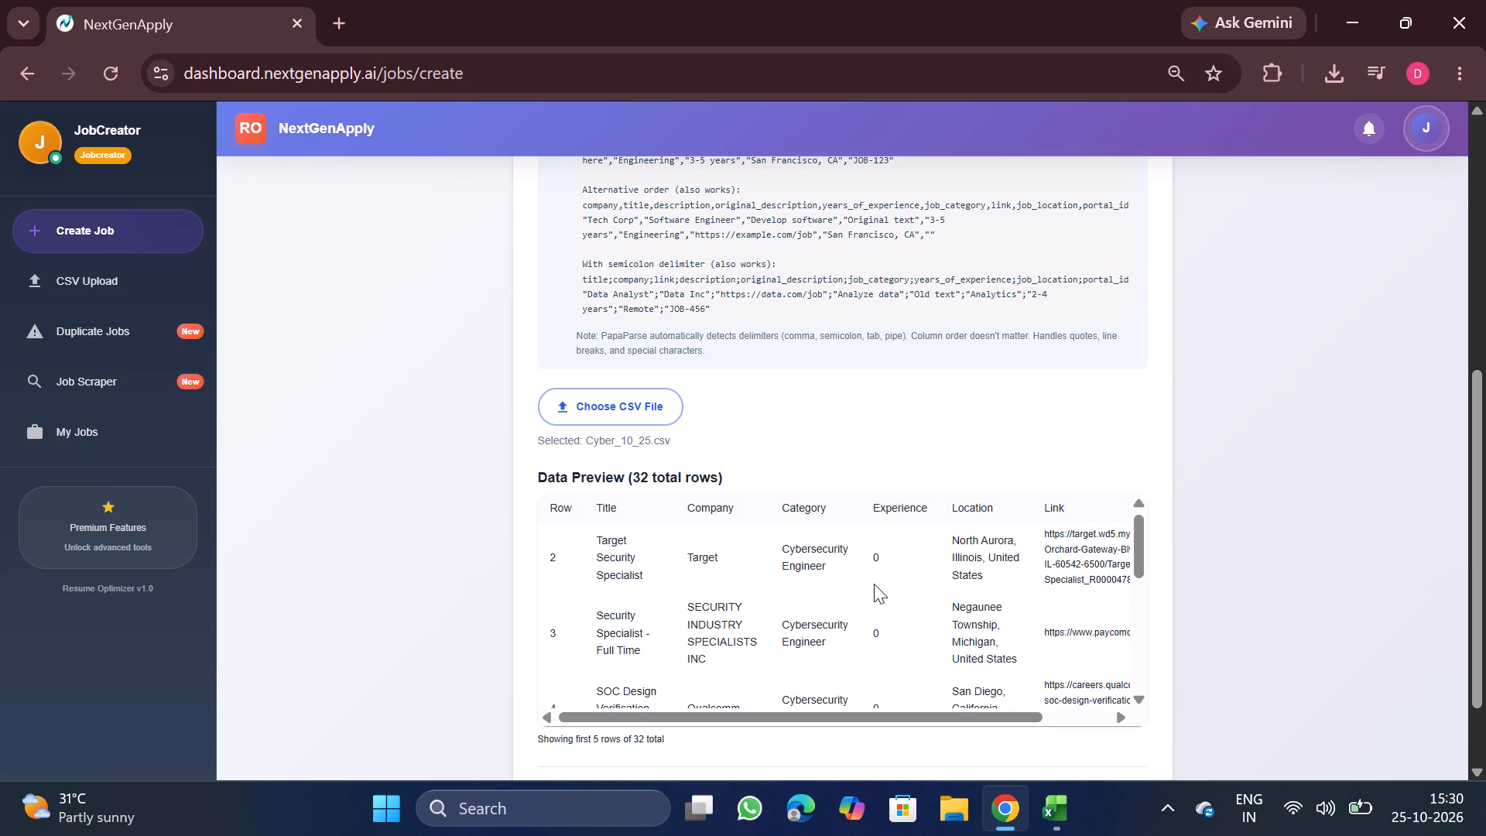
scroll(874, 584, "down", 3)
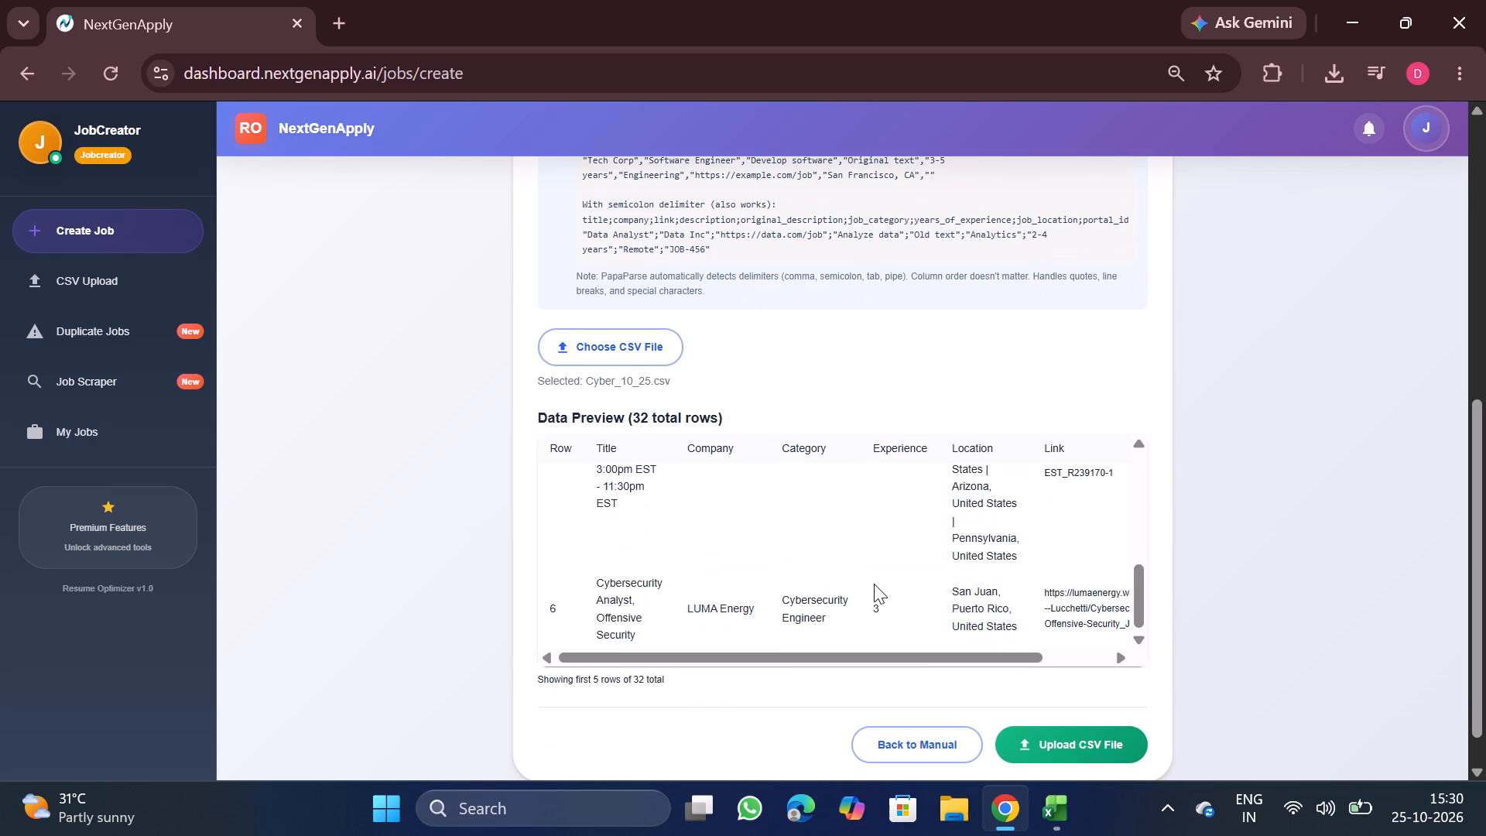
left_click(1066, 728)
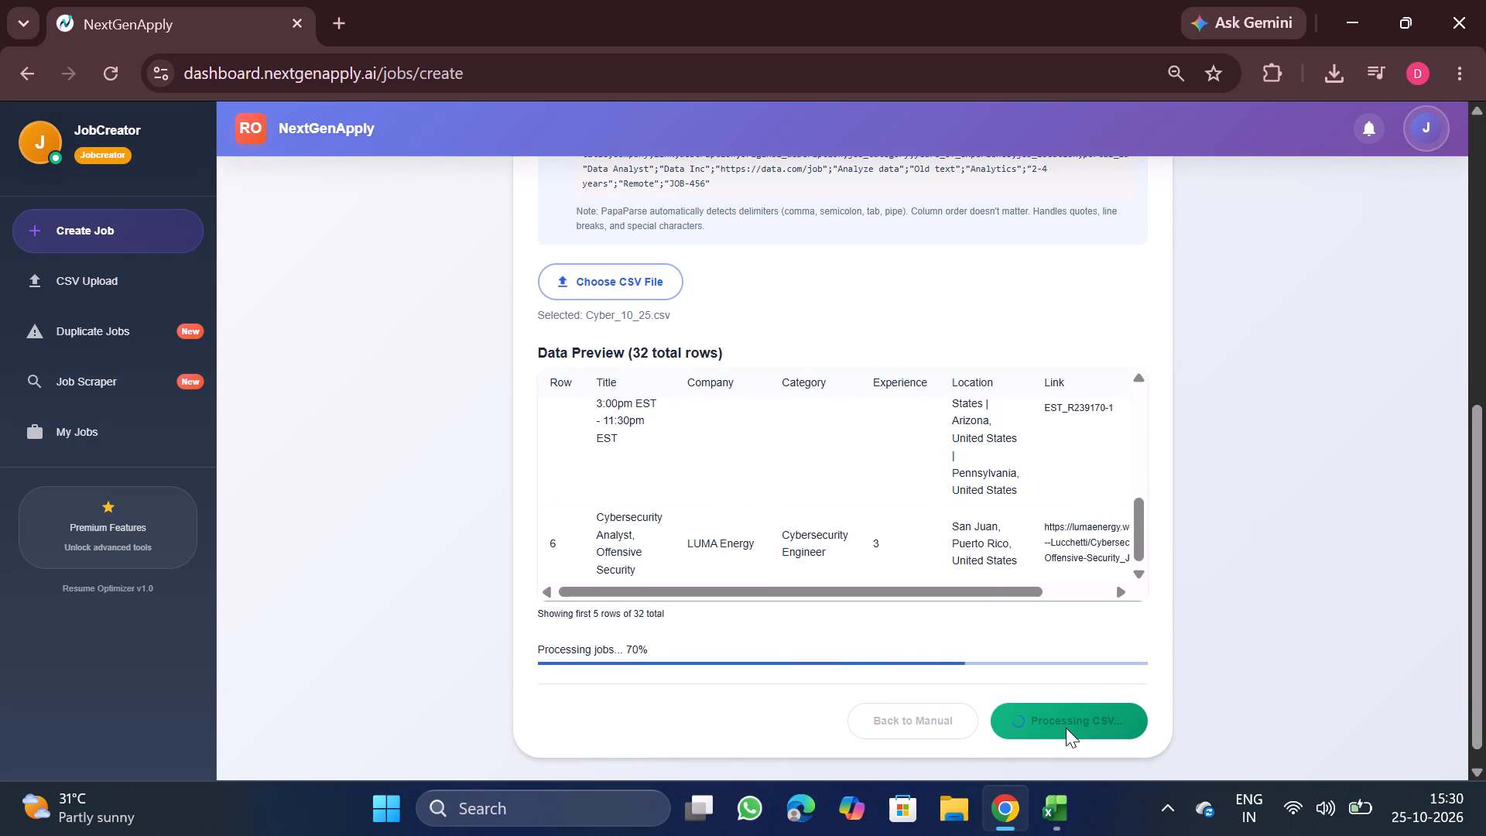
scroll(869, 548, "down", 1)
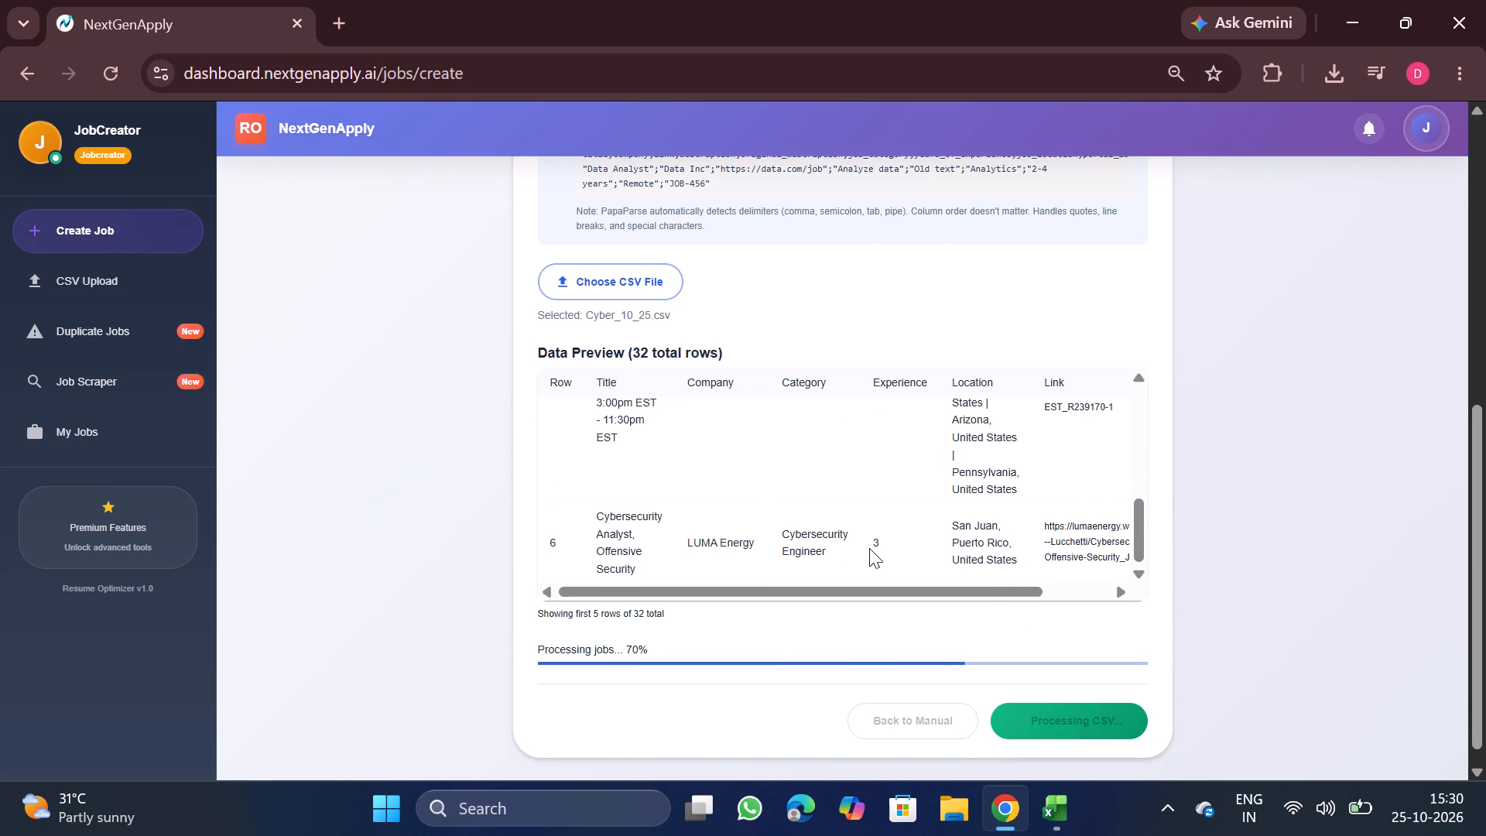
scroll(869, 548, "down", 1)
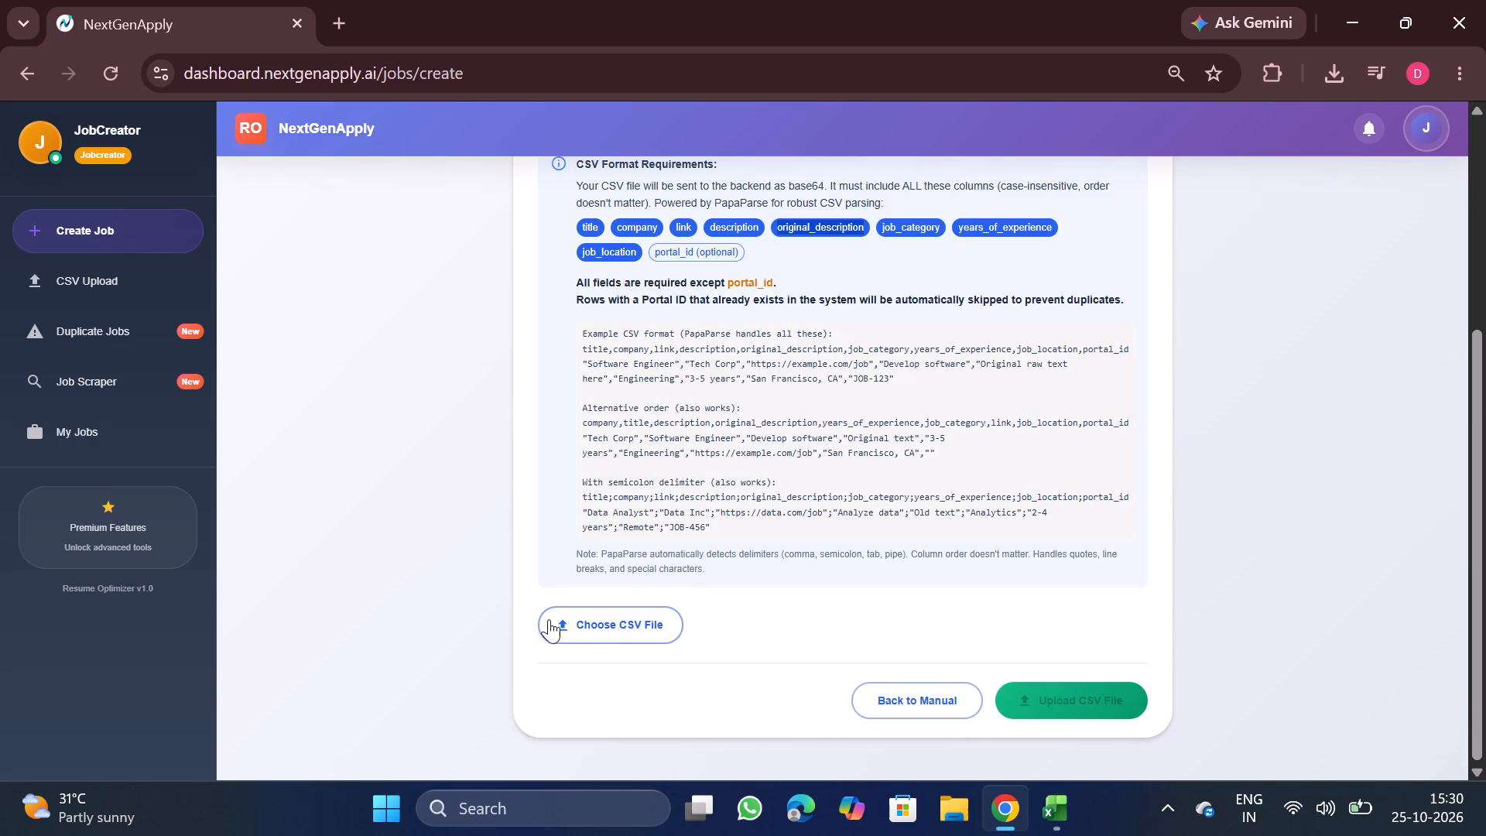
Open My Jobs and examine the category counts and the list of created jobs for the Cybersecurity upload.
left_click(111, 434)
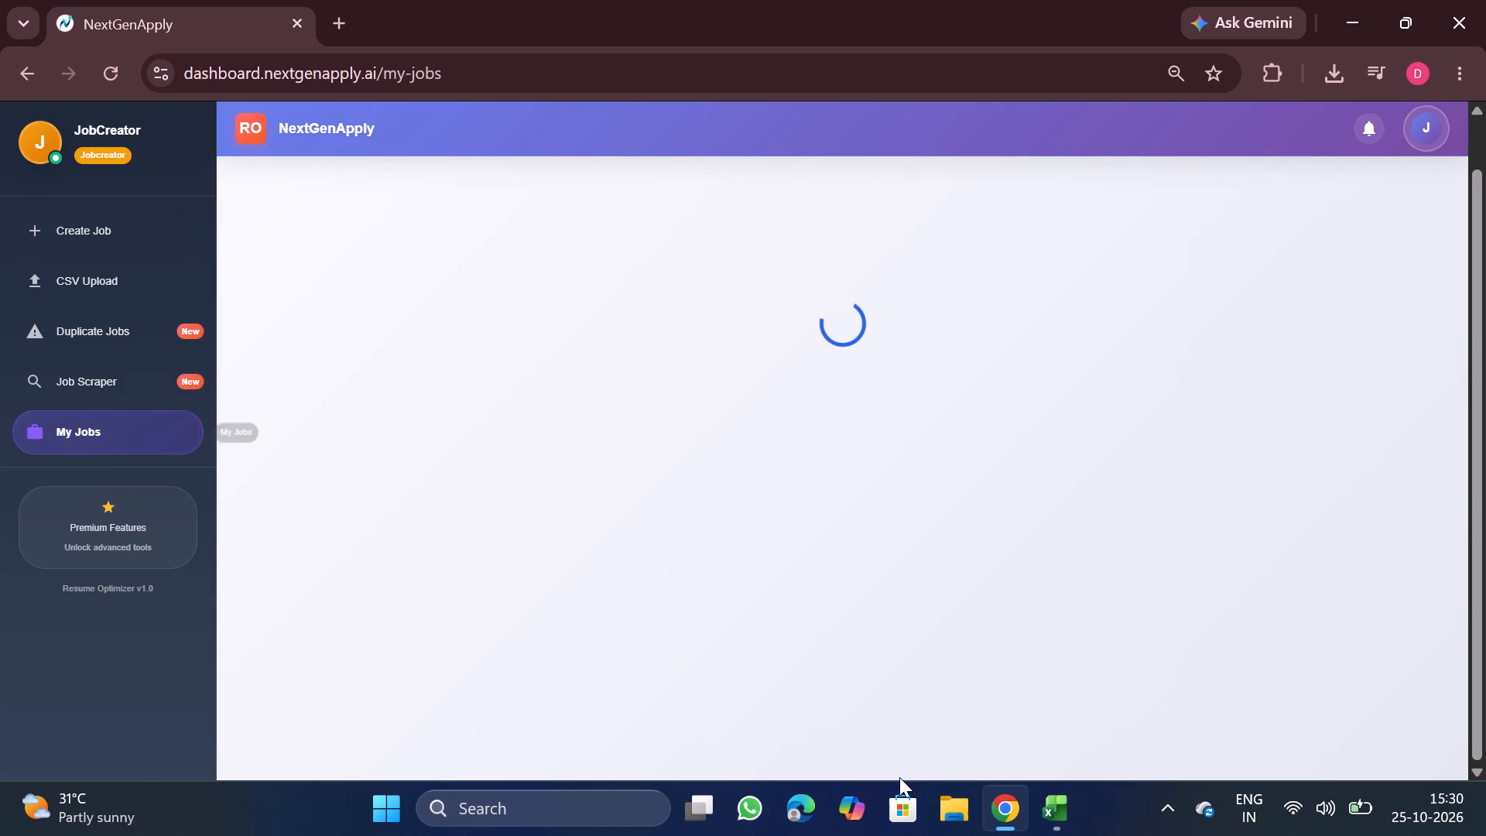
left_click(1048, 803)
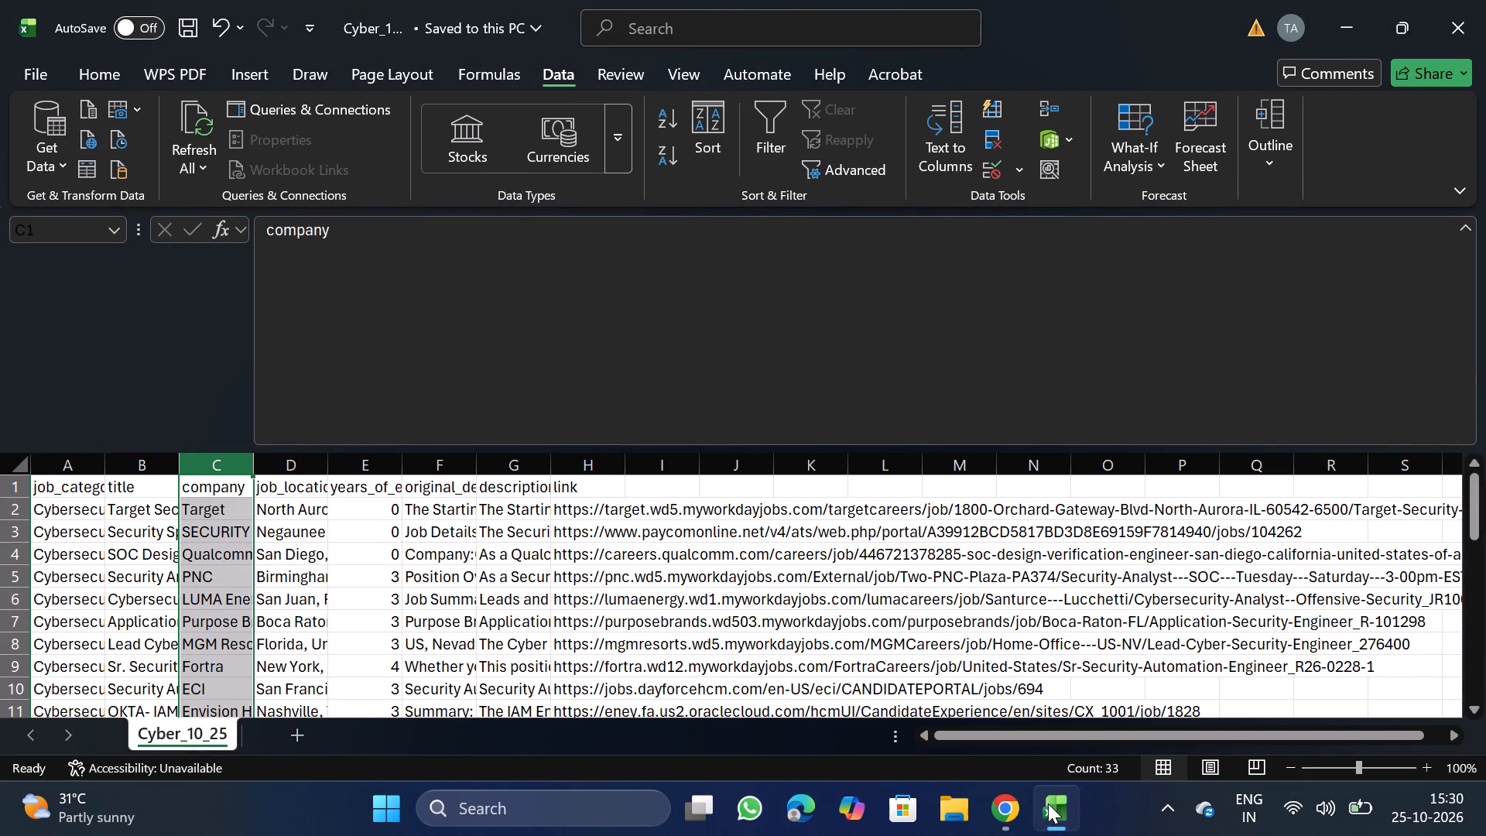
left_click(1001, 792)
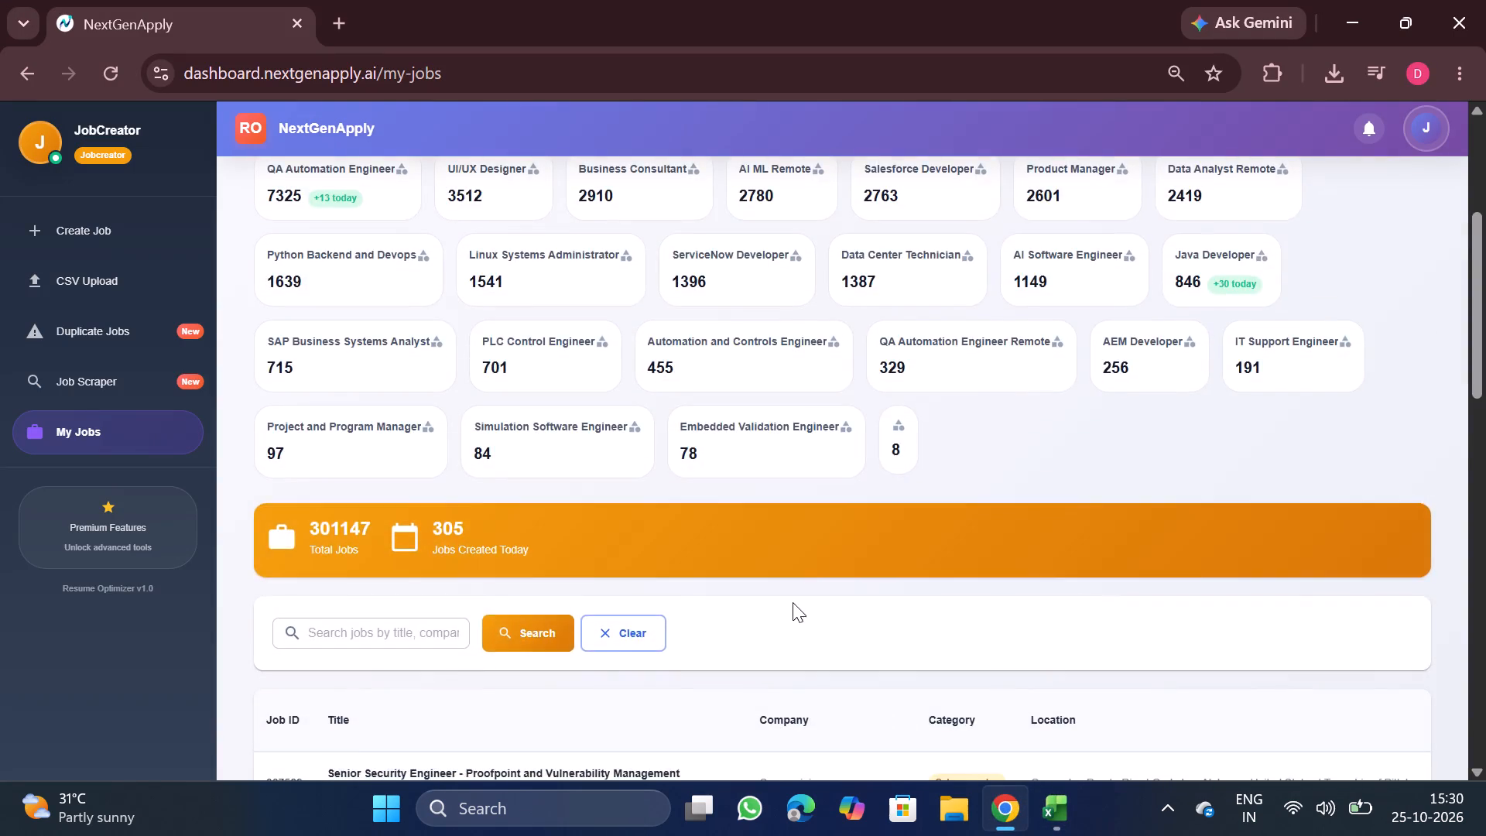
scroll(793, 602, "down", 1)
scroll(924, 667, "down", 3)
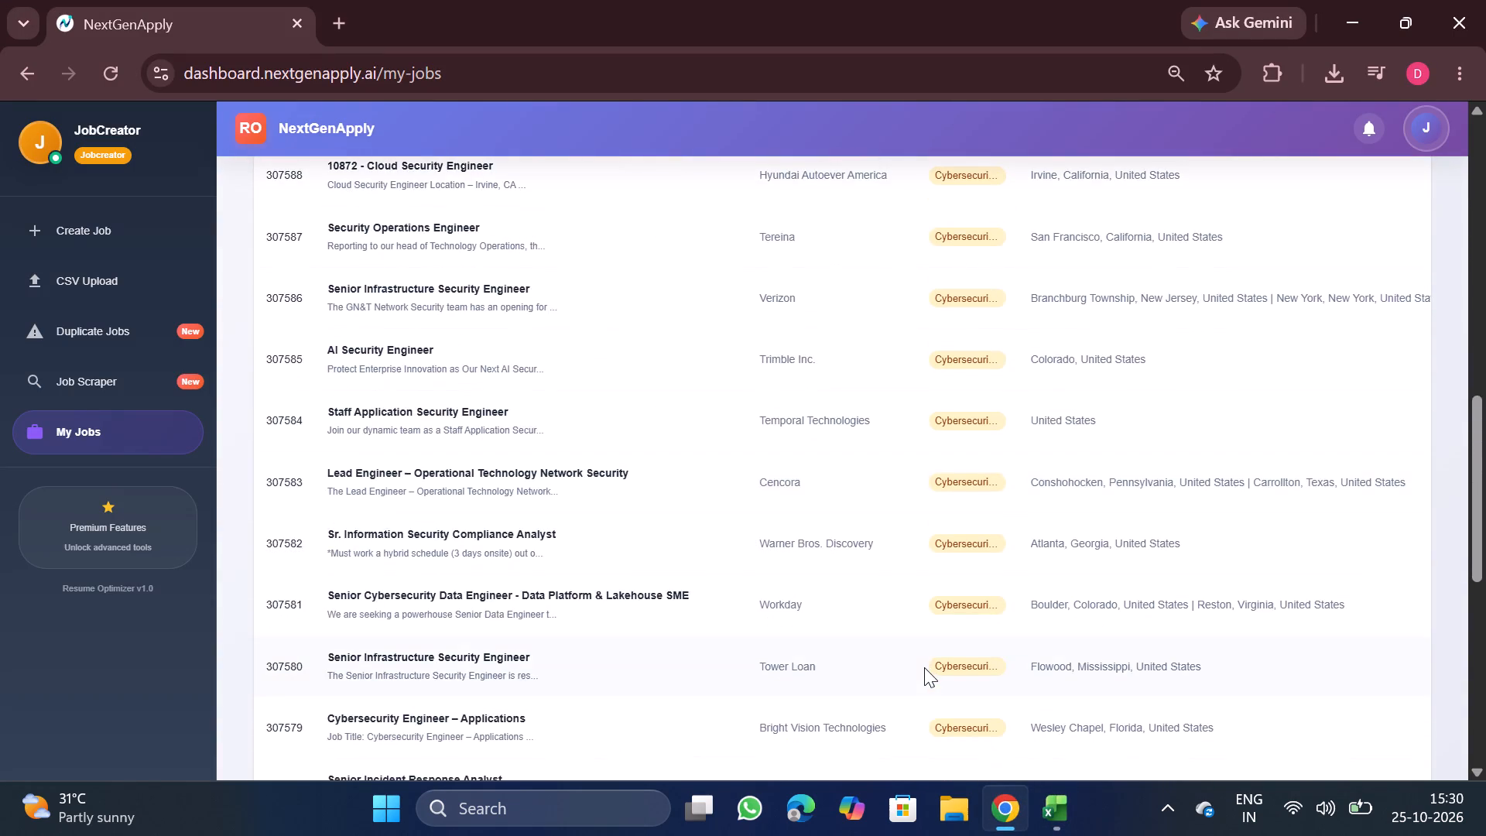
scroll(924, 667, "down", 3)
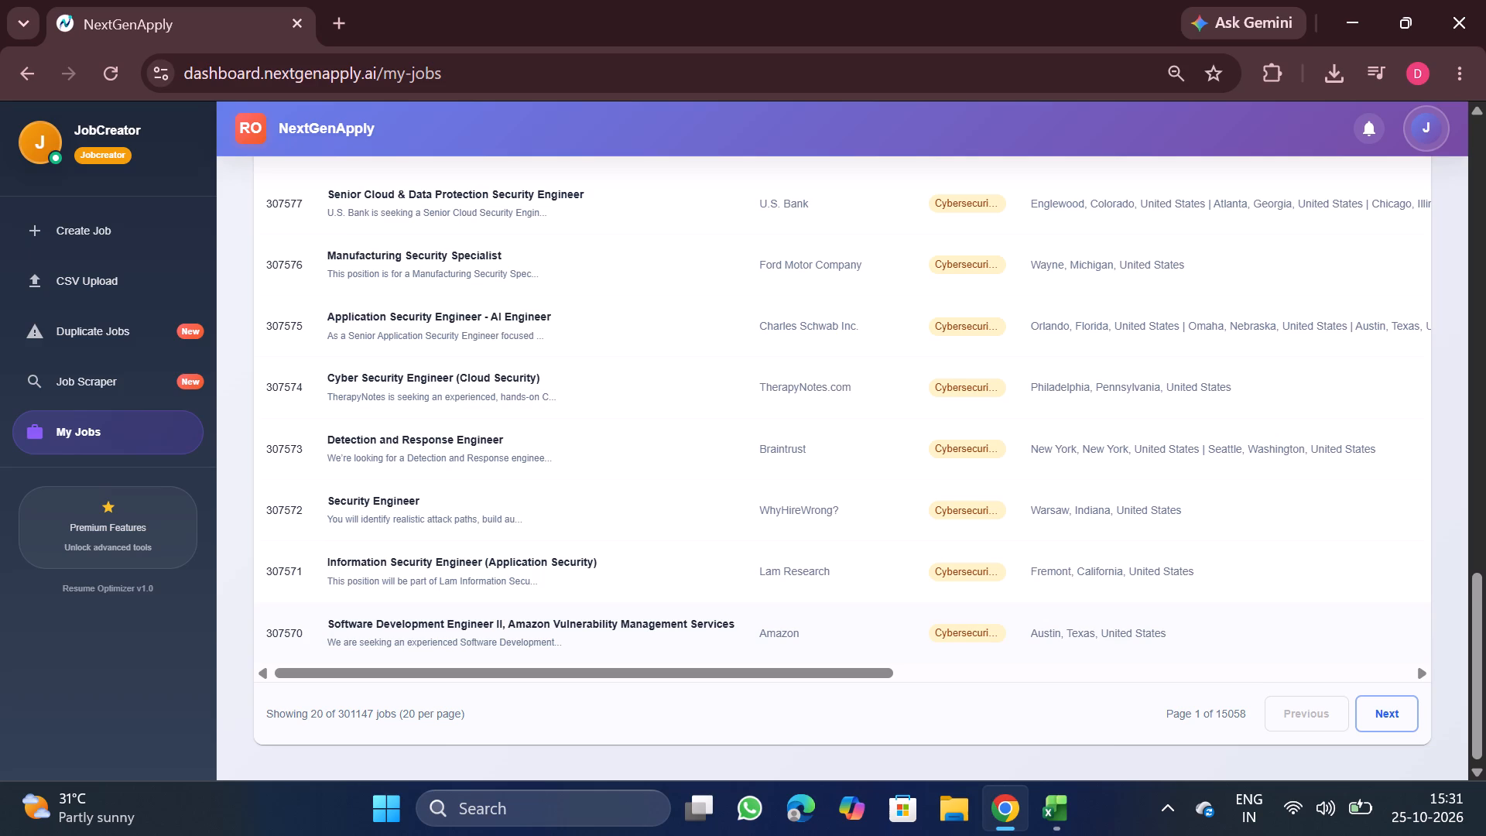
scroll(880, 513, "up", 9)
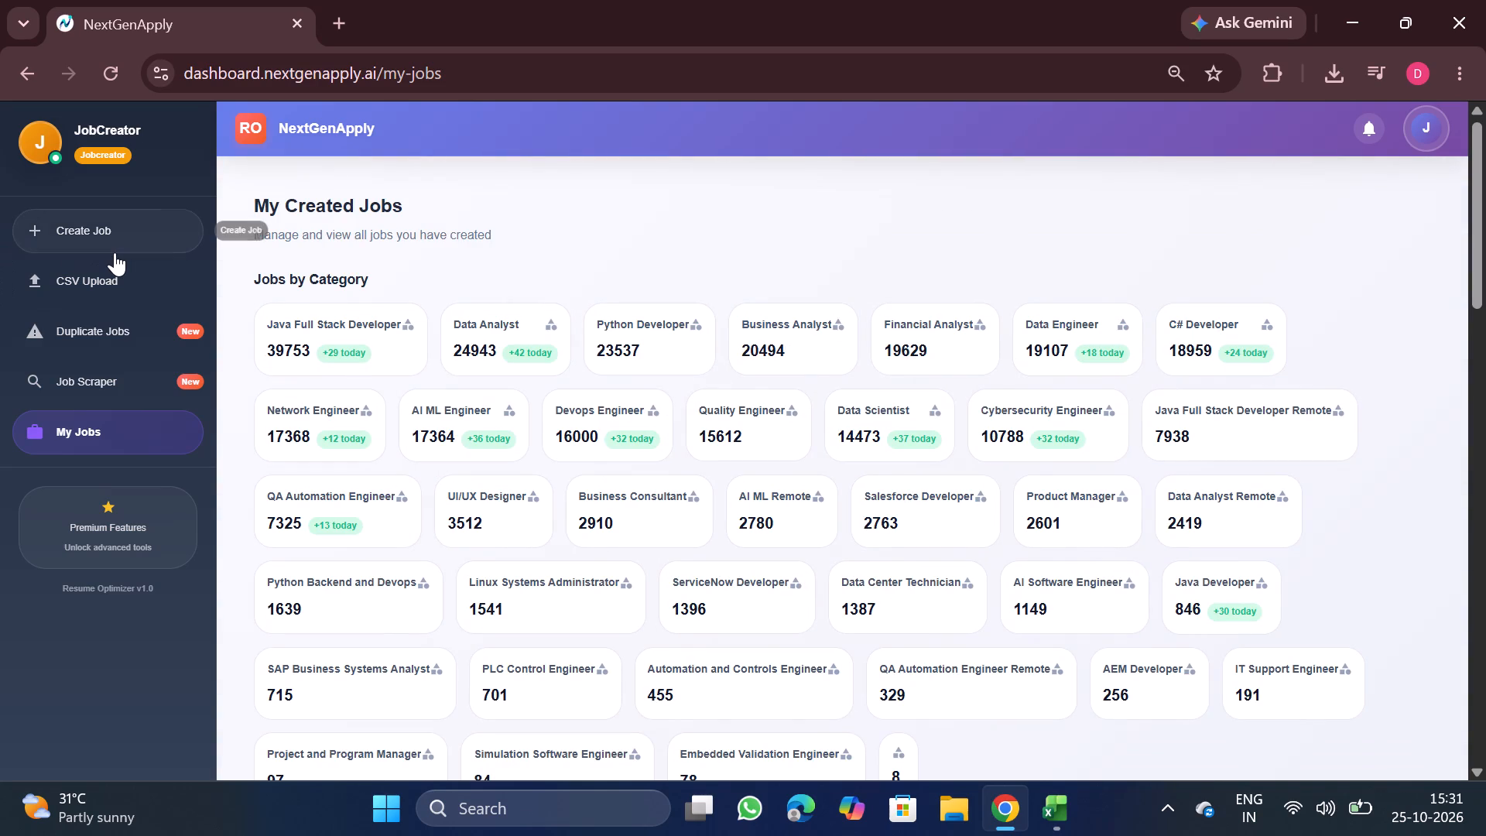
Download the processed Business Analyst CSV, #4505, from the CSV upload history and open it in Excel.
left_click(115, 252)
left_click(113, 280)
scroll(851, 487, "up", 2)
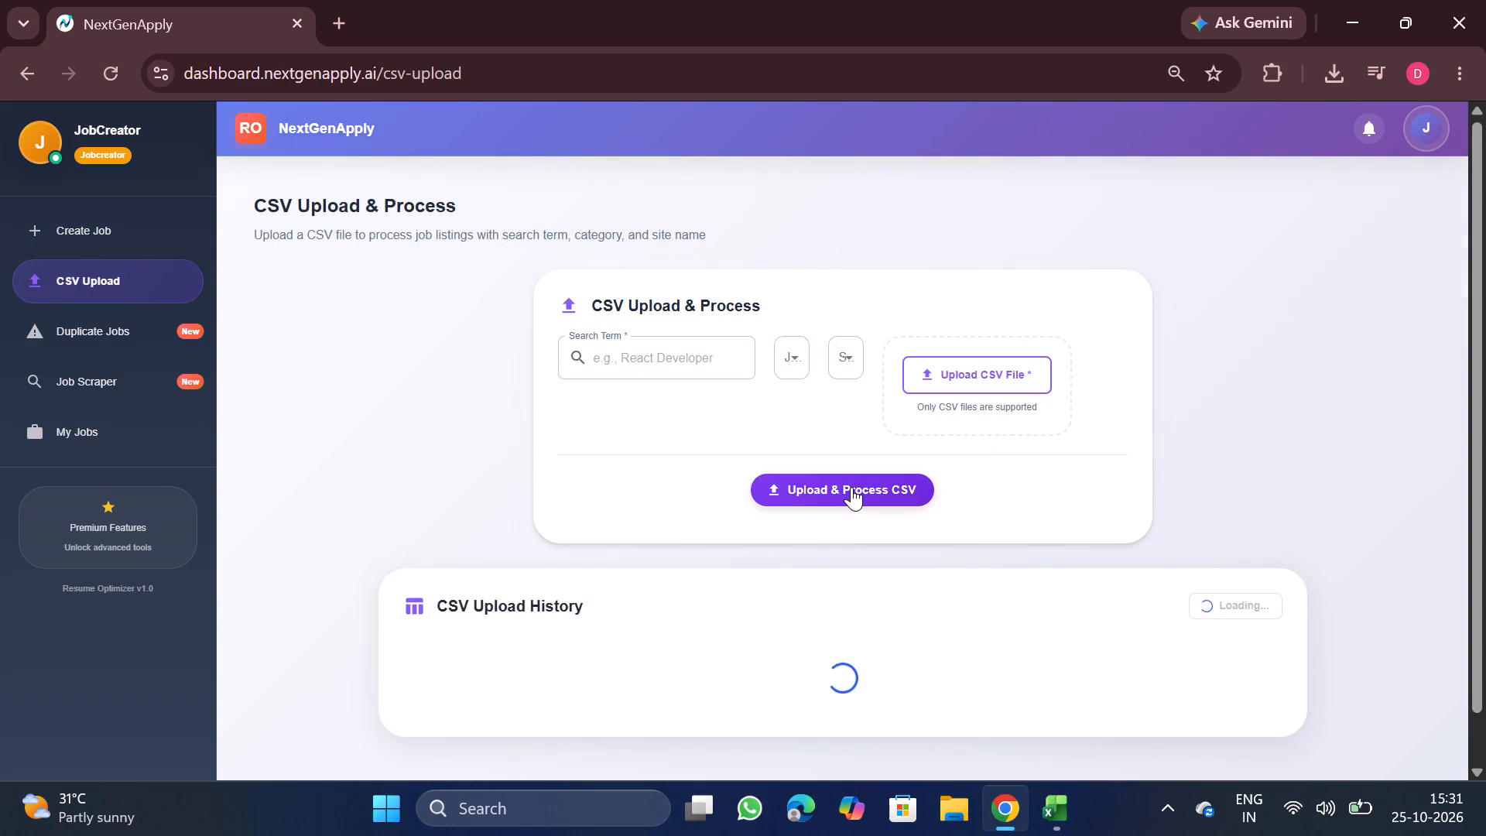
scroll(851, 487, "up", 1)
scroll(1111, 539, "down", 1)
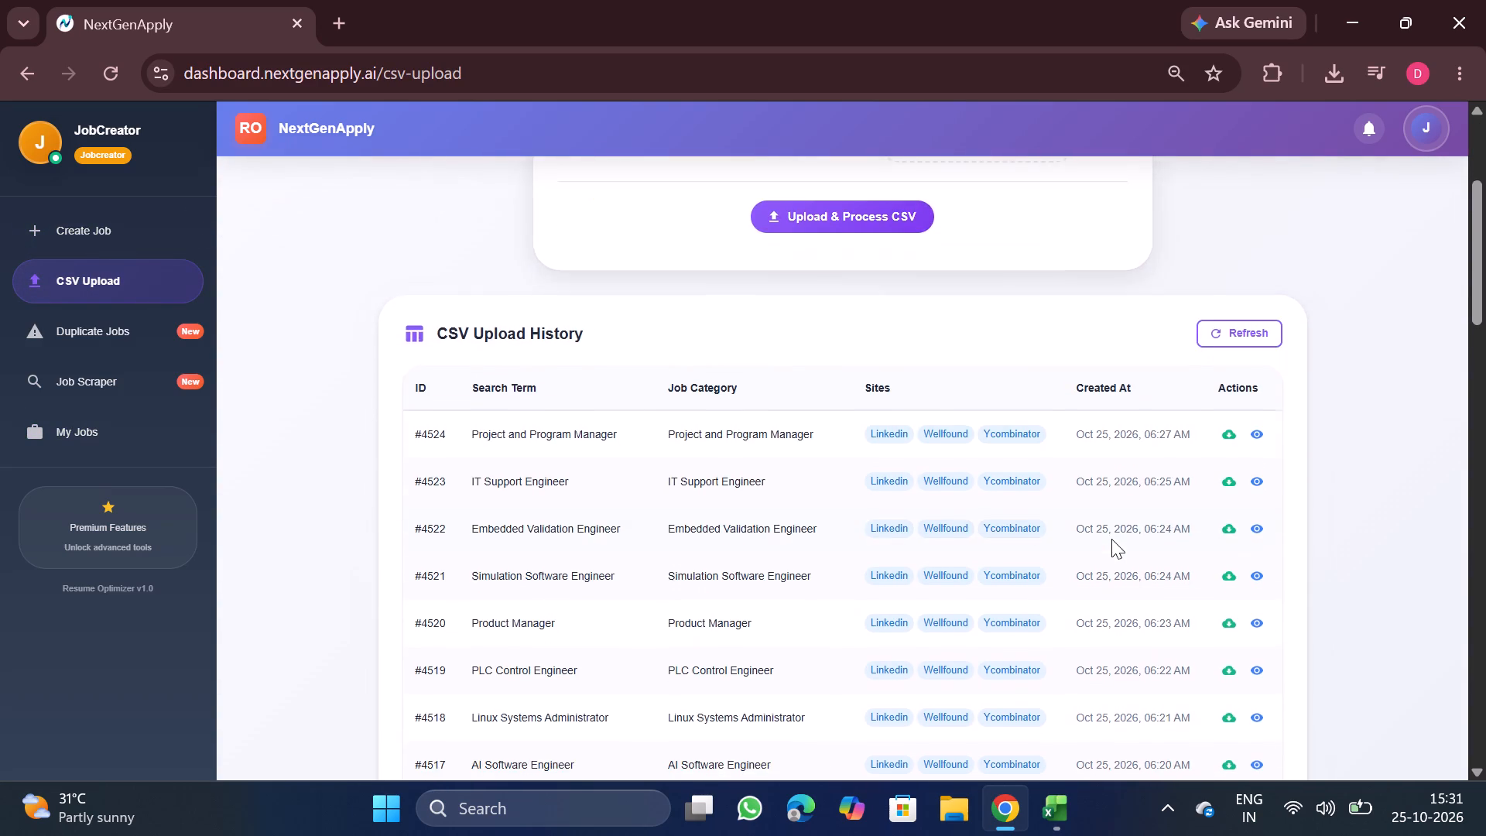
scroll(1111, 539, "down", 1)
scroll(1092, 666, "down", 2)
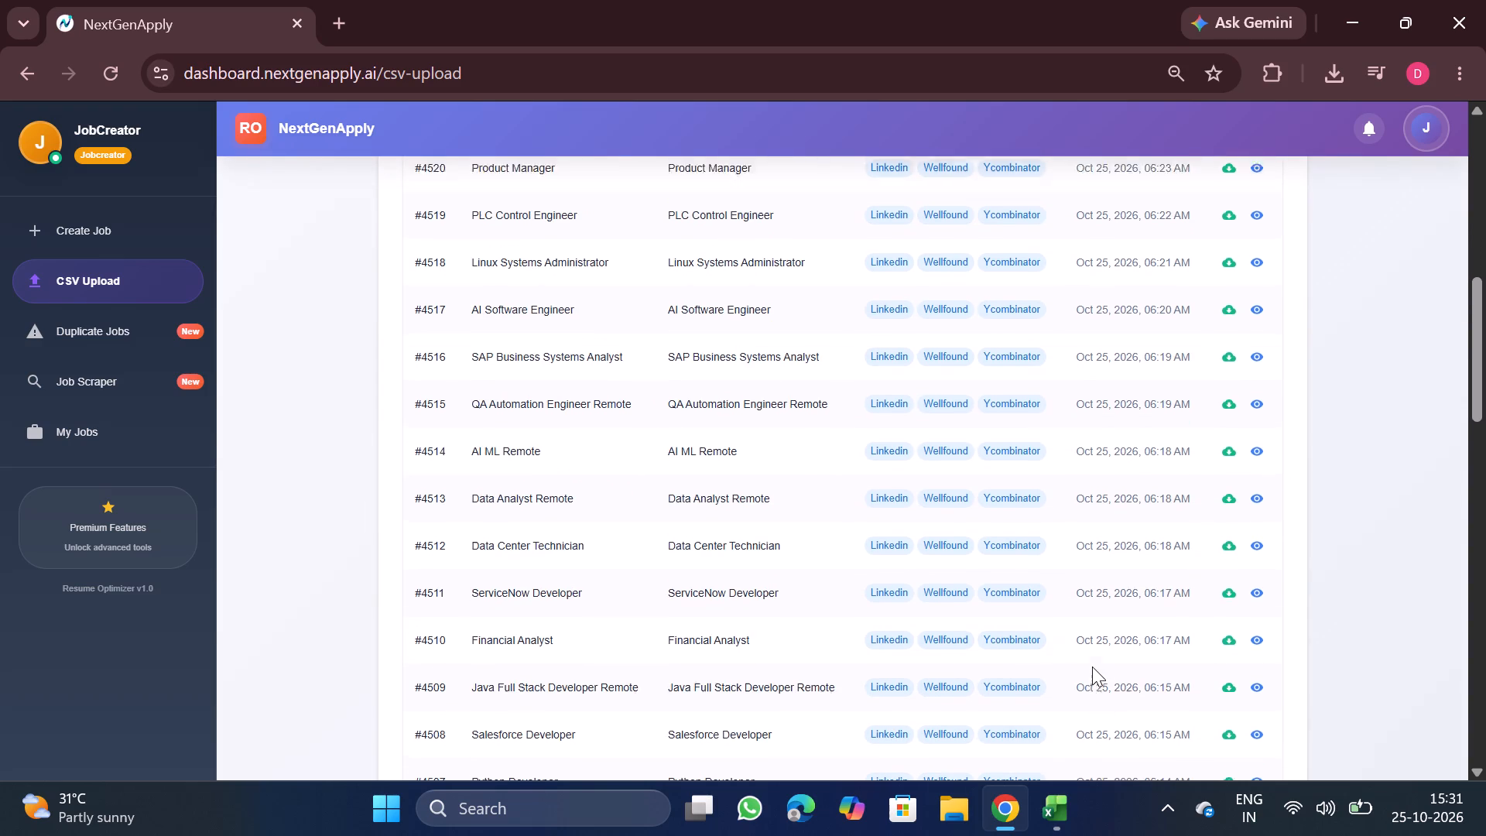
scroll(1092, 666, "down", 2)
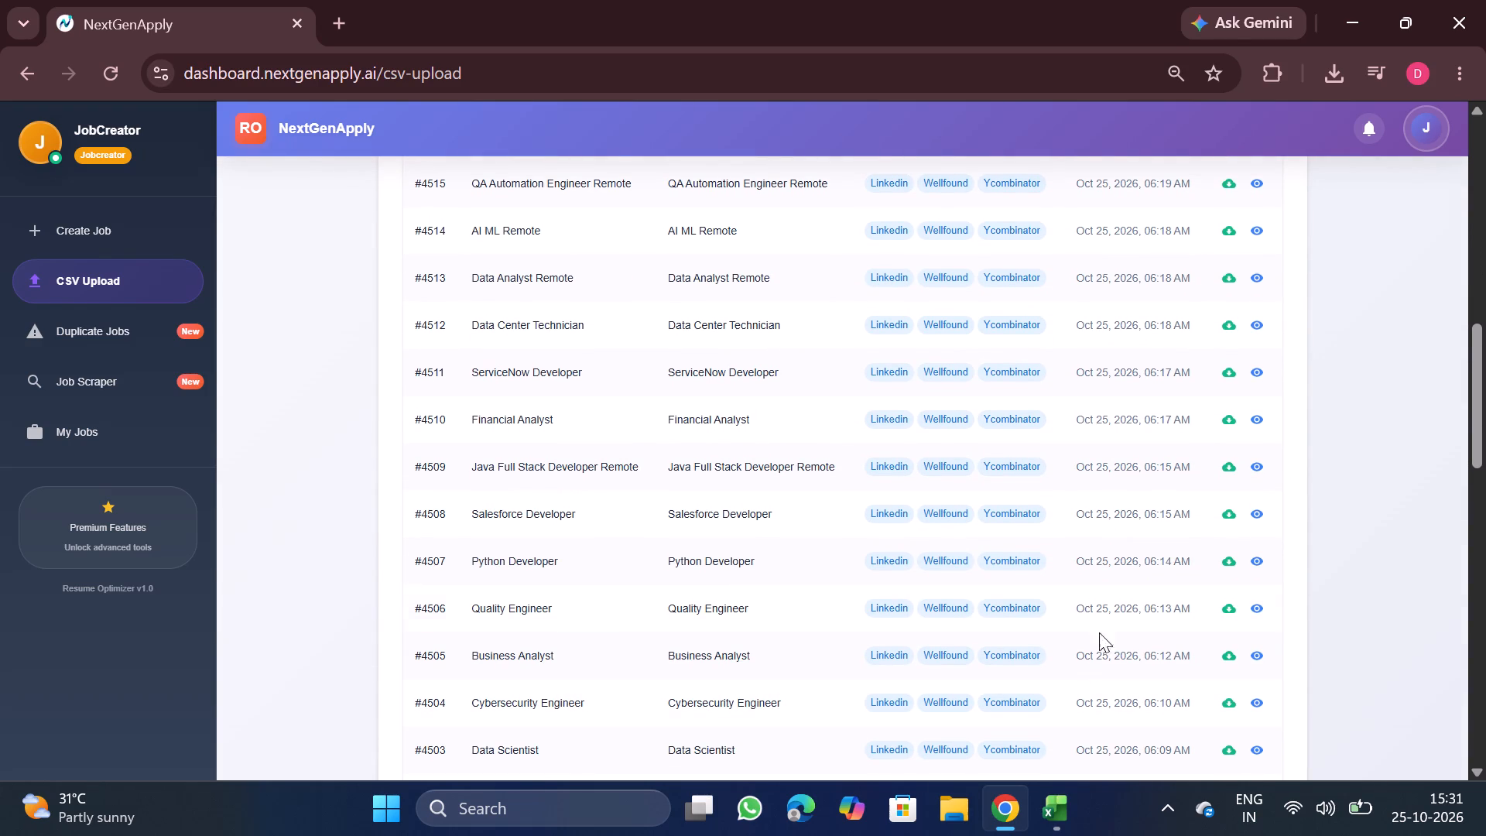
left_click(1227, 653)
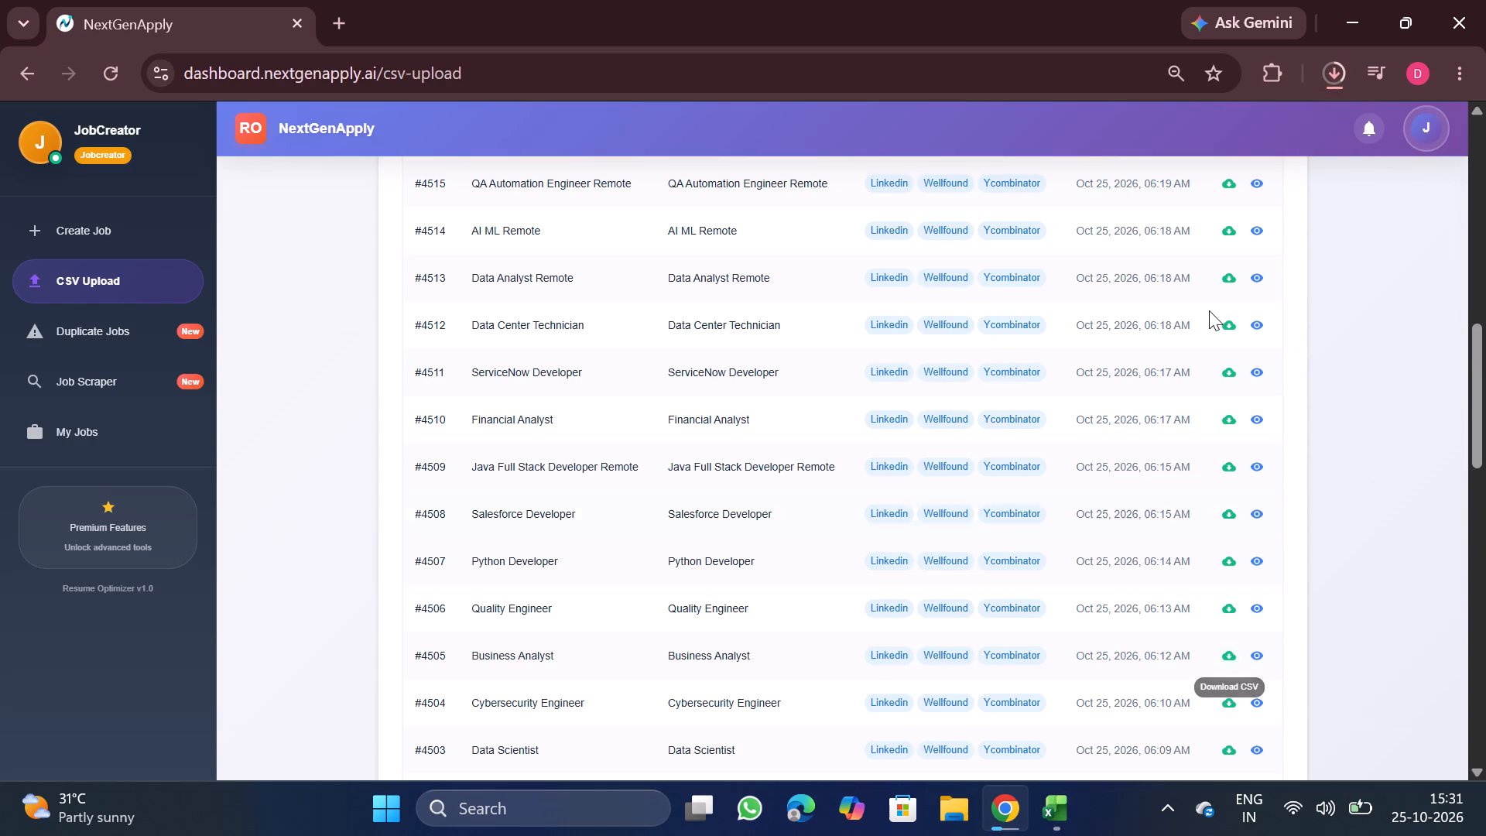
left_click(1186, 135)
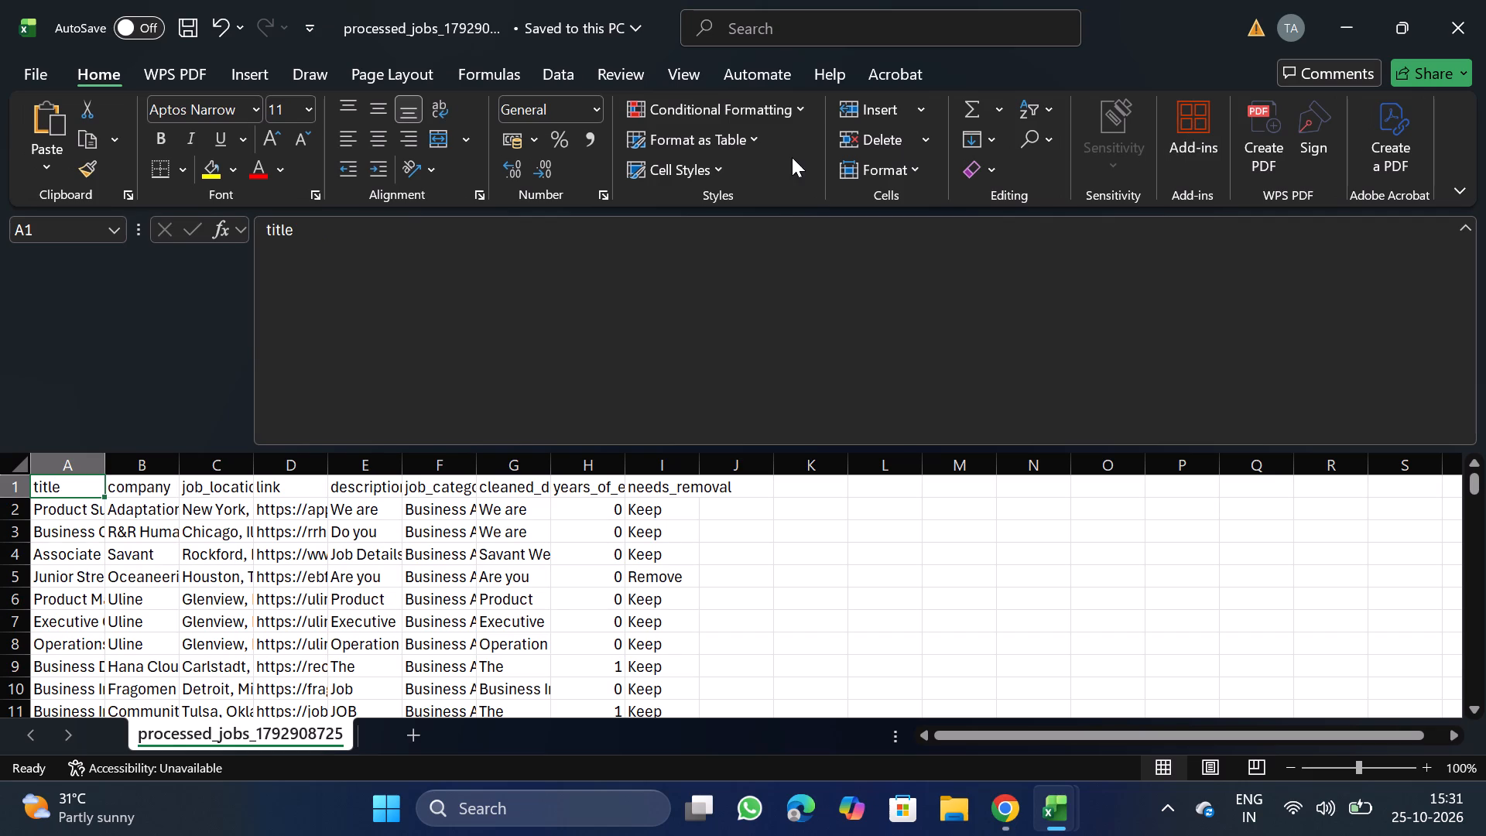
Remove duplicate rows from the whole Business Analyst sheet, comparing only the company column.
left_click(439, 545)
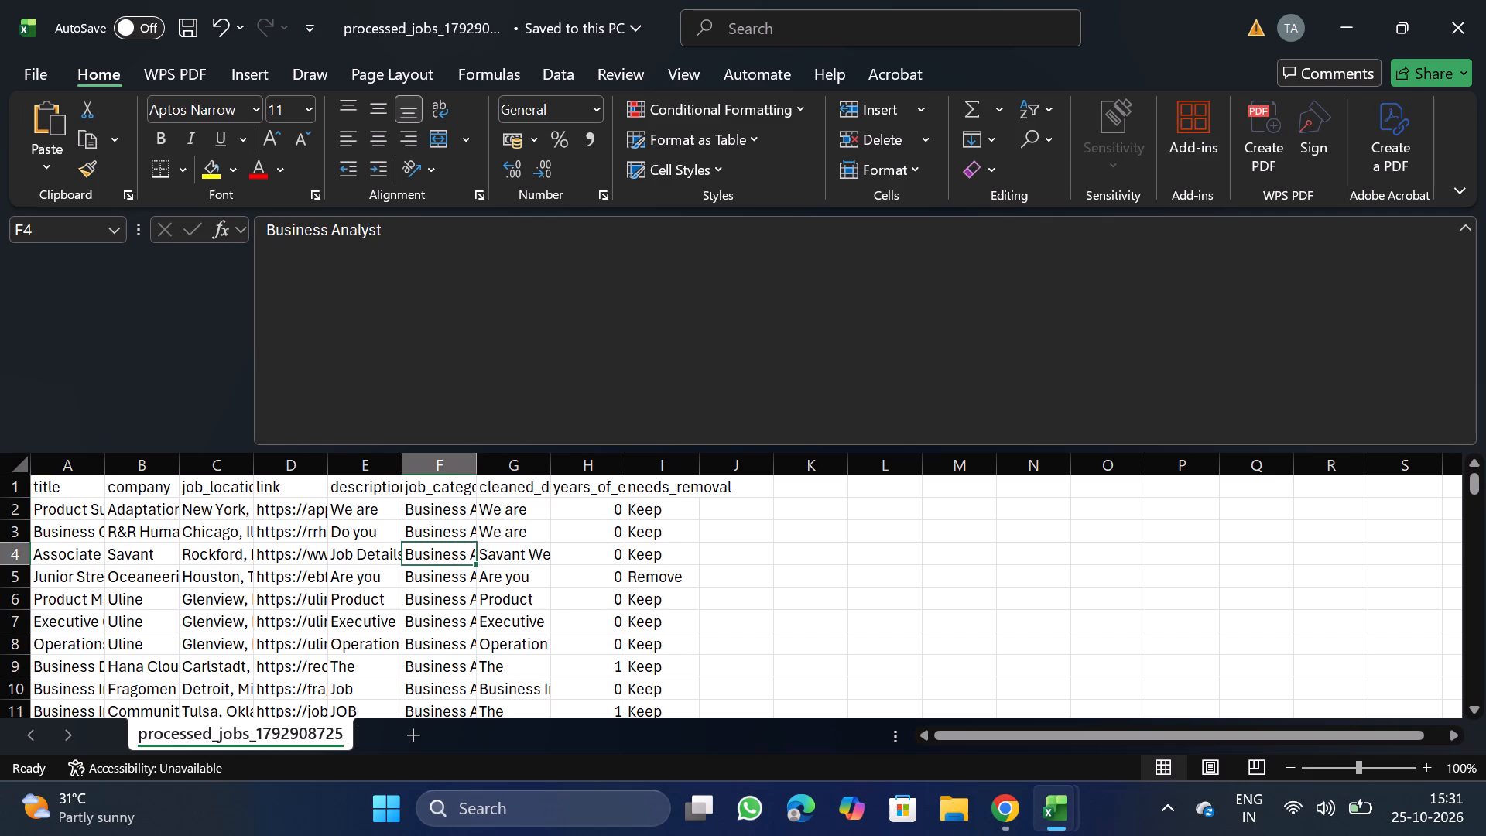
key("ctrl+a")
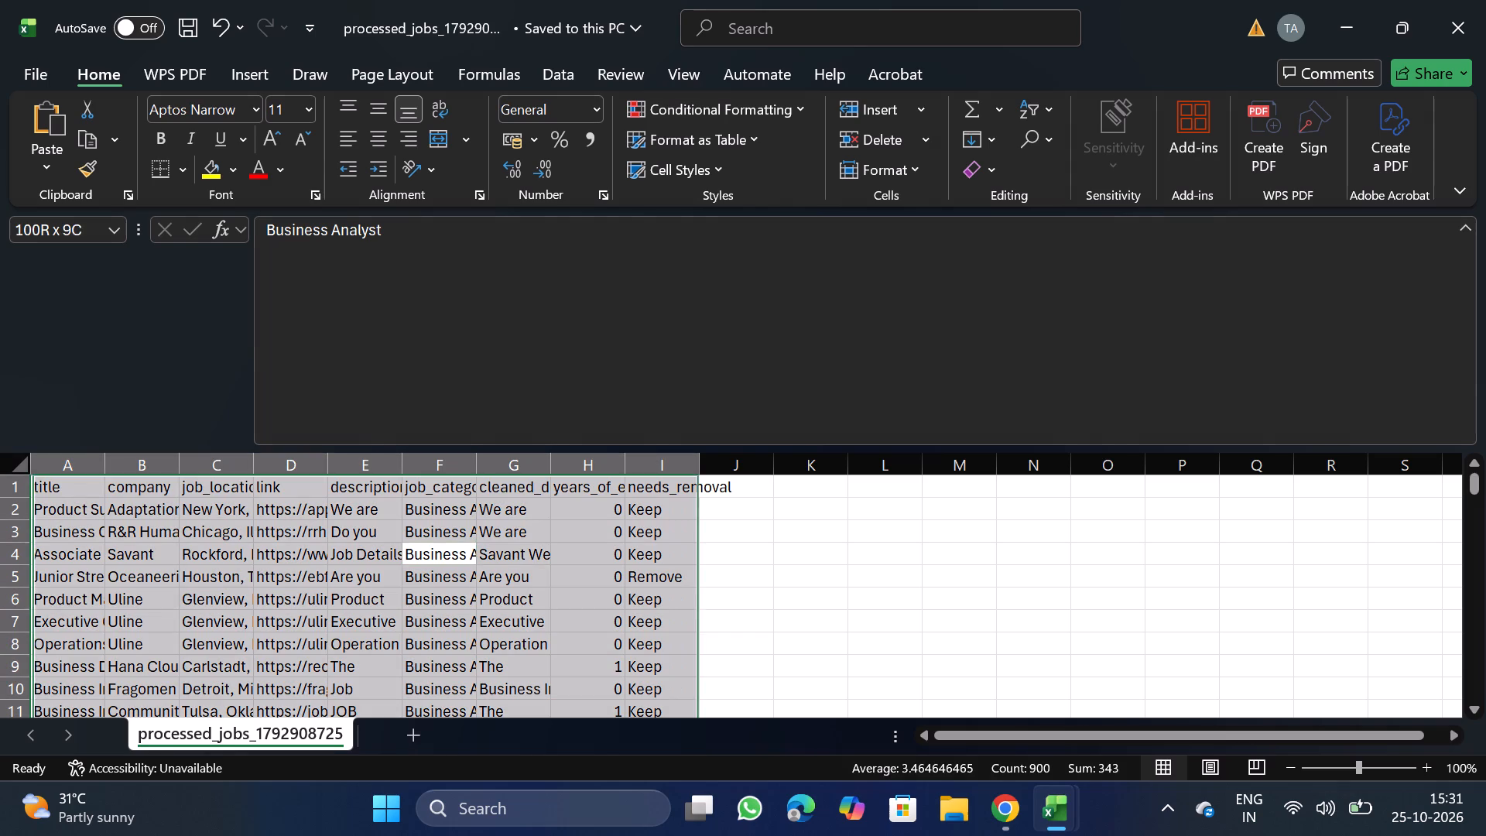
left_click(556, 72)
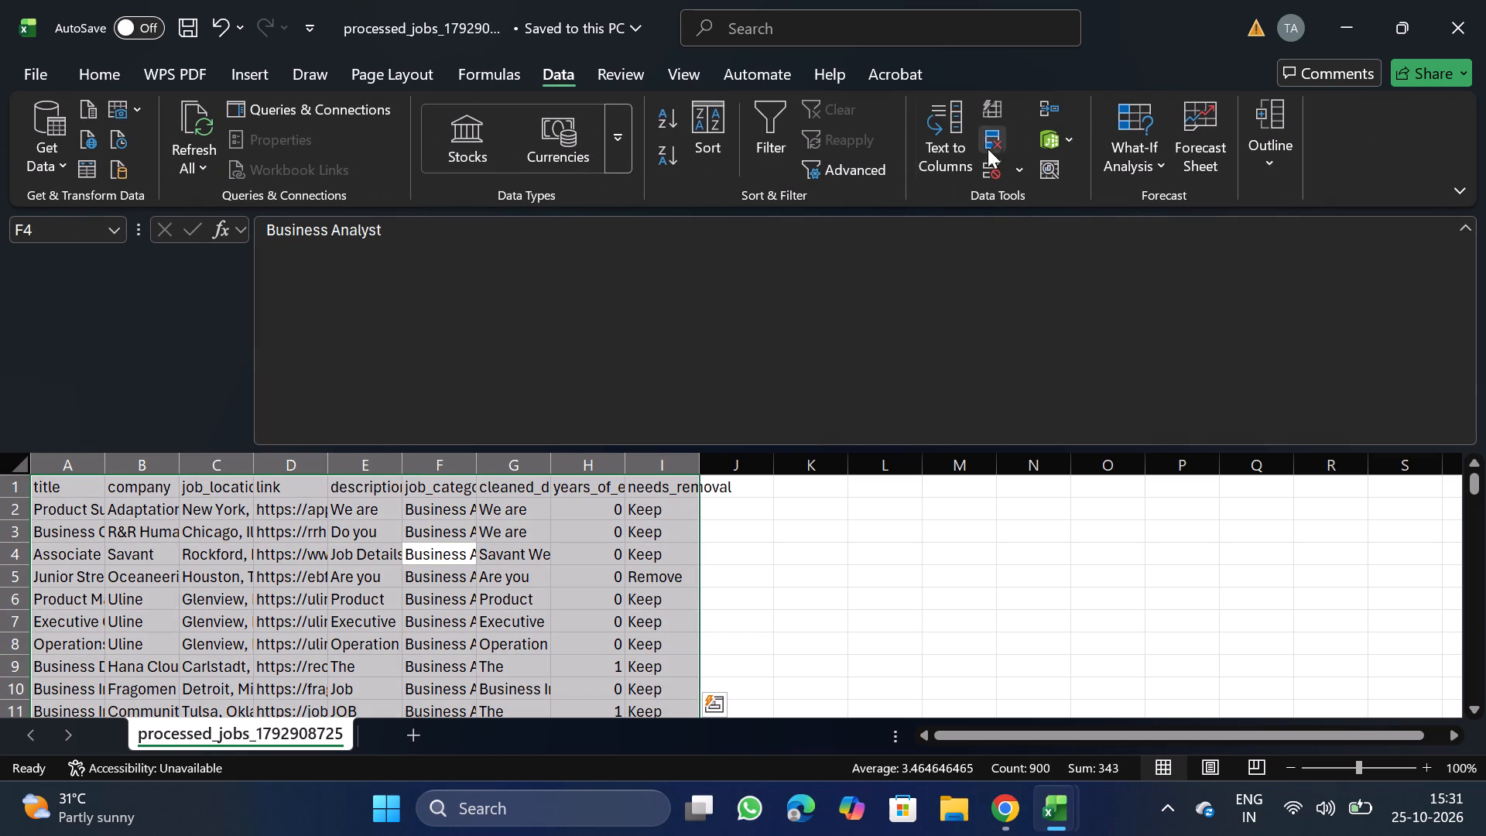
left_click(997, 137)
left_click(361, 340)
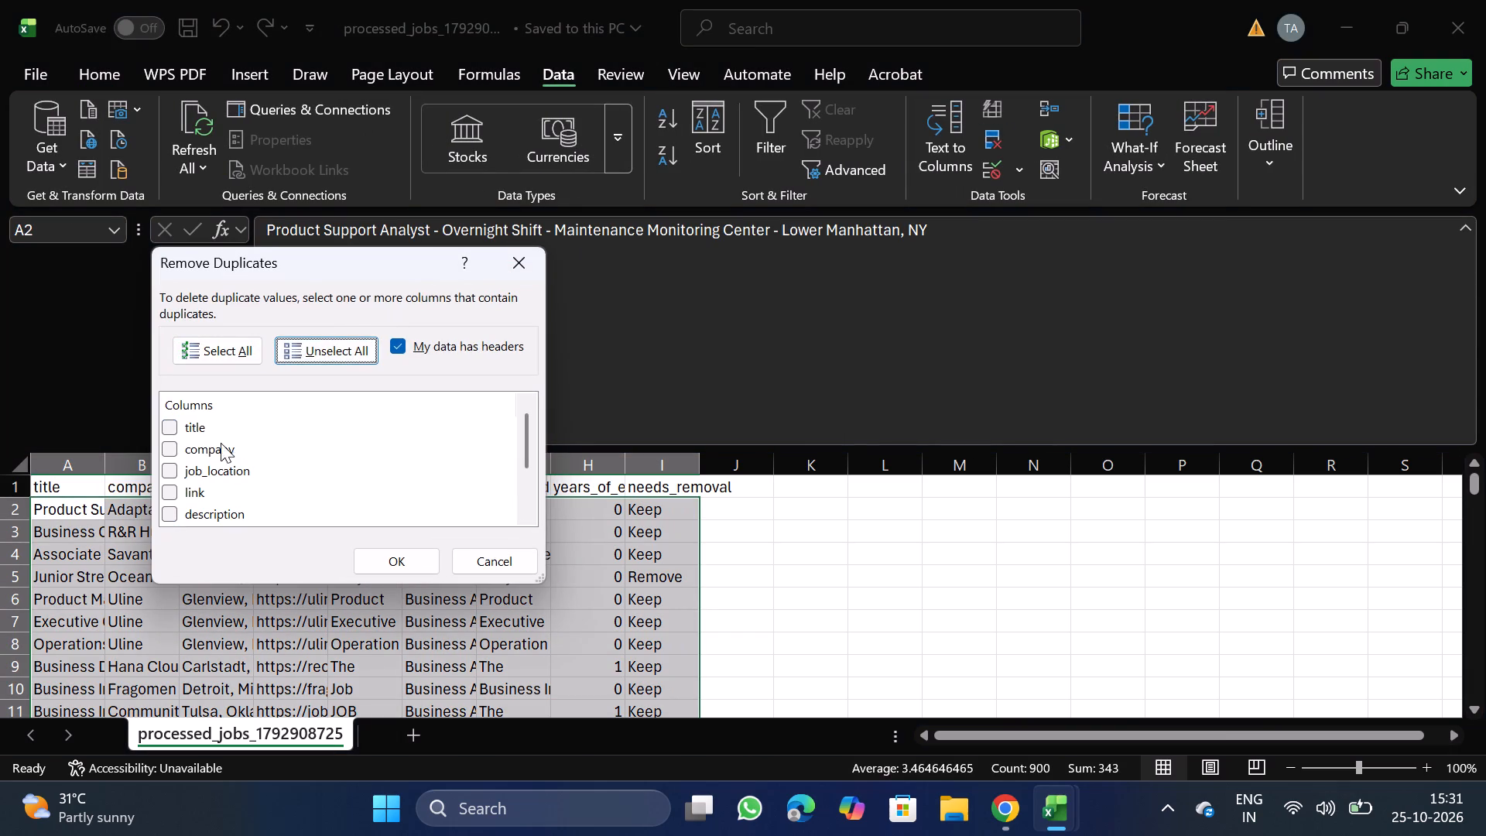
left_click(180, 451)
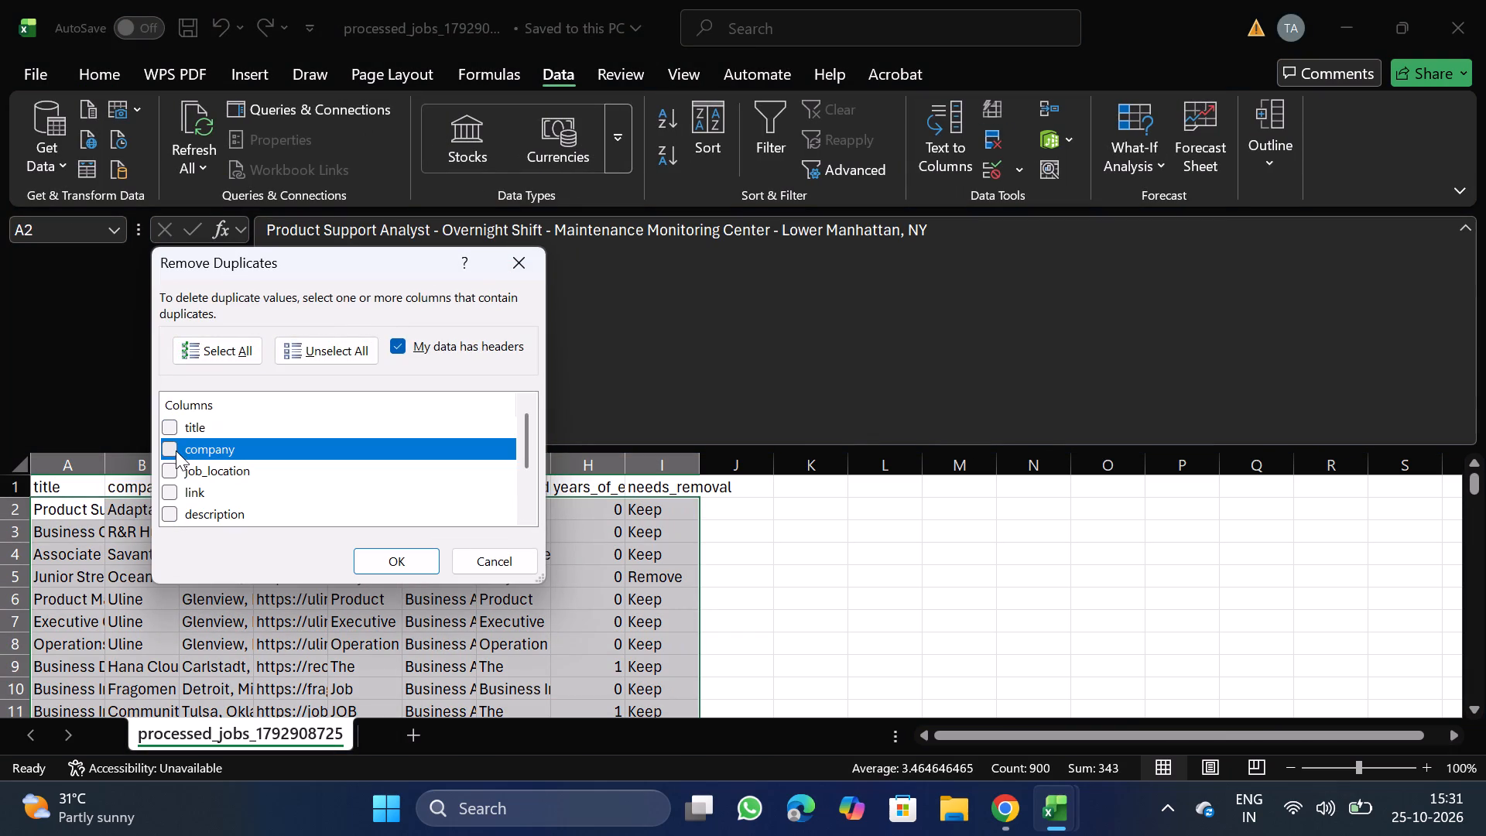
left_click(176, 451)
left_click(389, 554)
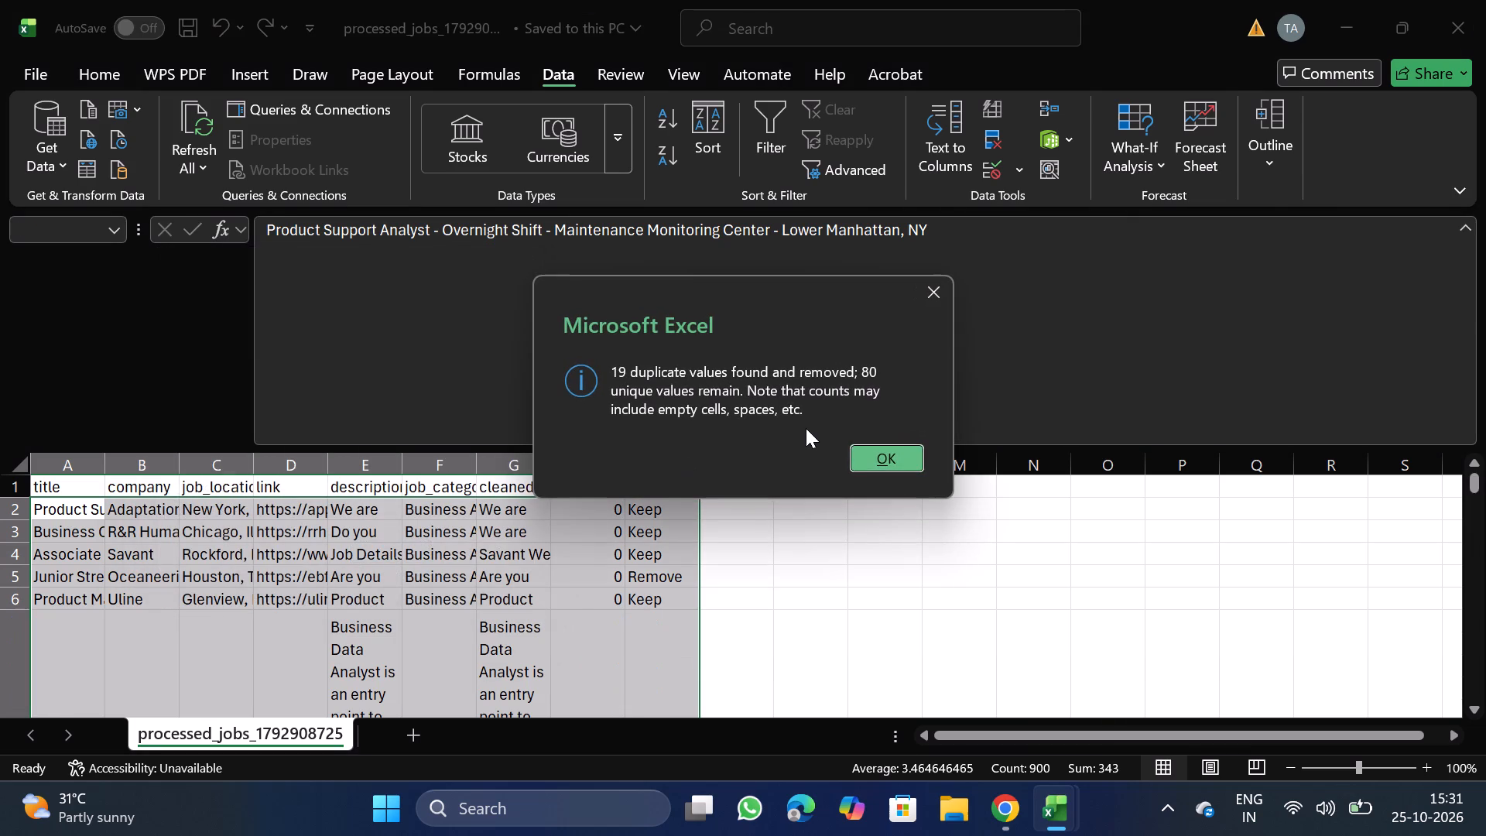
left_click(873, 449)
Filter needs_removal to the Remove rows, delete all of those rows, and turn the filter off.
left_click(649, 484)
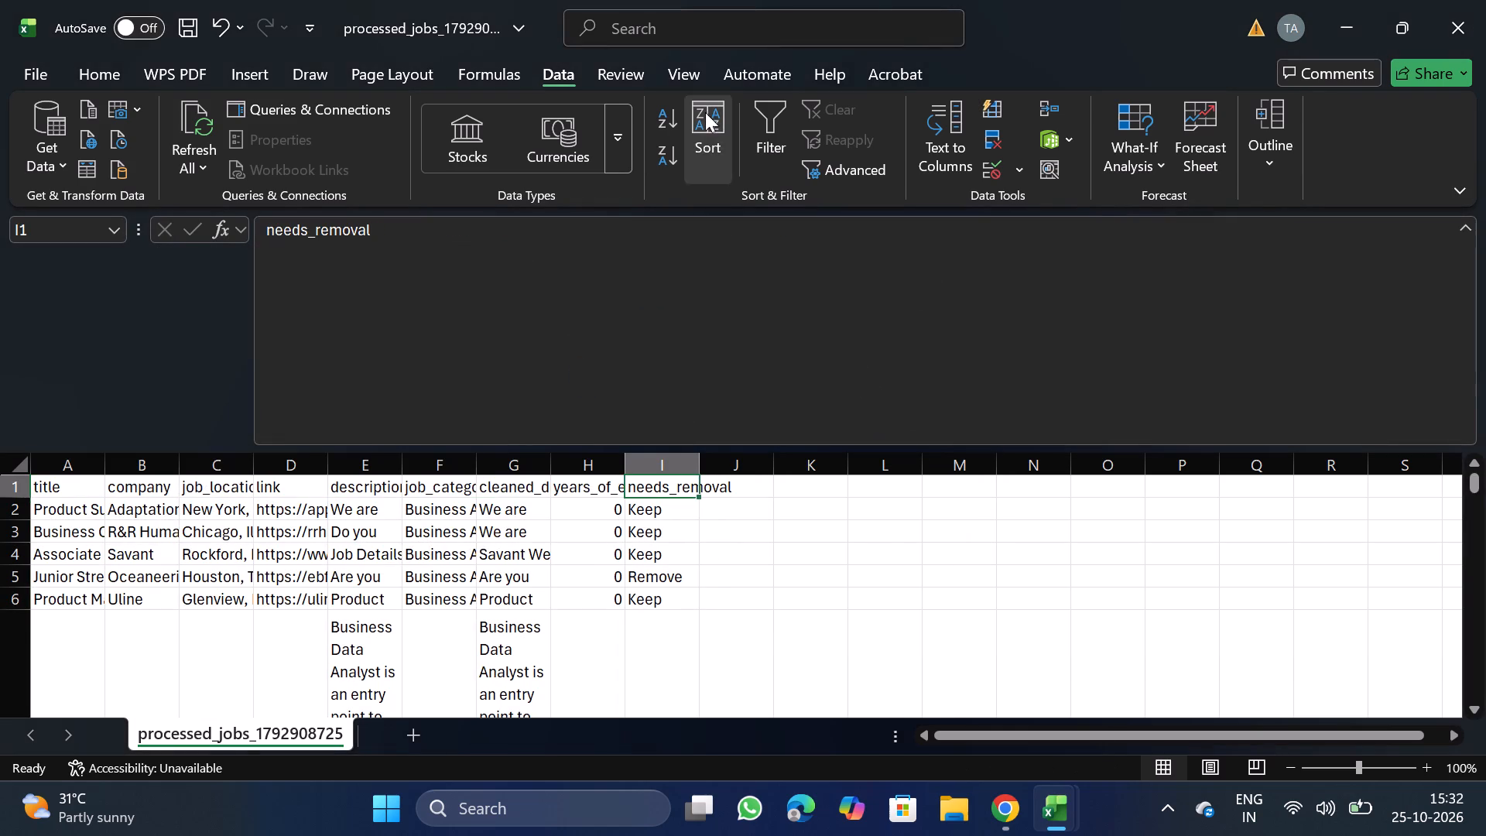
left_click(762, 141)
left_click(692, 494)
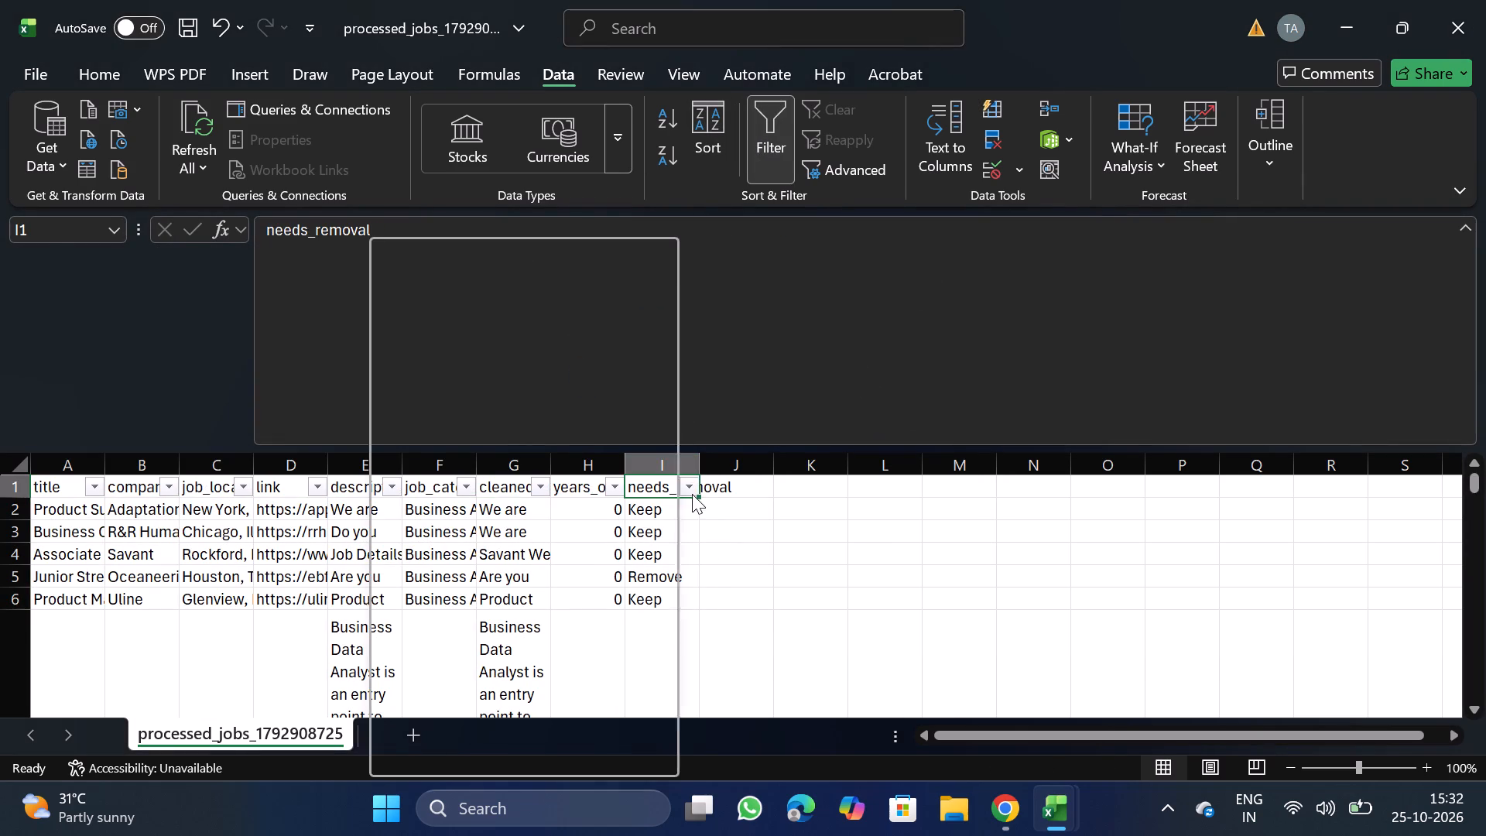
left_click(457, 560)
left_click(592, 745)
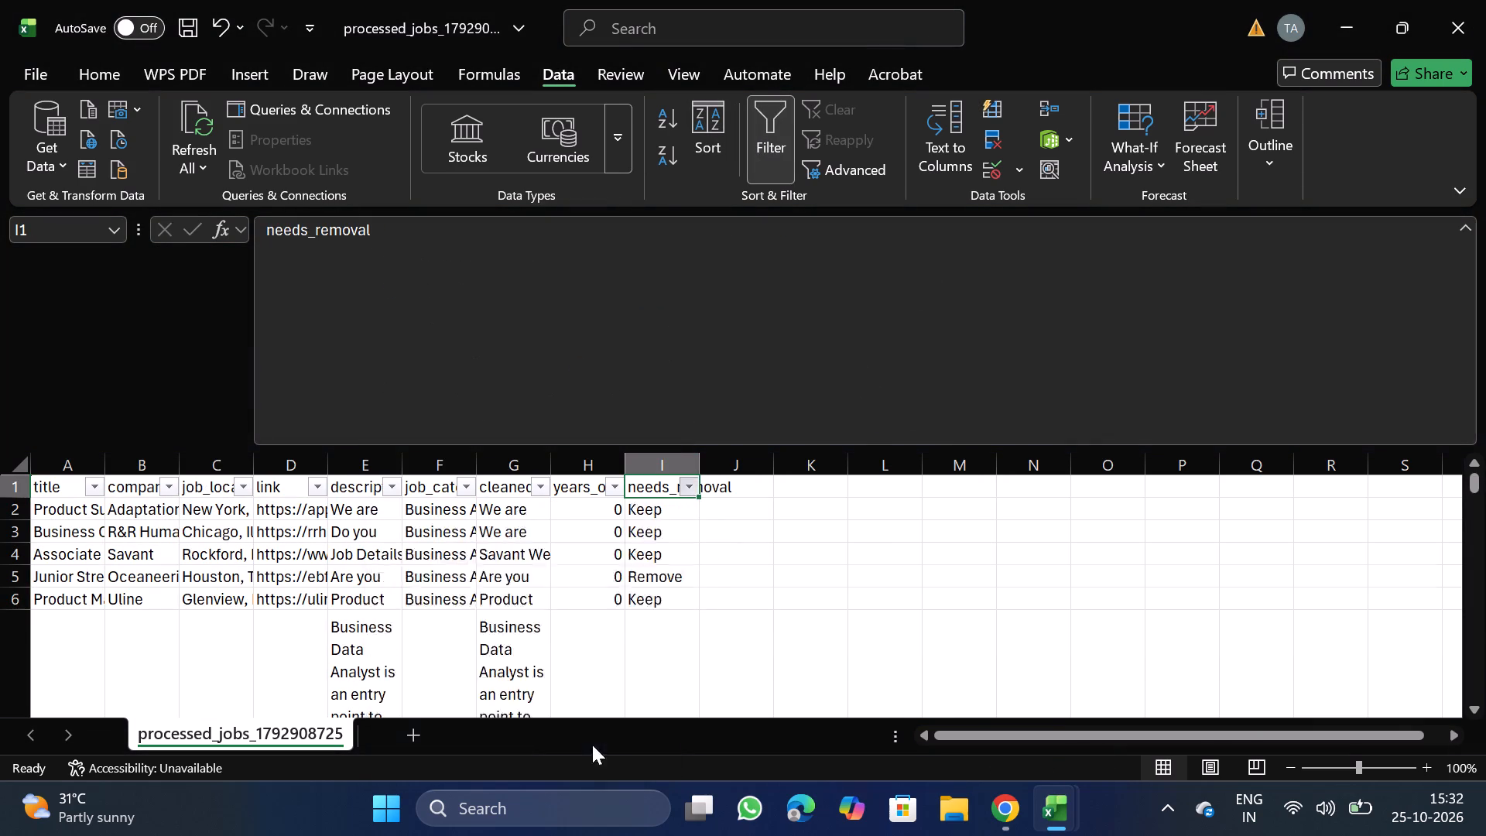
left_click(4, 514)
key("ctrl+shift+Down")
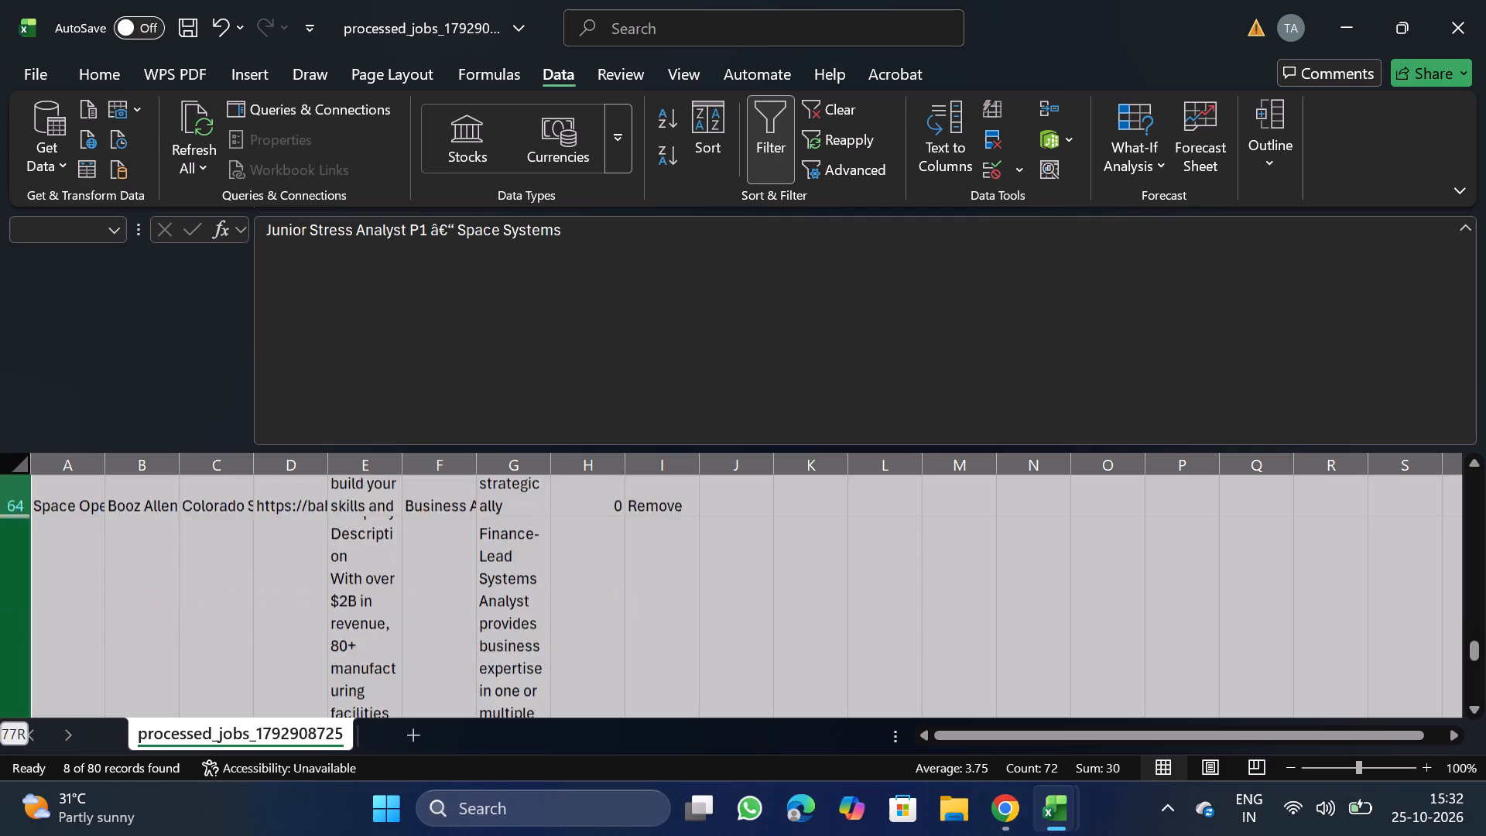
right_click(141, 547)
left_click(241, 358)
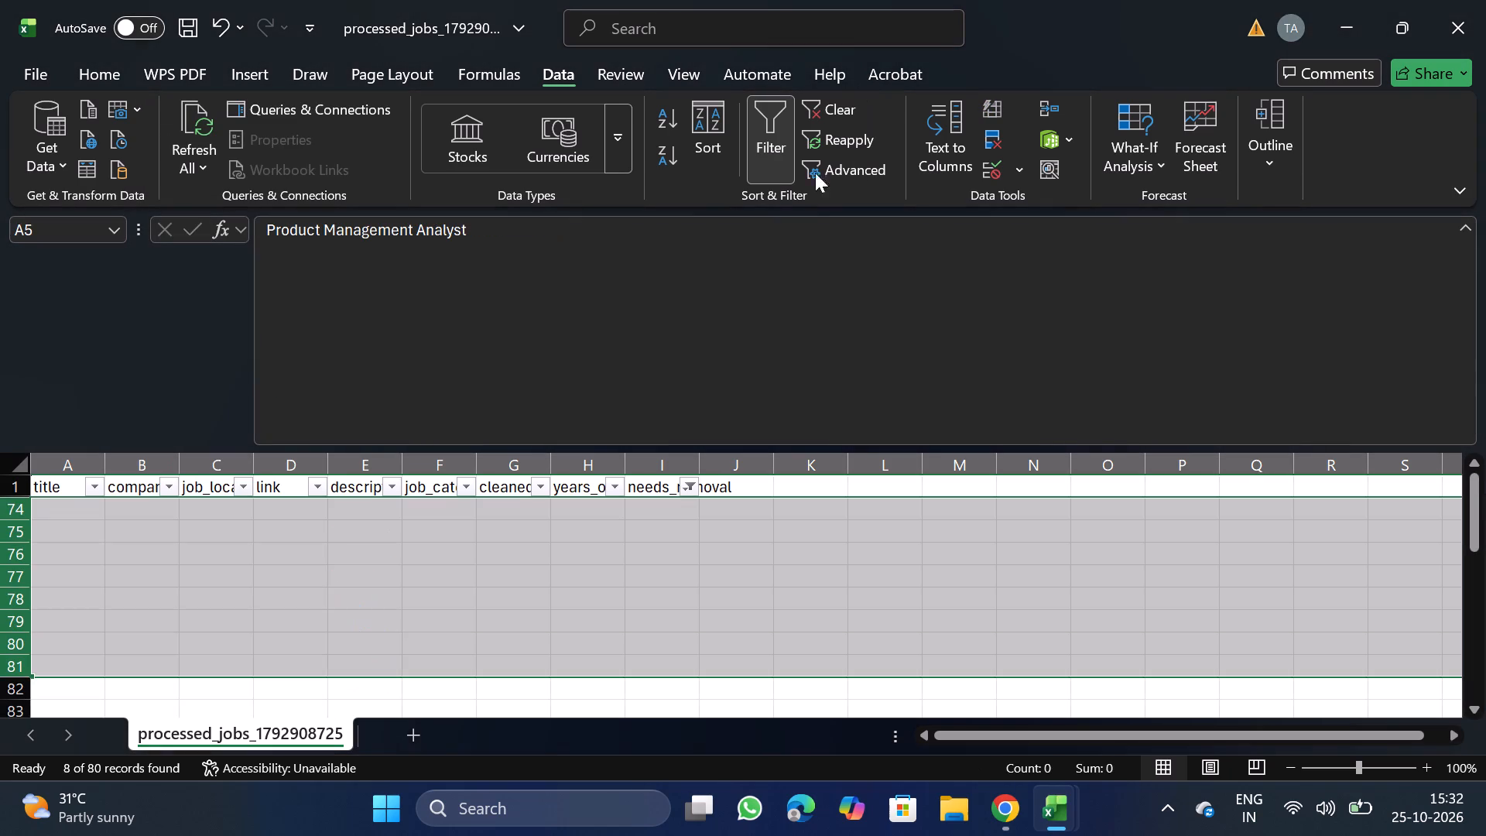
left_click(777, 183)
Filter years_of_experience to 8, 10 and blanks, delete the matching rows, and turn the filter off.
left_click(581, 474)
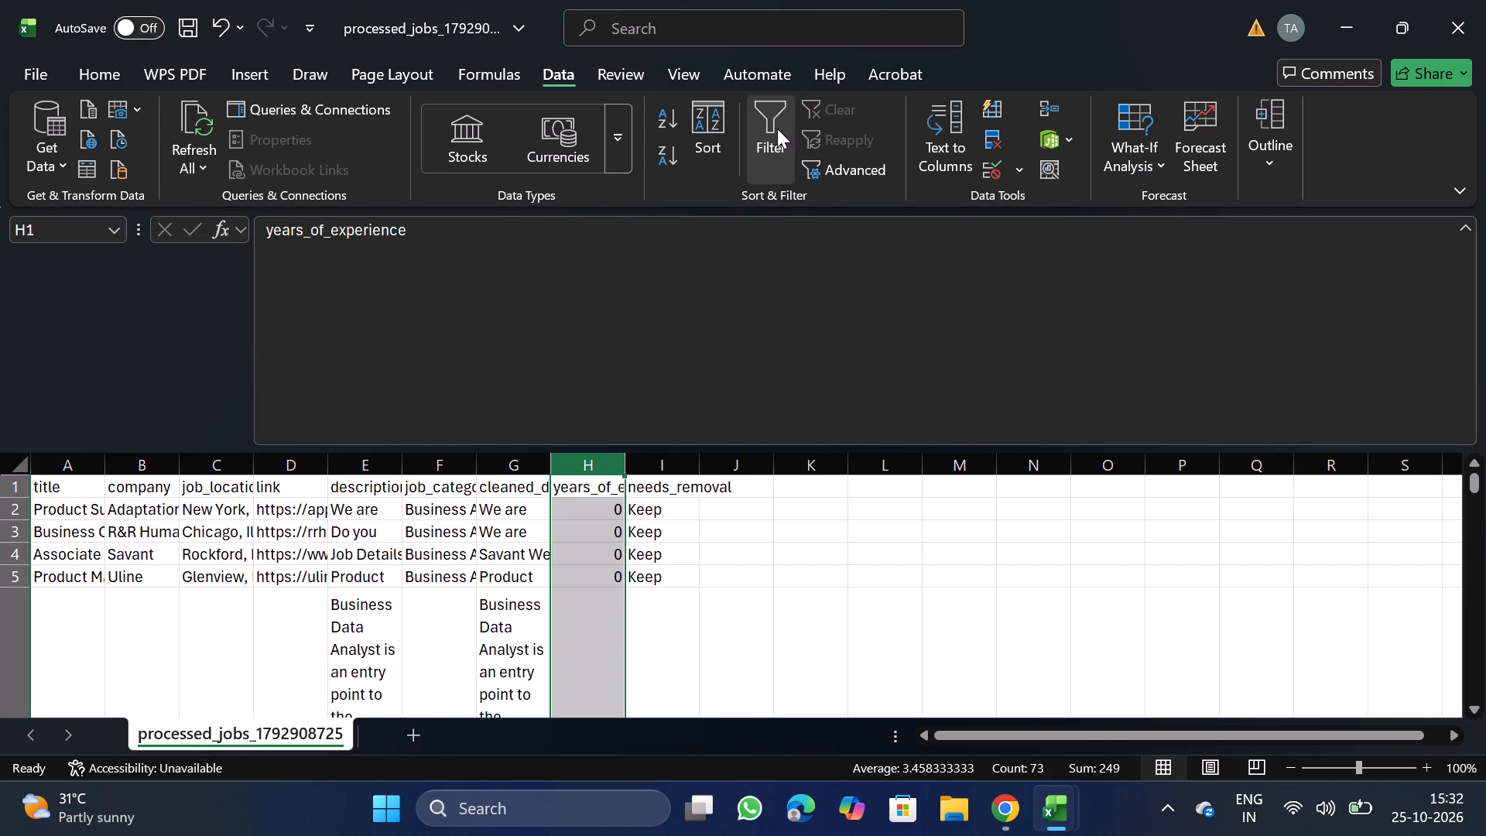
left_click(777, 128)
left_click(612, 486)
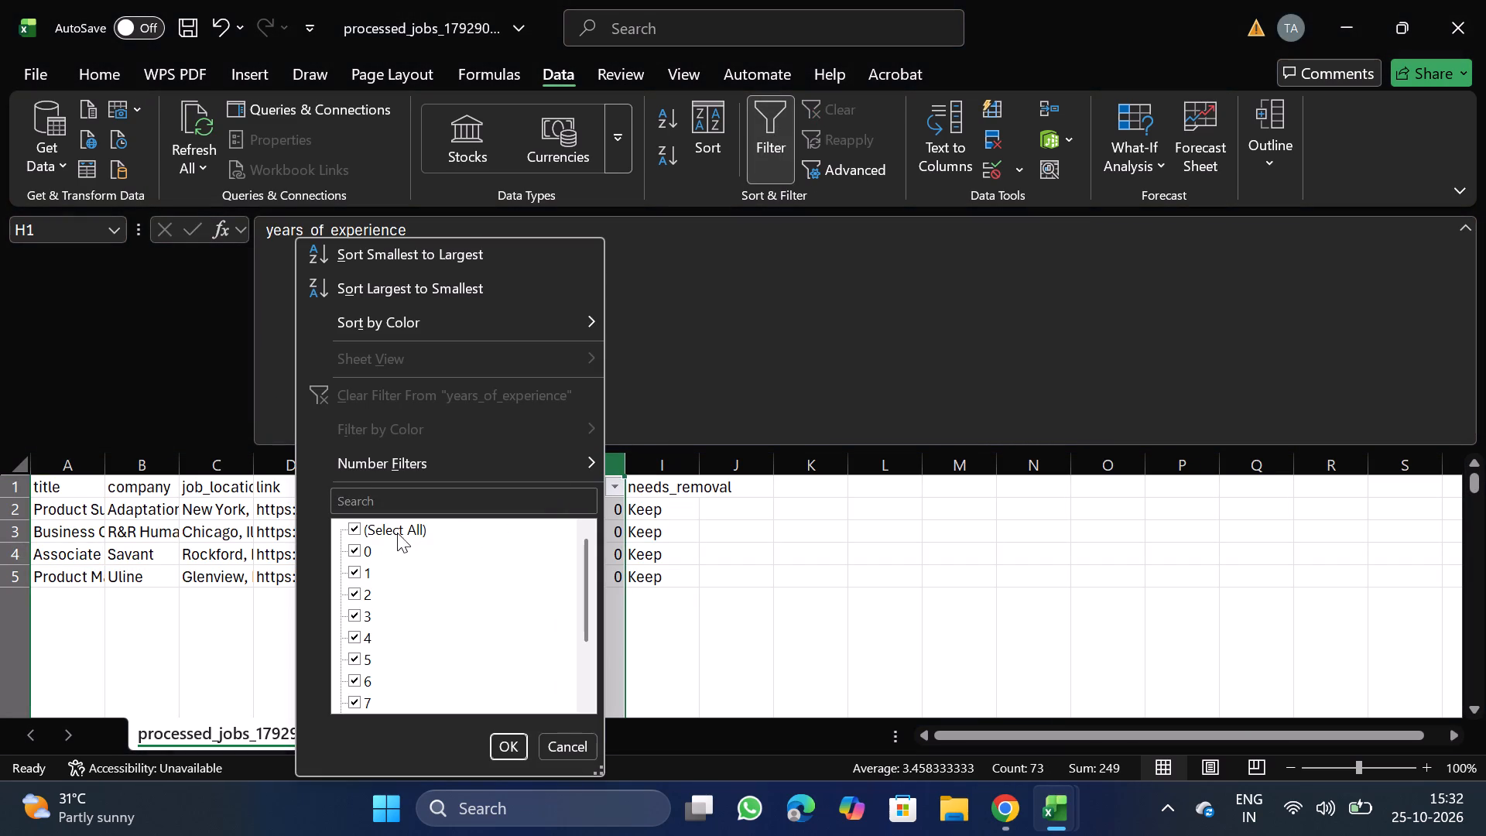
left_click(397, 533)
scroll(371, 681, "down", 1)
left_click(361, 643)
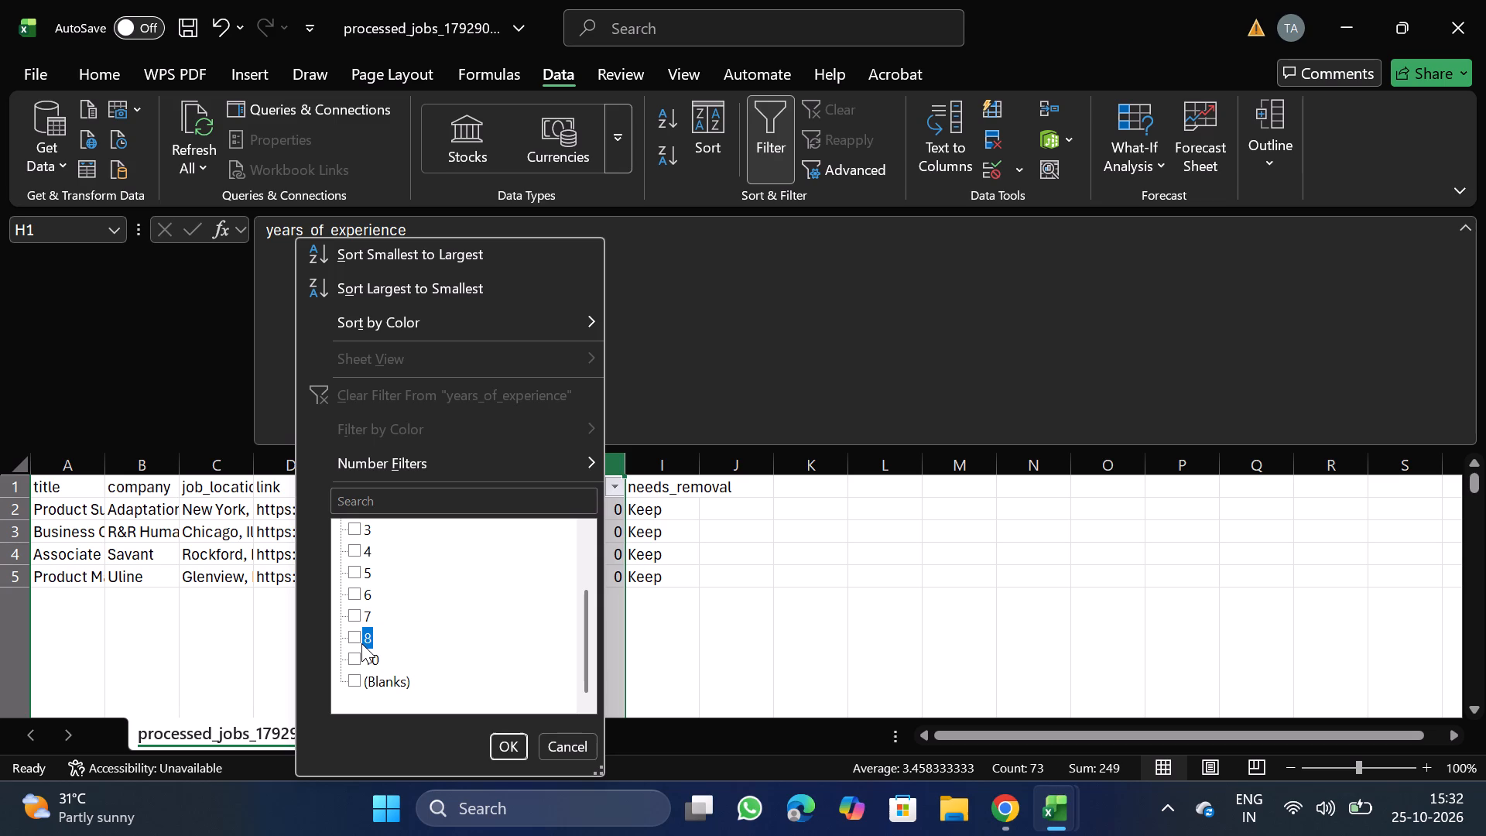
left_click(356, 663)
left_click(356, 680)
left_click(501, 752)
left_click(0, 551)
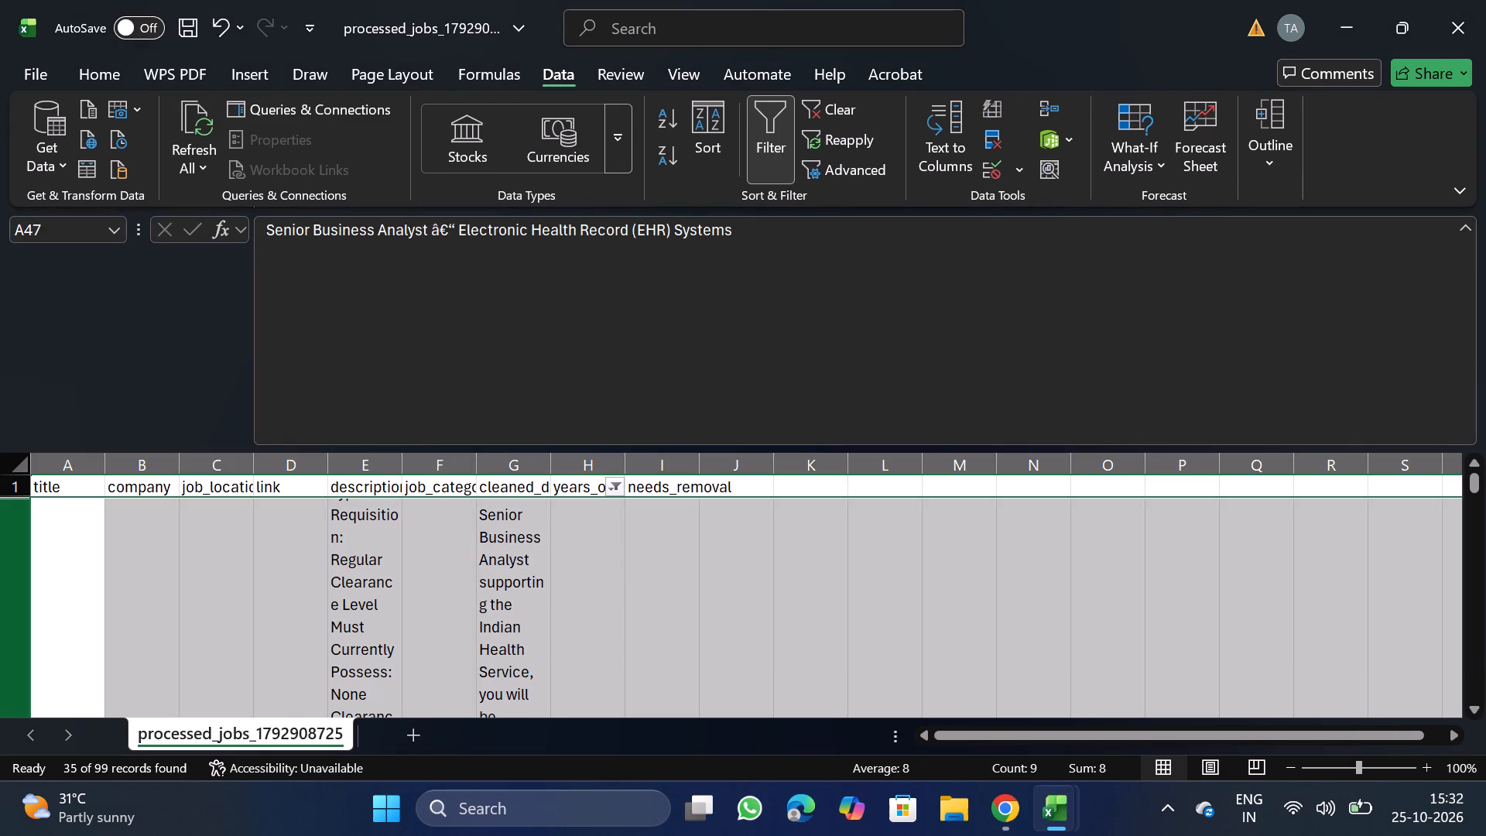
key("ctrl+shift+Down")
right_click(166, 601)
left_click(269, 407)
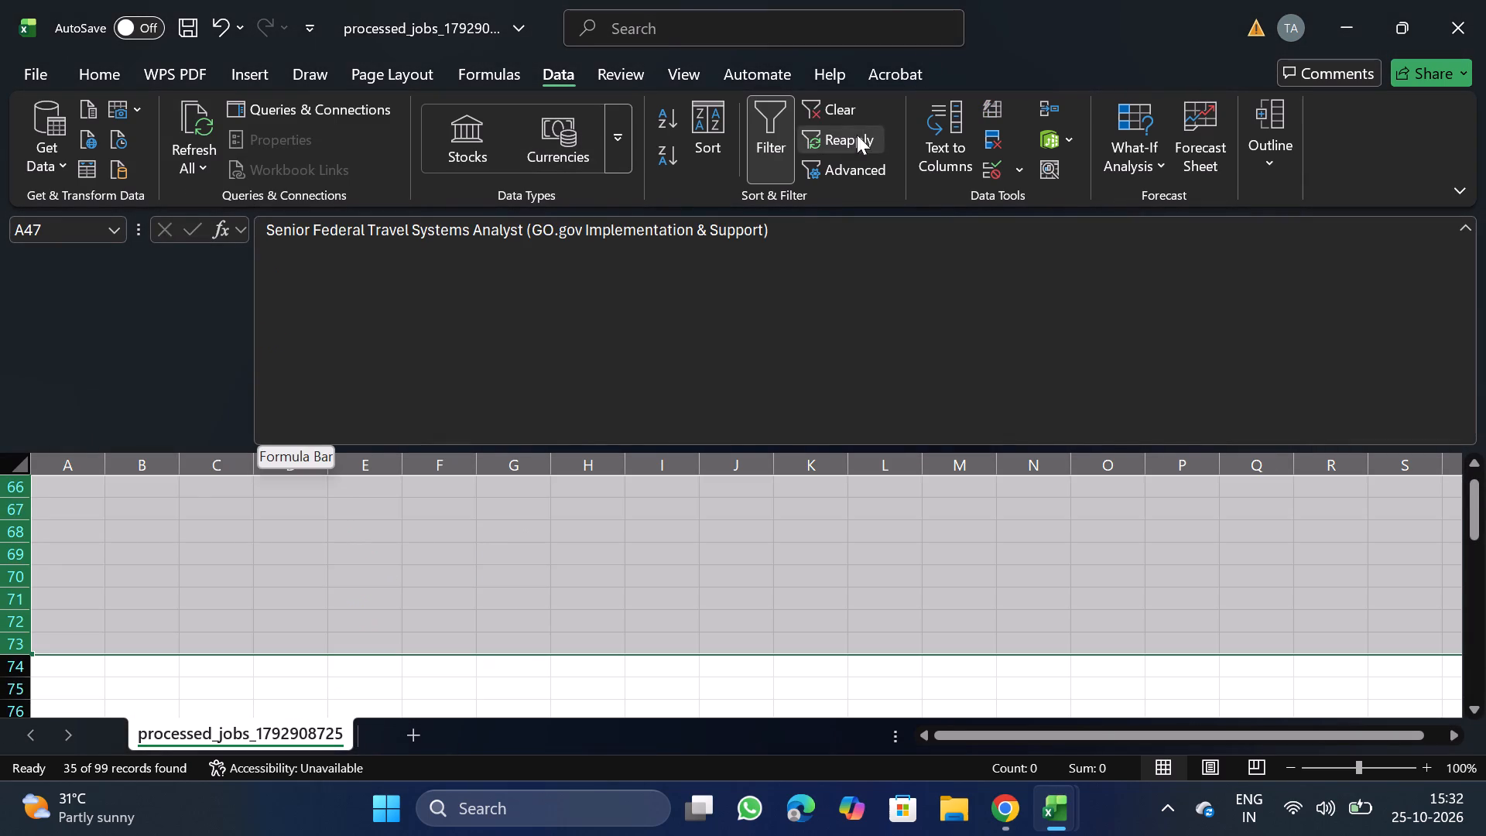
left_click(752, 166)
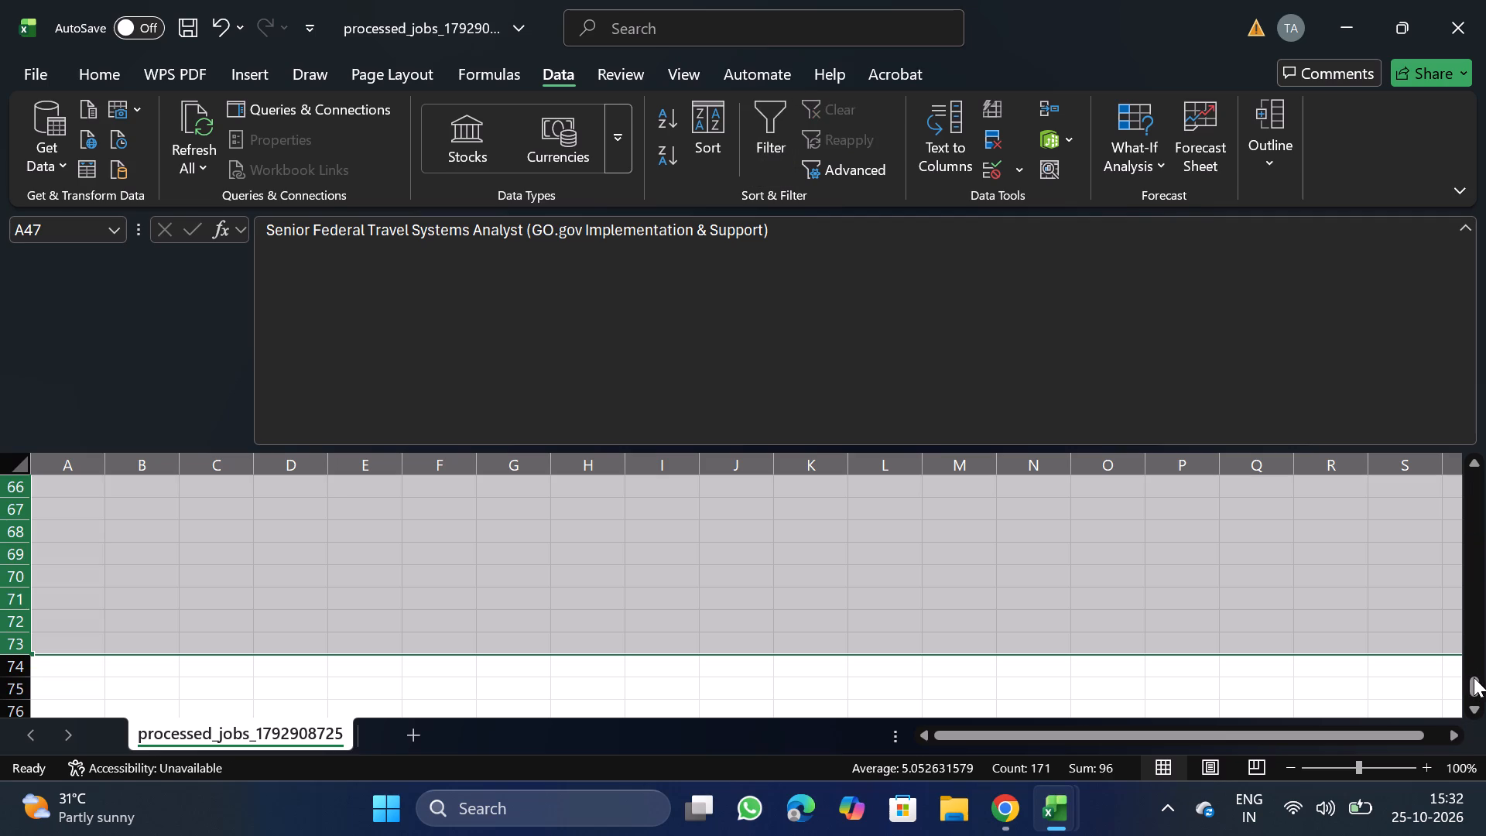
Delete the needs_removal column from the sheet.
left_click_drag(1474, 677, 1467, 417)
left_click(646, 465)
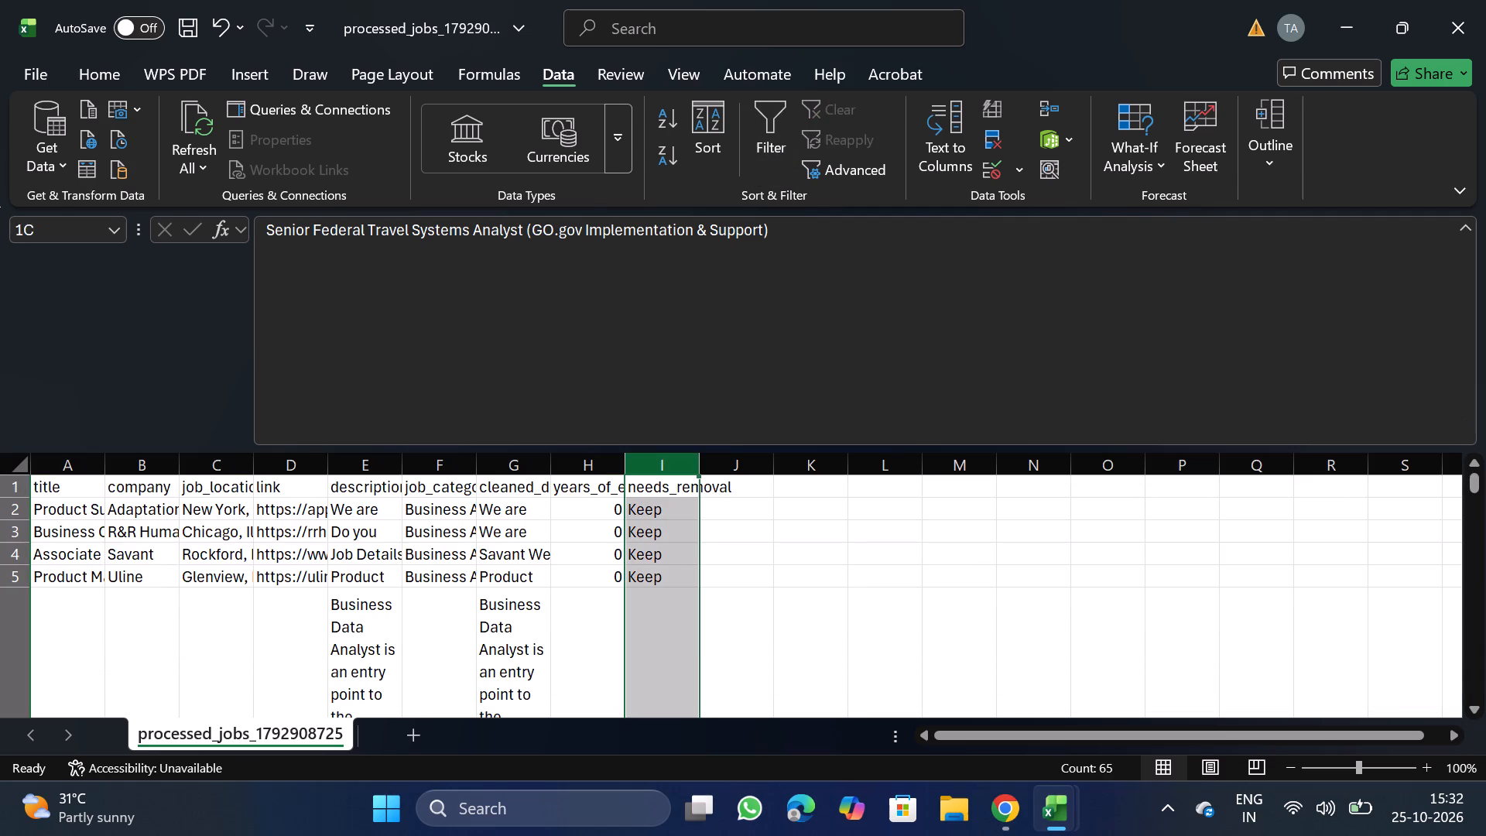
right_click(656, 574)
left_click(743, 381)
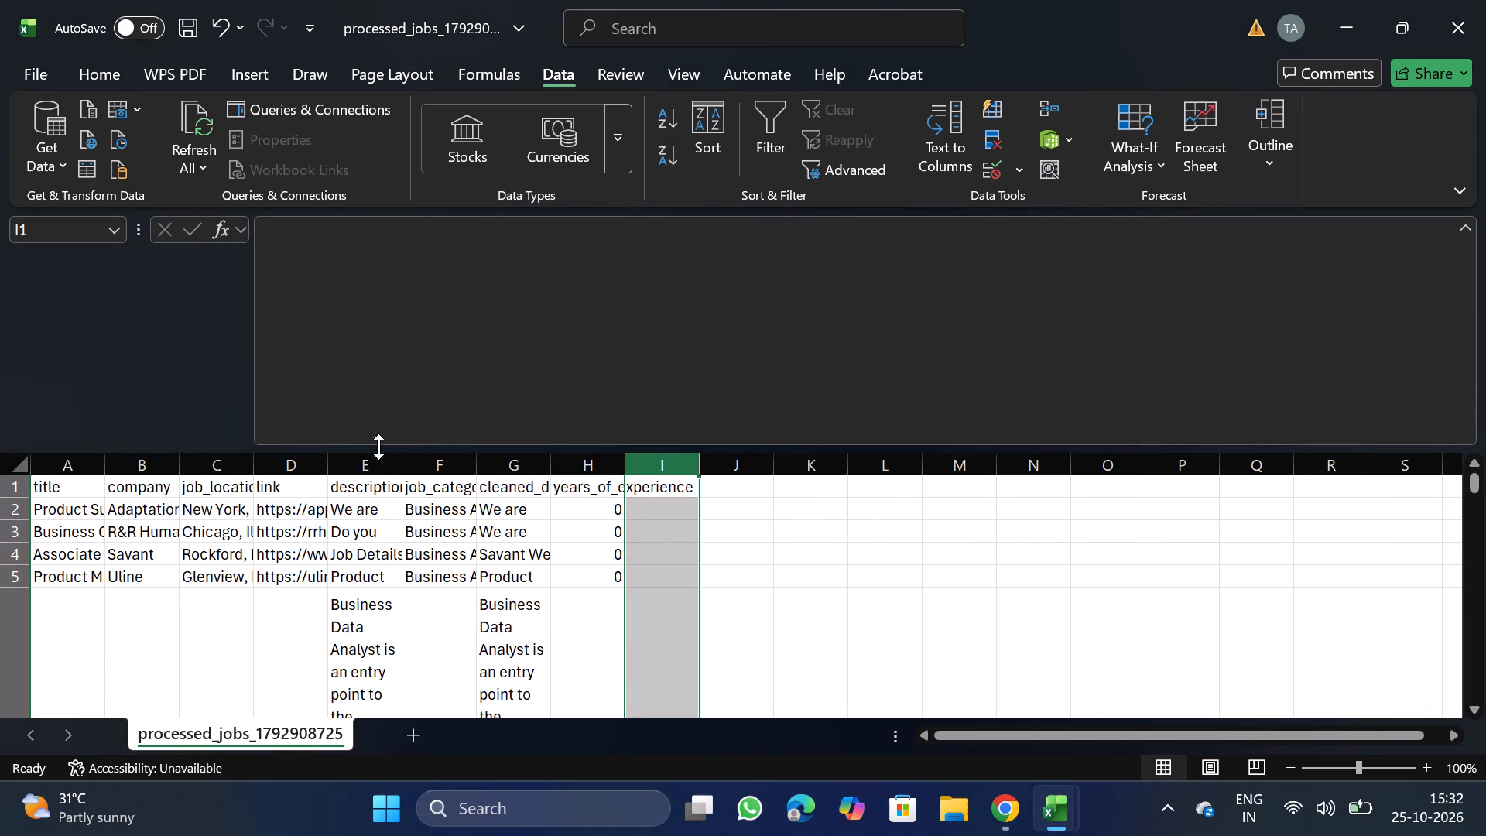
Move the job_category column to the front of the sheet, before title.
left_click(434, 461)
key("ctrl+x")
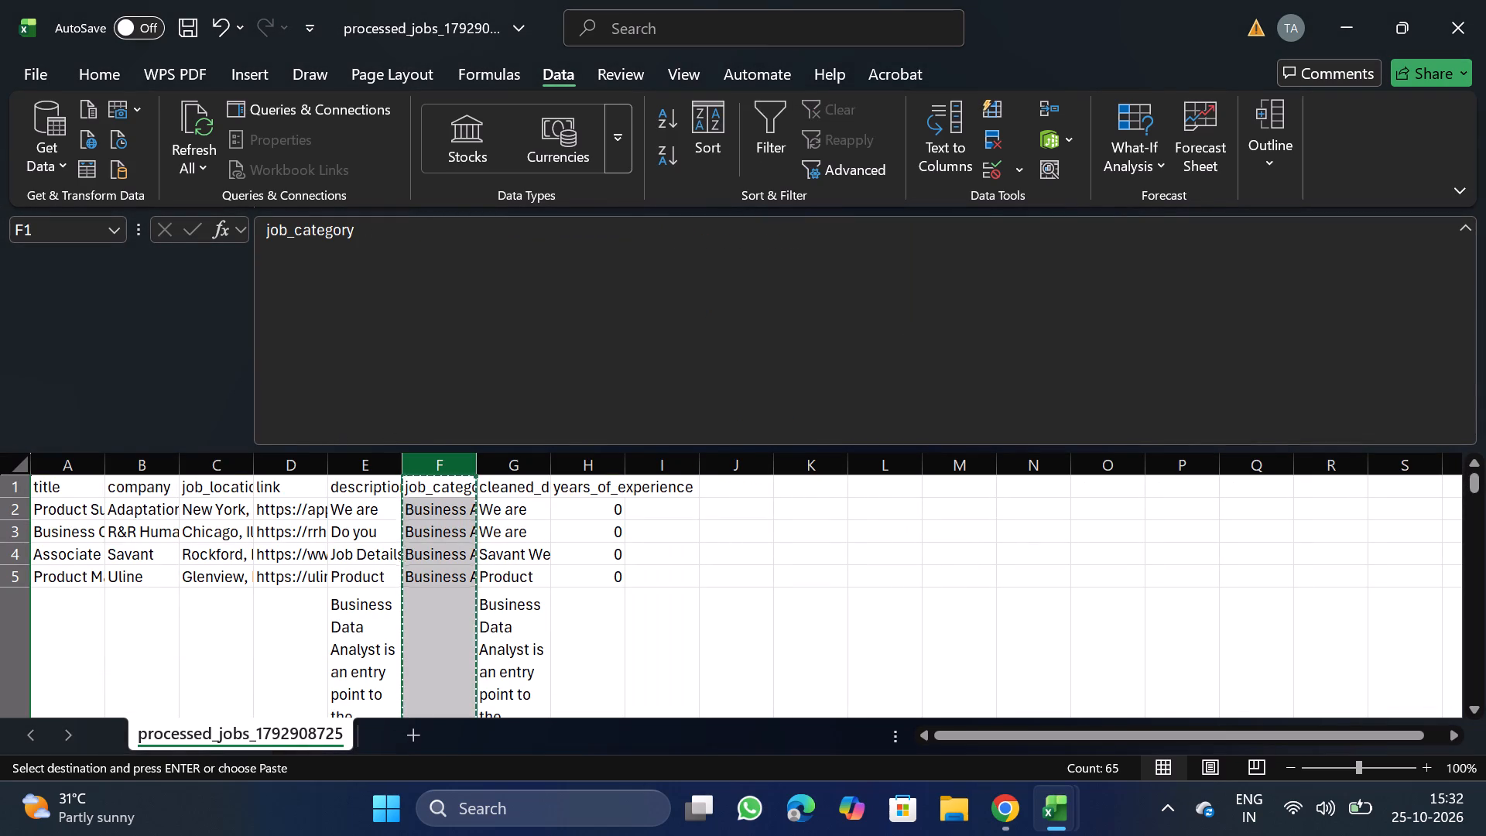
left_click(63, 455)
right_click(63, 501)
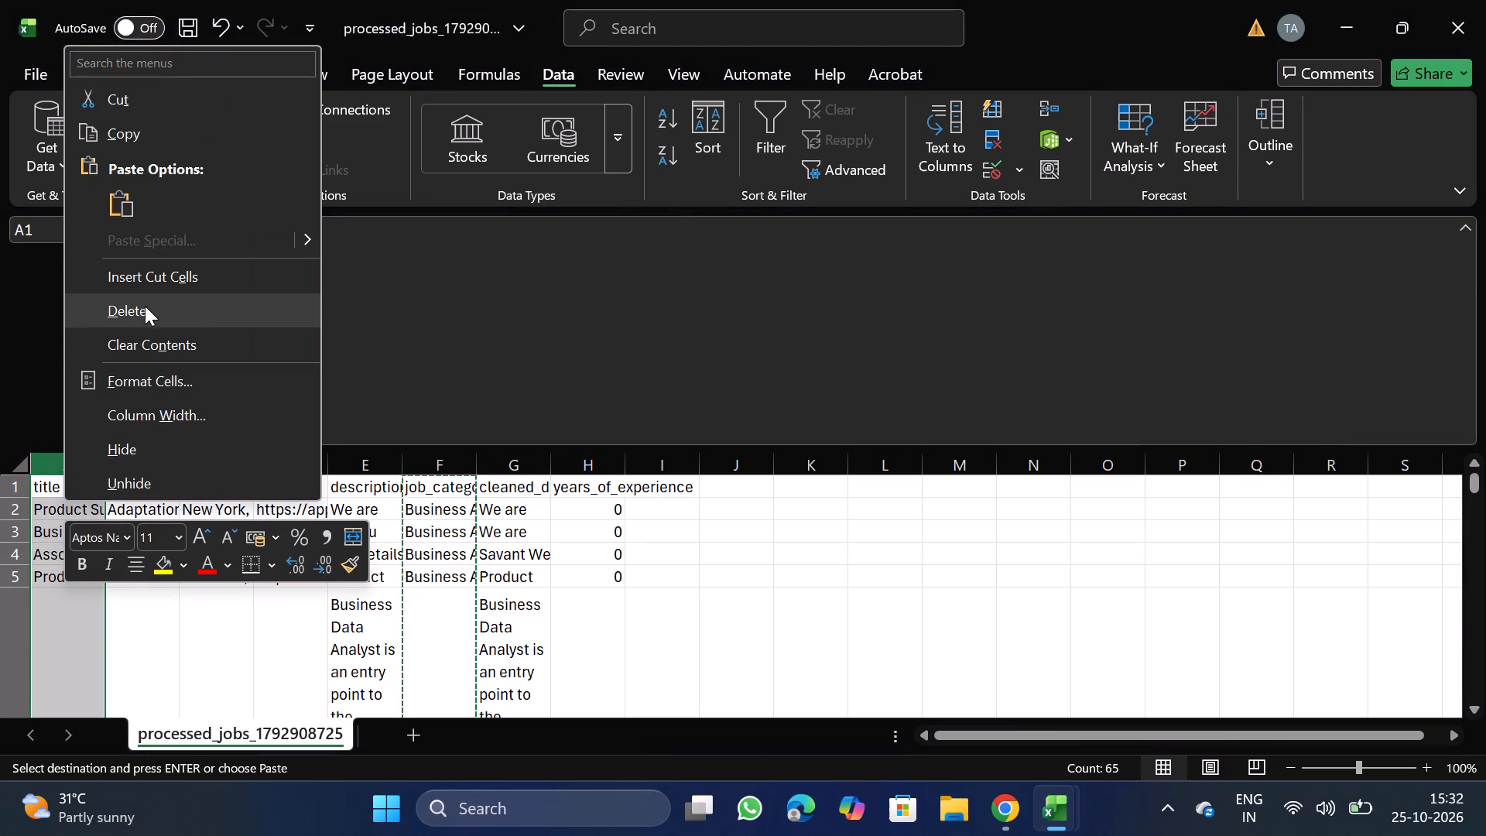
left_click(183, 276)
Turn off text wrapping for the description and cleaned_description columns.
left_click(426, 464)
key("shift+Right")
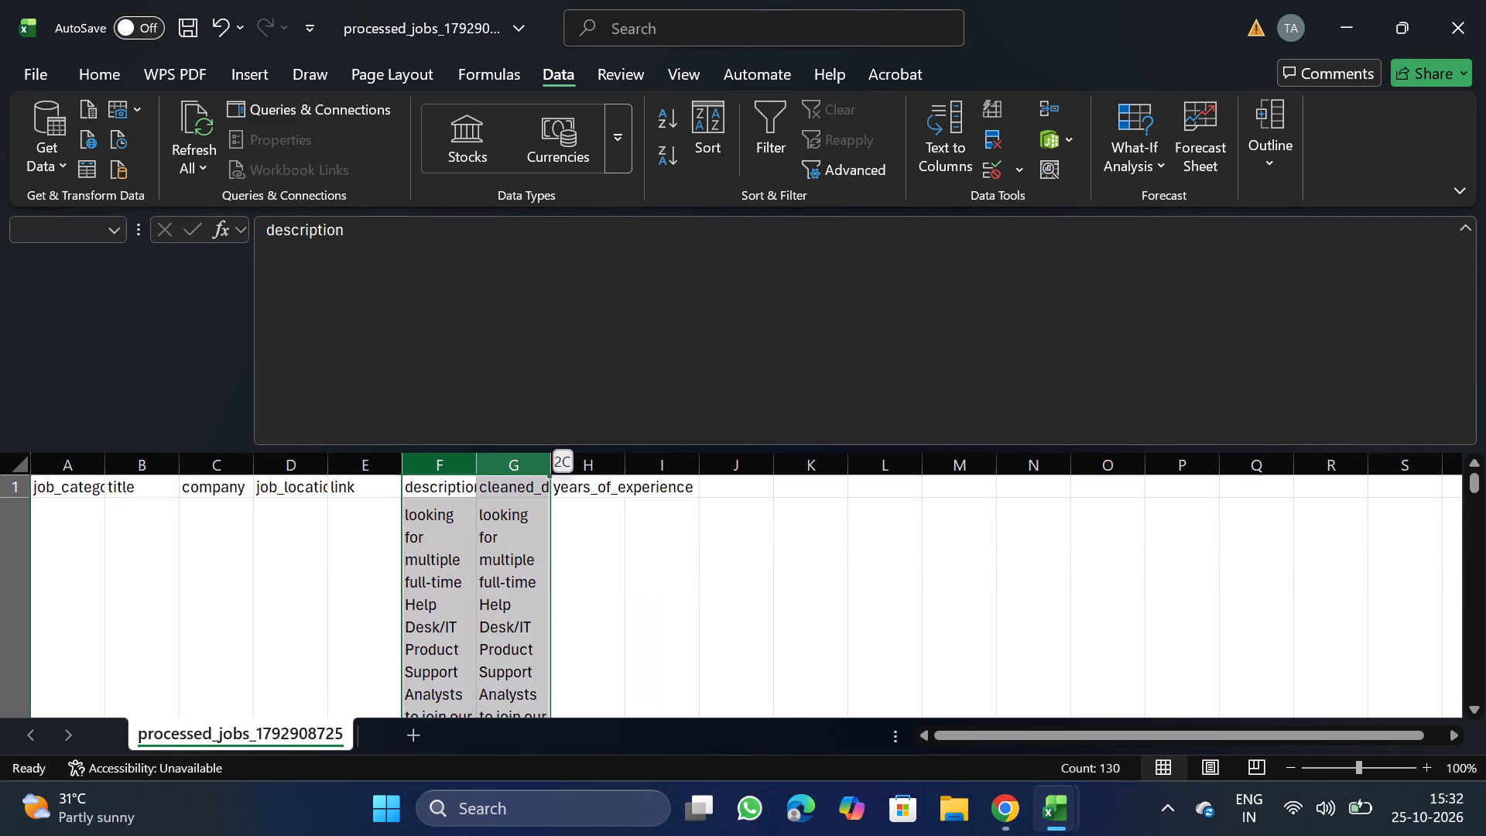
left_click(104, 68)
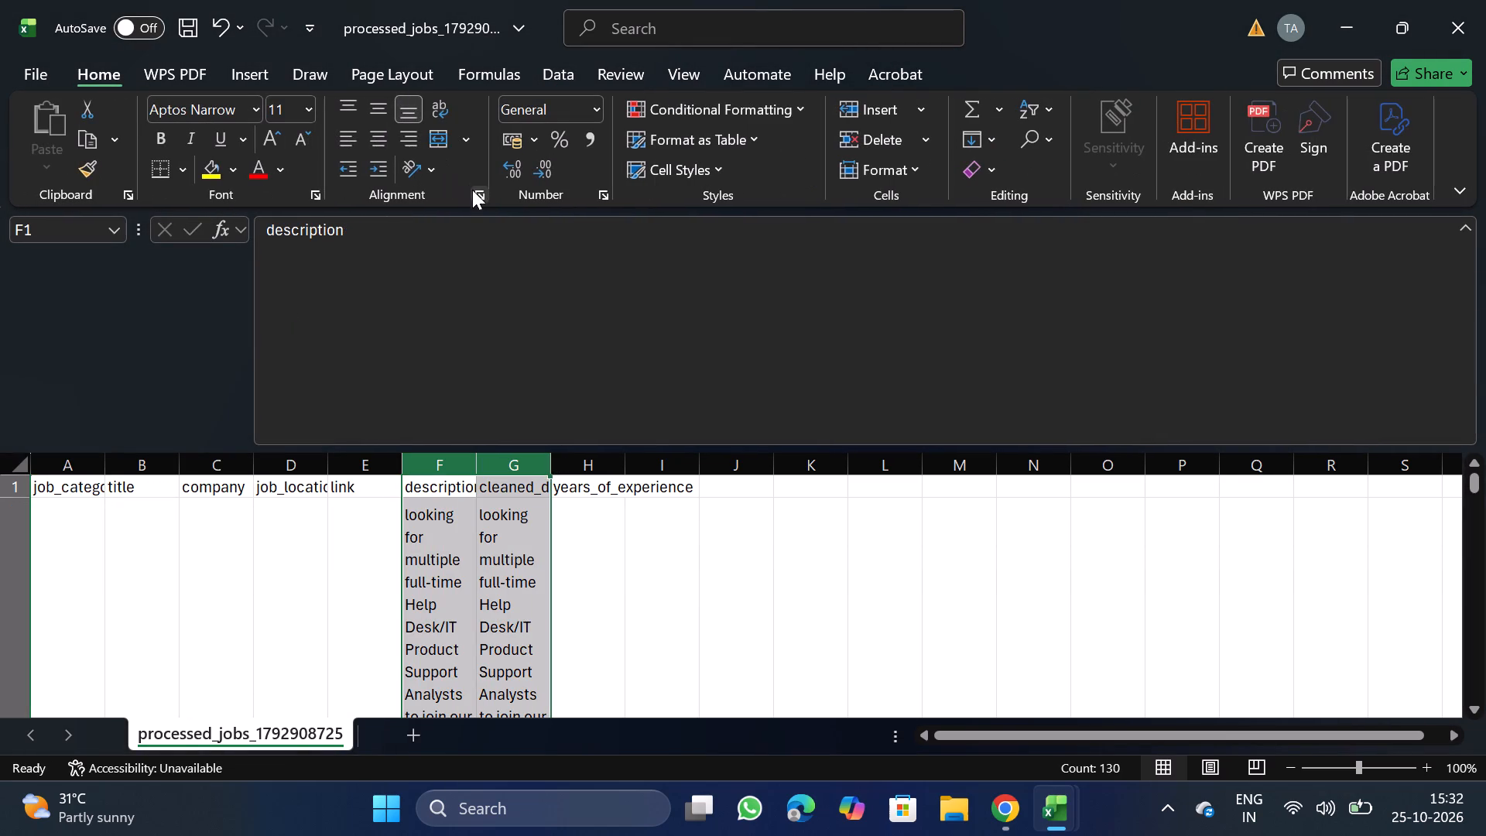
left_click(483, 195)
double_click(130, 372)
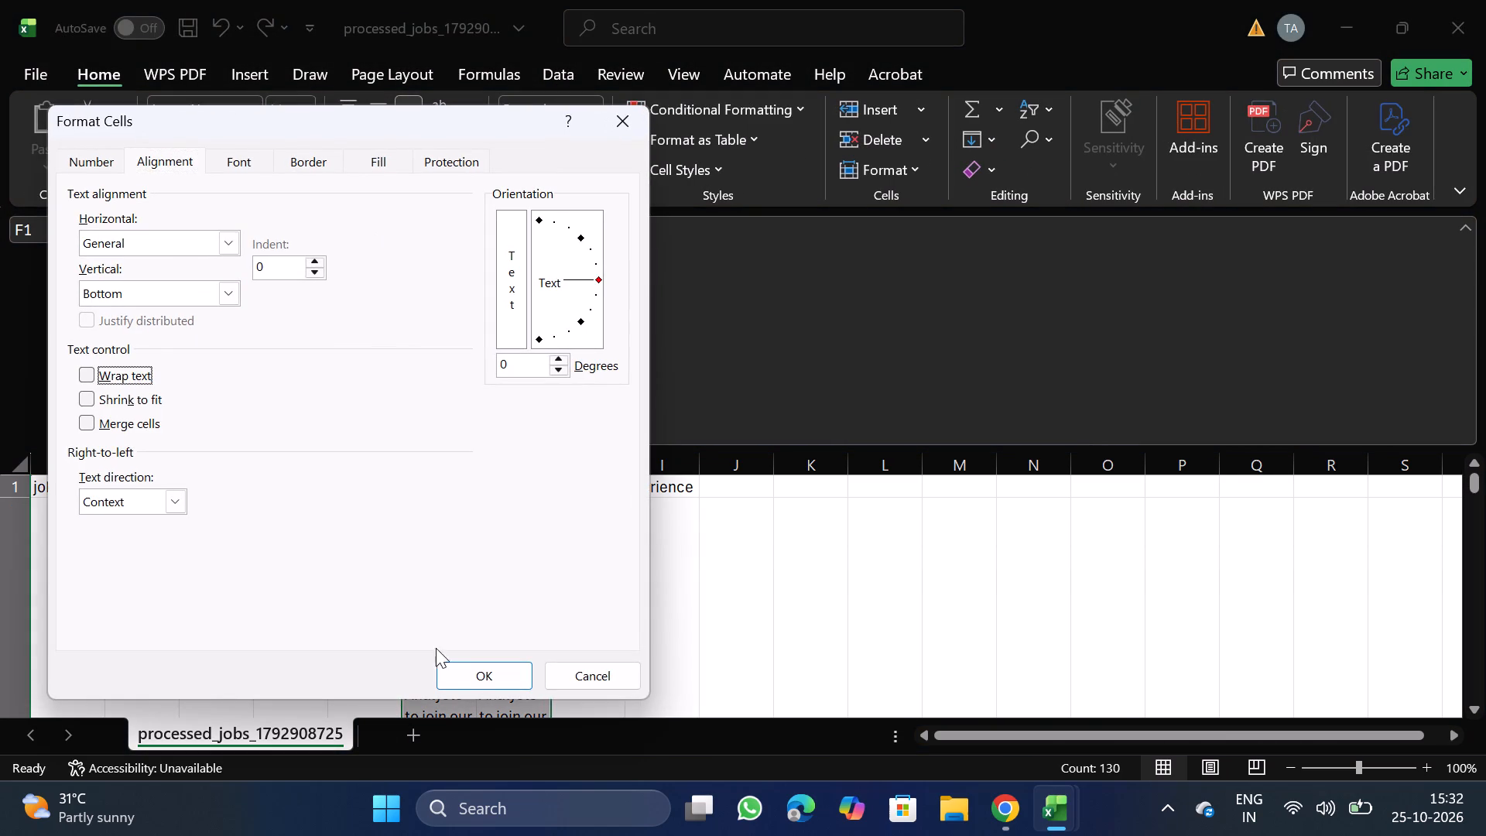
left_click(481, 677)
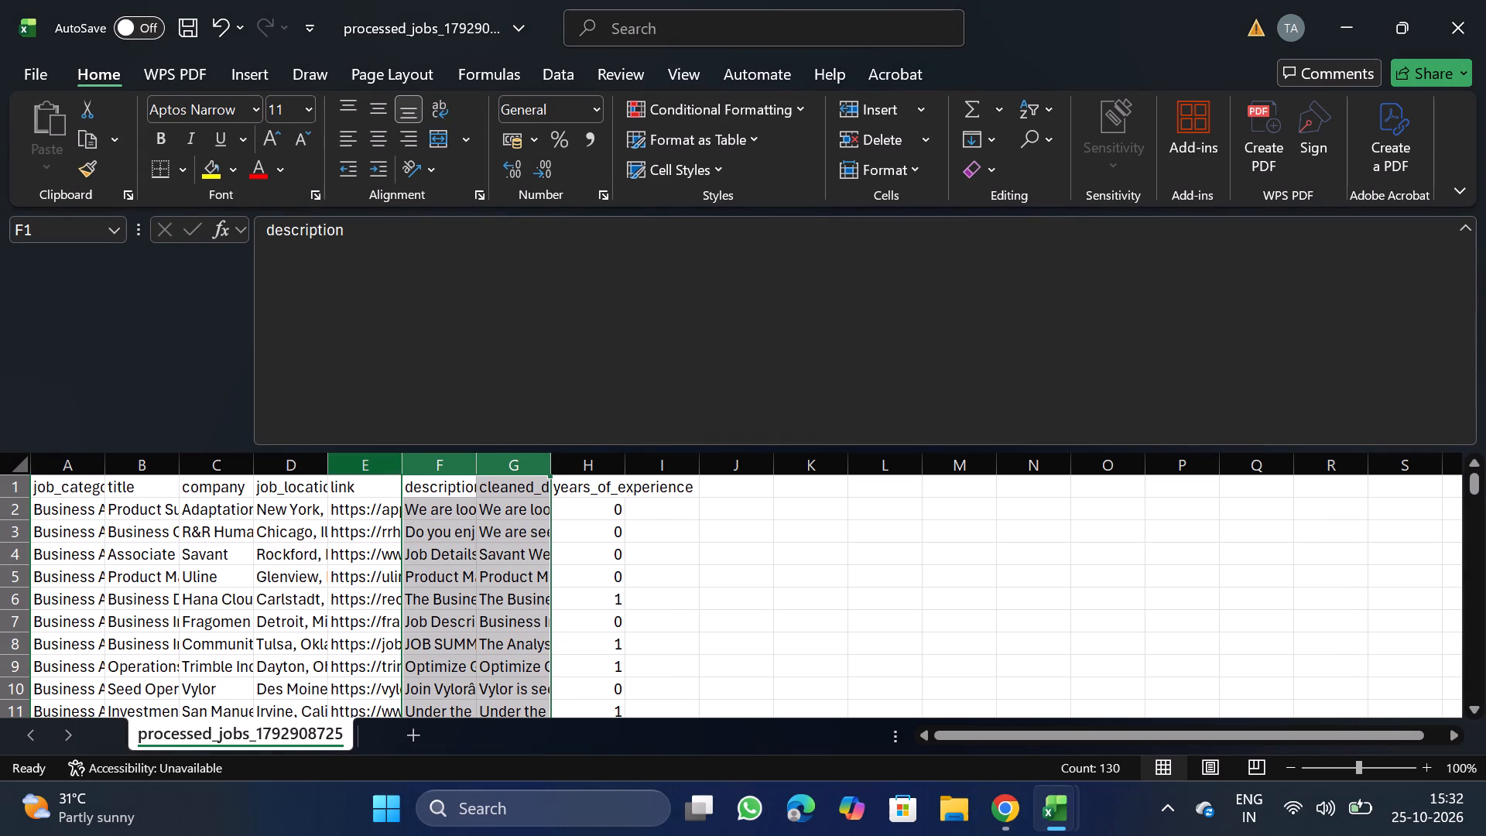
Move the link column to the end, after years_of_experience.
left_click(365, 463)
key("ctrl+x")
left_click_drag(659, 472, 663, 559)
right_click(663, 559)
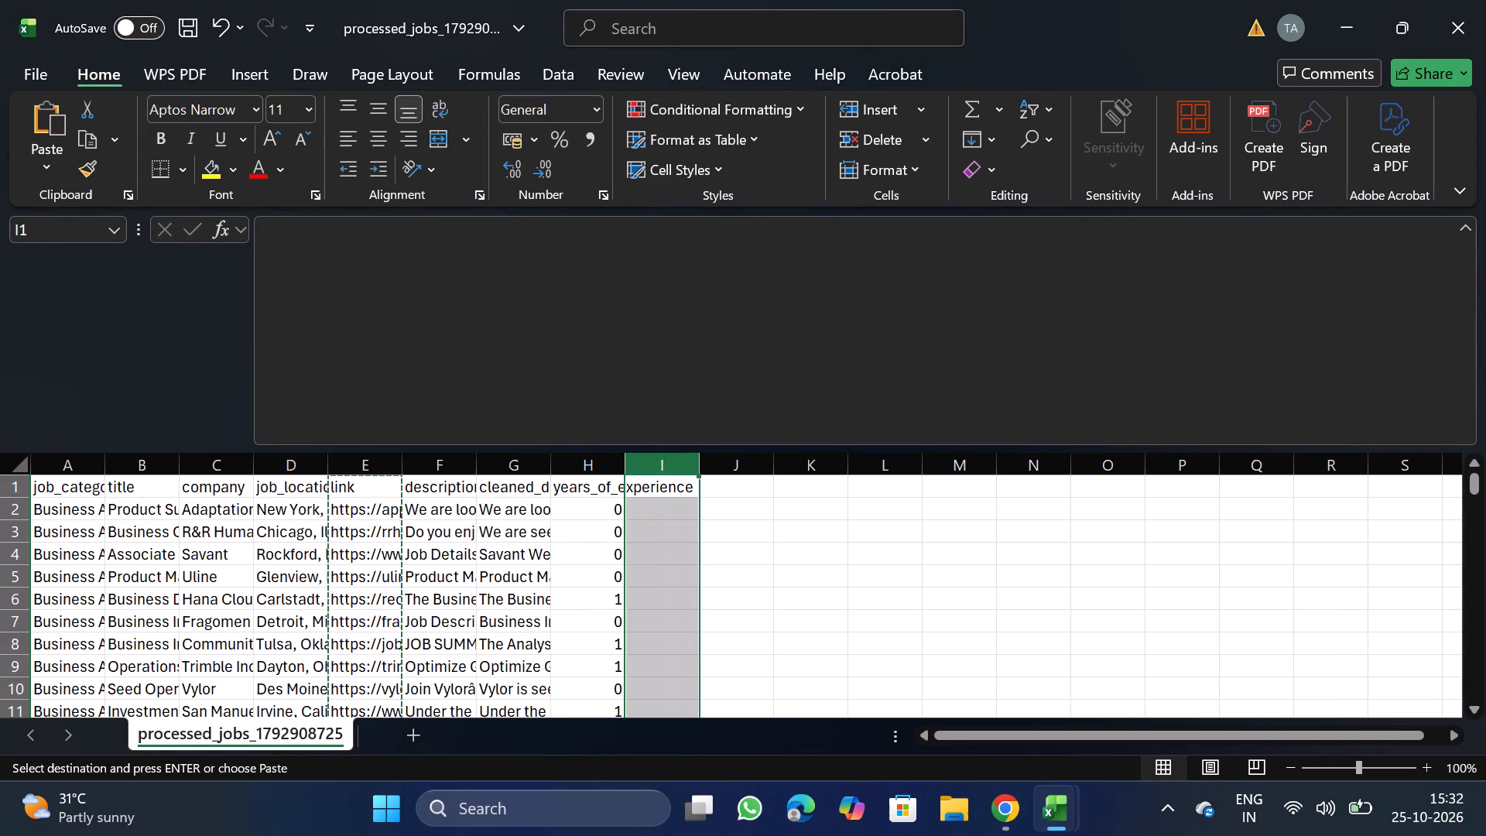
left_click(823, 335)
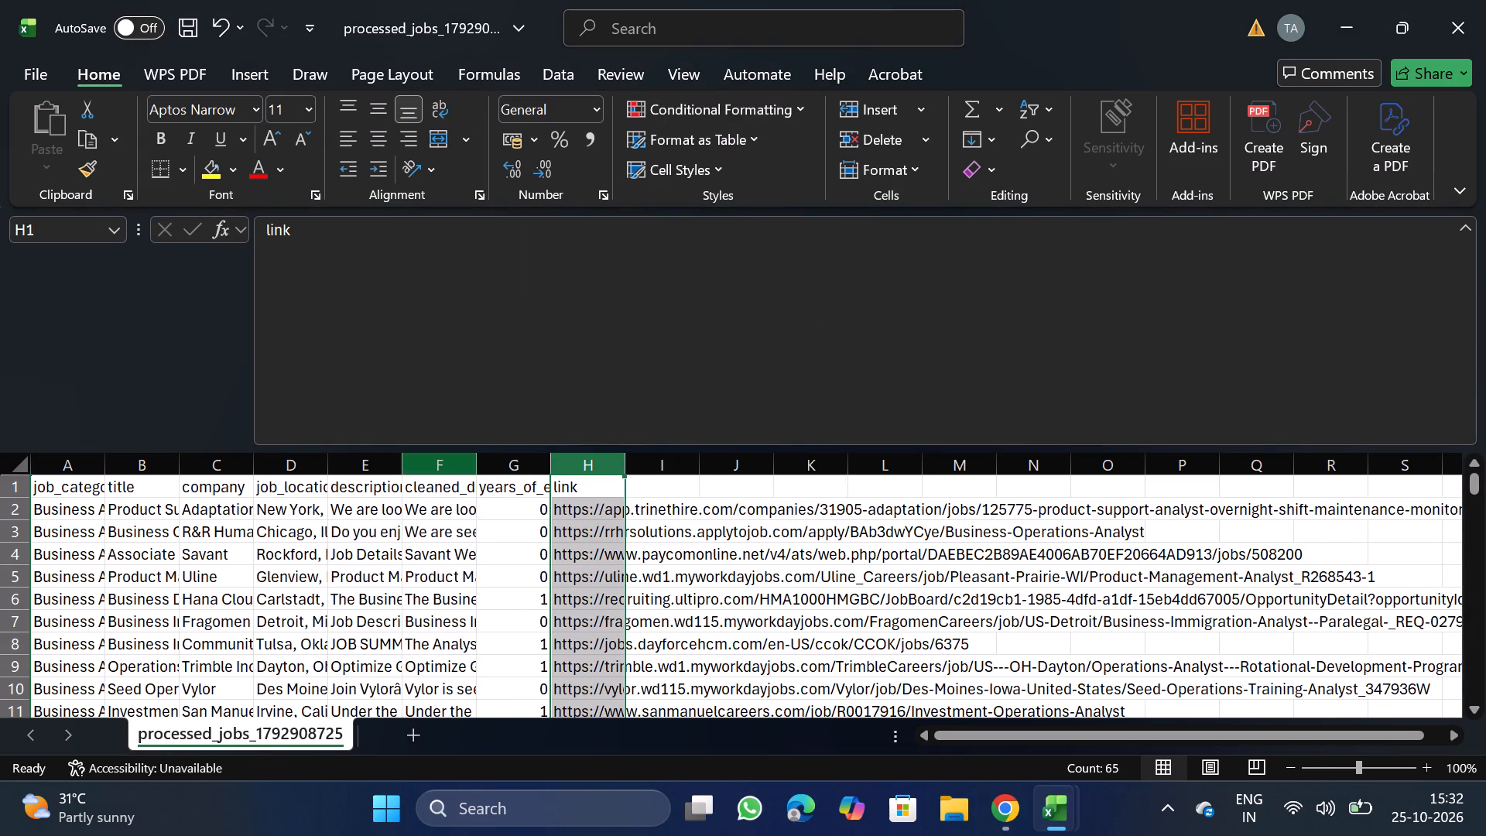
Move the years_of_experience column between job_location and description.
left_click(504, 465)
key("ctrl+x")
left_click_drag(365, 467, 359, 533)
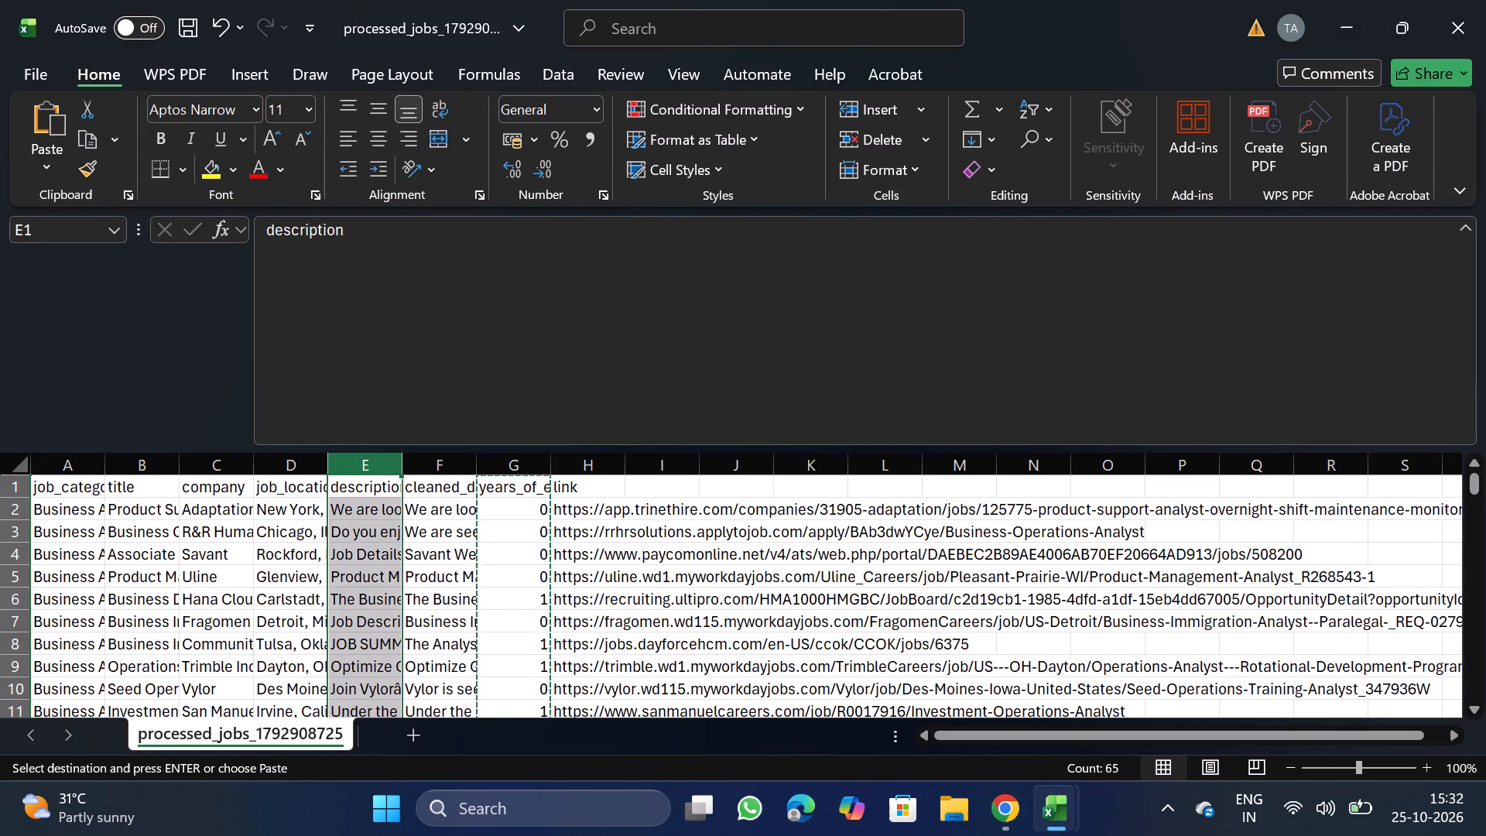
right_click(359, 533)
left_click(447, 320)
Copy the header text description from F1 and use it to replace the cleaned_description header in G1.
double_click(452, 494)
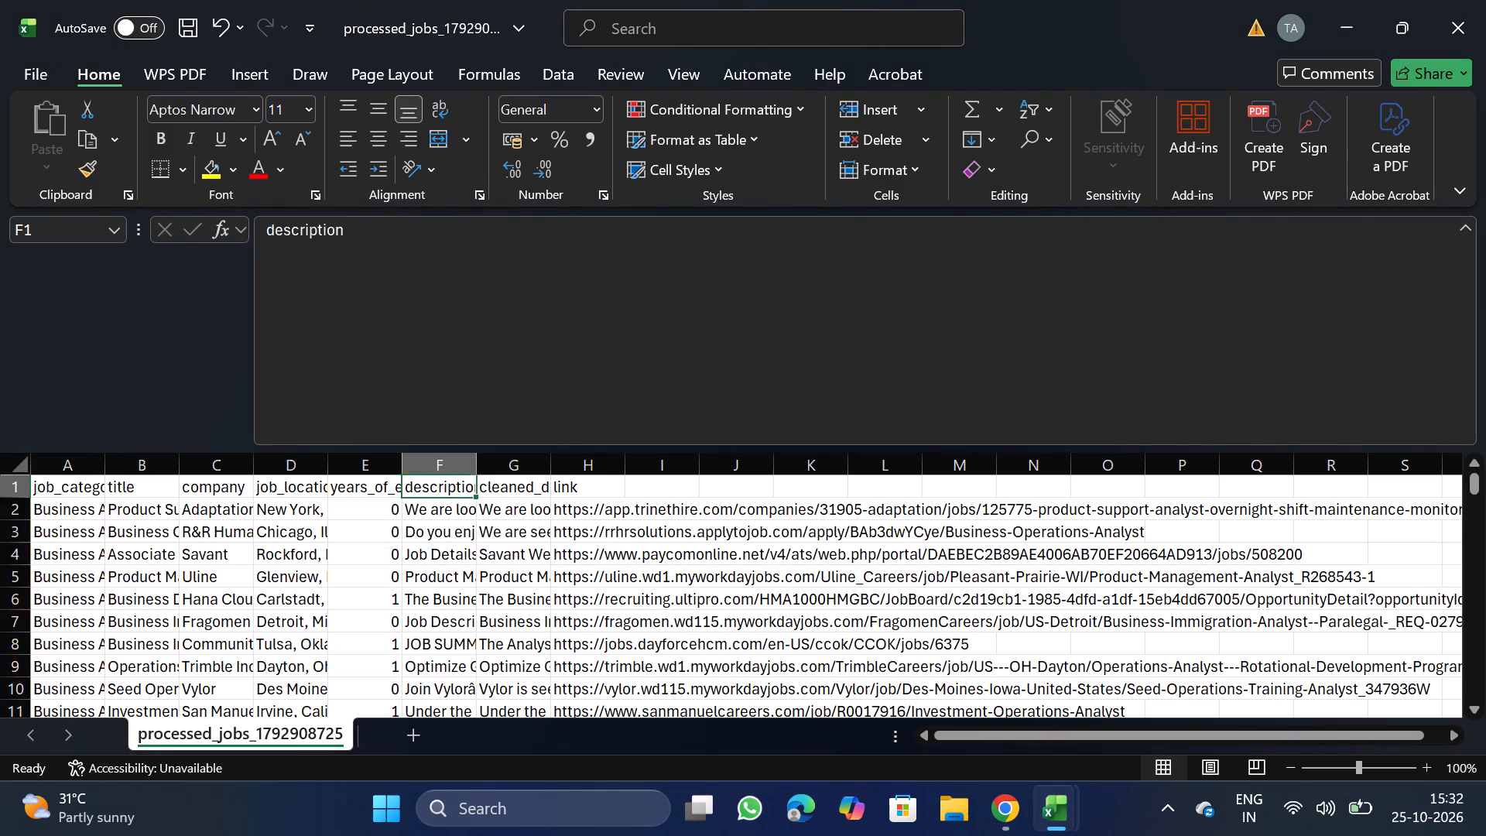
scroll(478, 637, "up", 20)
scroll(478, 637, "up", 2)
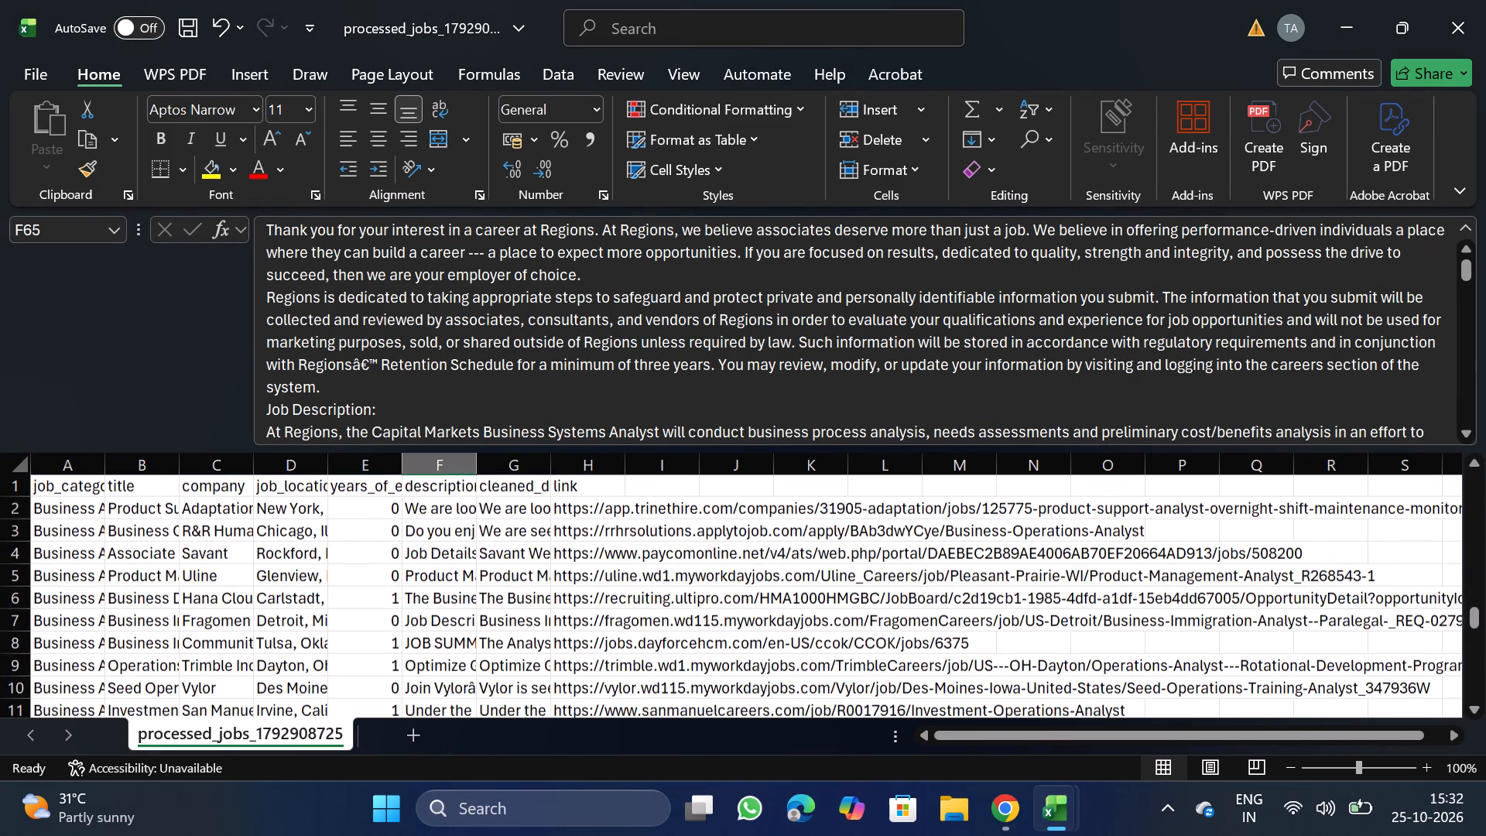
left_click(463, 477)
left_click_drag(265, 225, 306, 230)
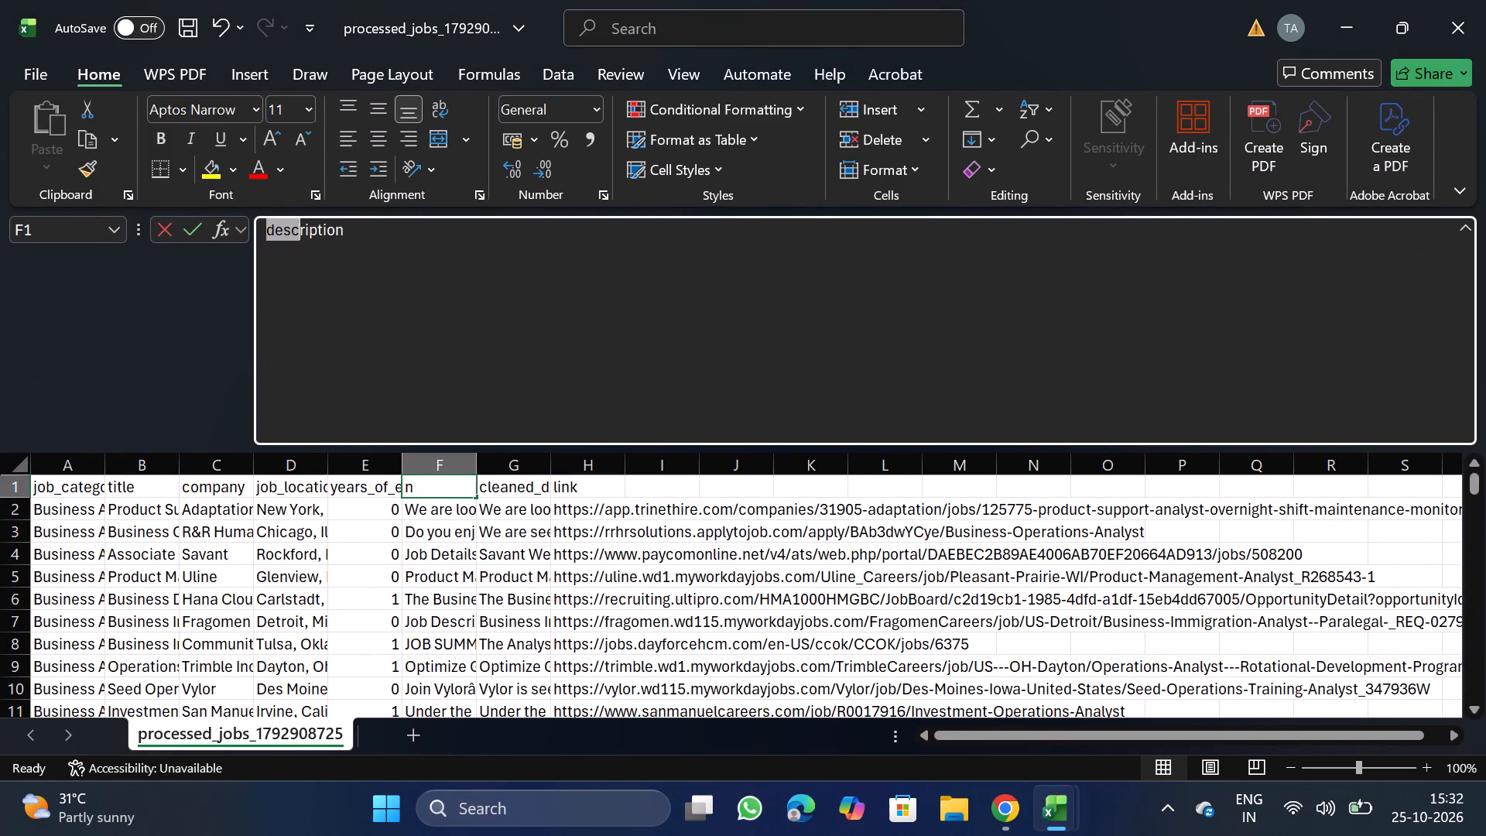
left_click_drag(306, 230, 377, 248)
key("ctrl+c")
left_click(526, 492)
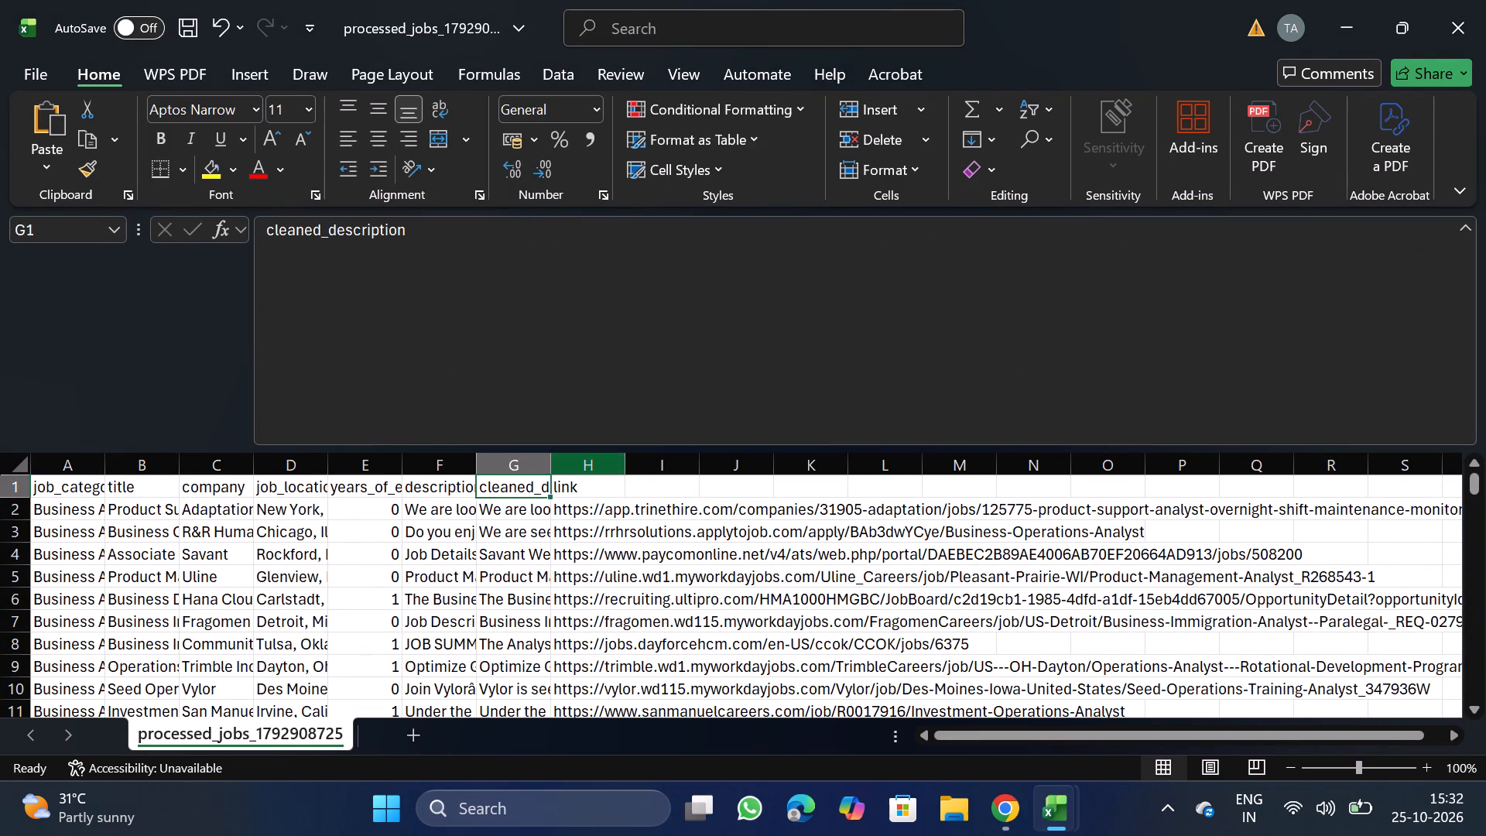
left_click(691, 365)
key("BackSpace")
key("BackSpace")
key("BackSpace")
key("BackSpace")
key("BackSpace")
key("BackSpace")
key("BackSpace")
key("BackSpace")
key("BackSpace")
key("BackSpace")
key("BackSpace")
key("BackSpace")
key("BackSpace")
key("BackSpace")
key("BackSpace")
key("BackSpace")
key("BackSpace")
key("BackSpace")
key("BackSpace")
key("BackSpace")
key("ctrl+v")
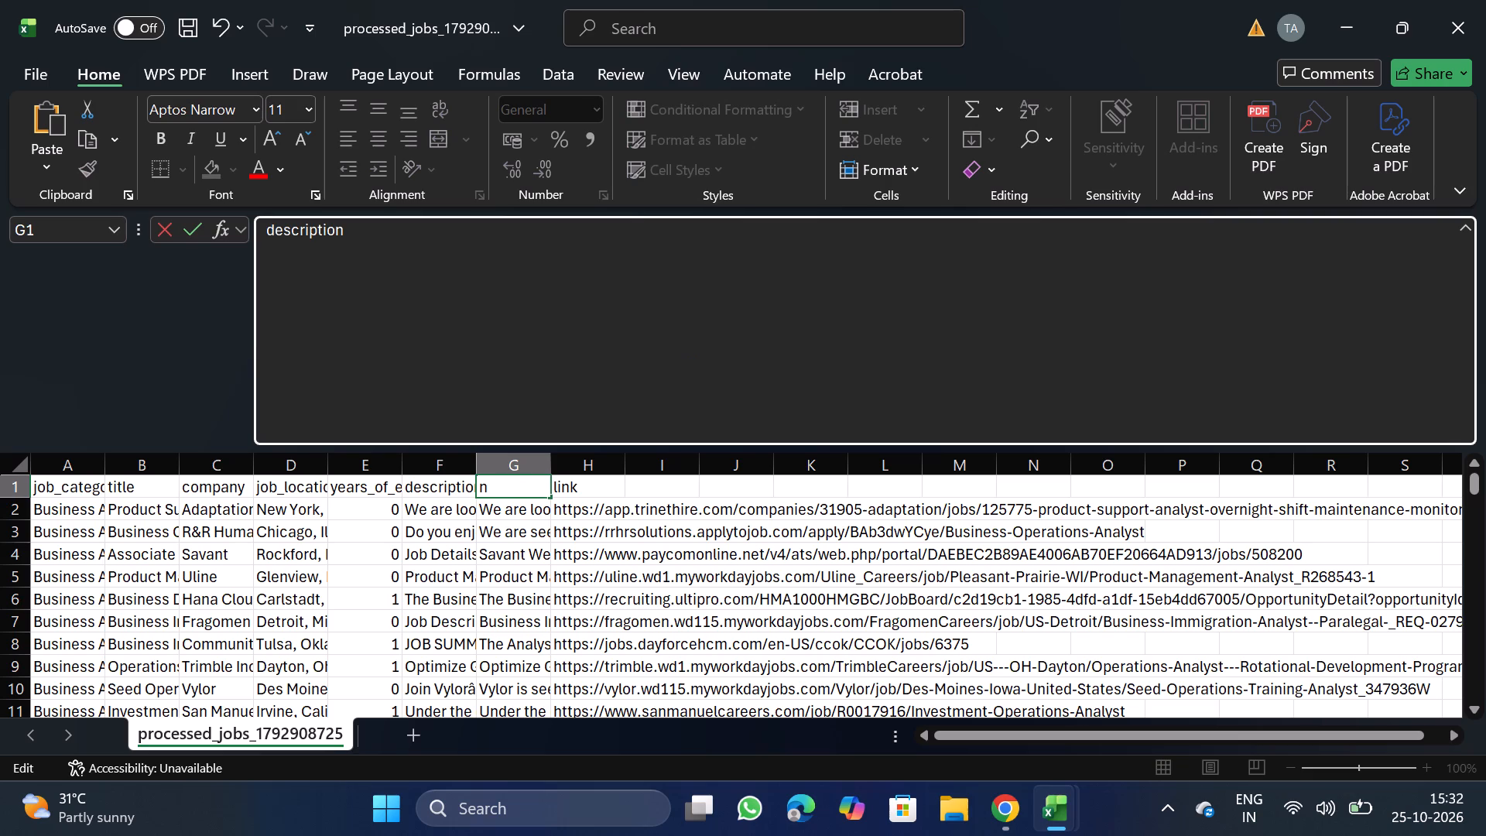
Clear the description header text in cell F1.
left_click(444, 480)
left_click(680, 306)
key("BackSpace")
key("BackSpace")
key("BackSpace")
key("BackSpace")
key("BackSpace")
key("BackSpace")
key("BackSpace")
key("BackSpace")
key("BackSpace")
key("BackSpace")
key("BackSpace")
key("BackSpace")
key("BackSpace")
key("BackSpace")
key("BackSpace")
key("BackSpace")
key("BackSpace")
key("BackSpace")
key("BackSpace")
key("BackSpace")
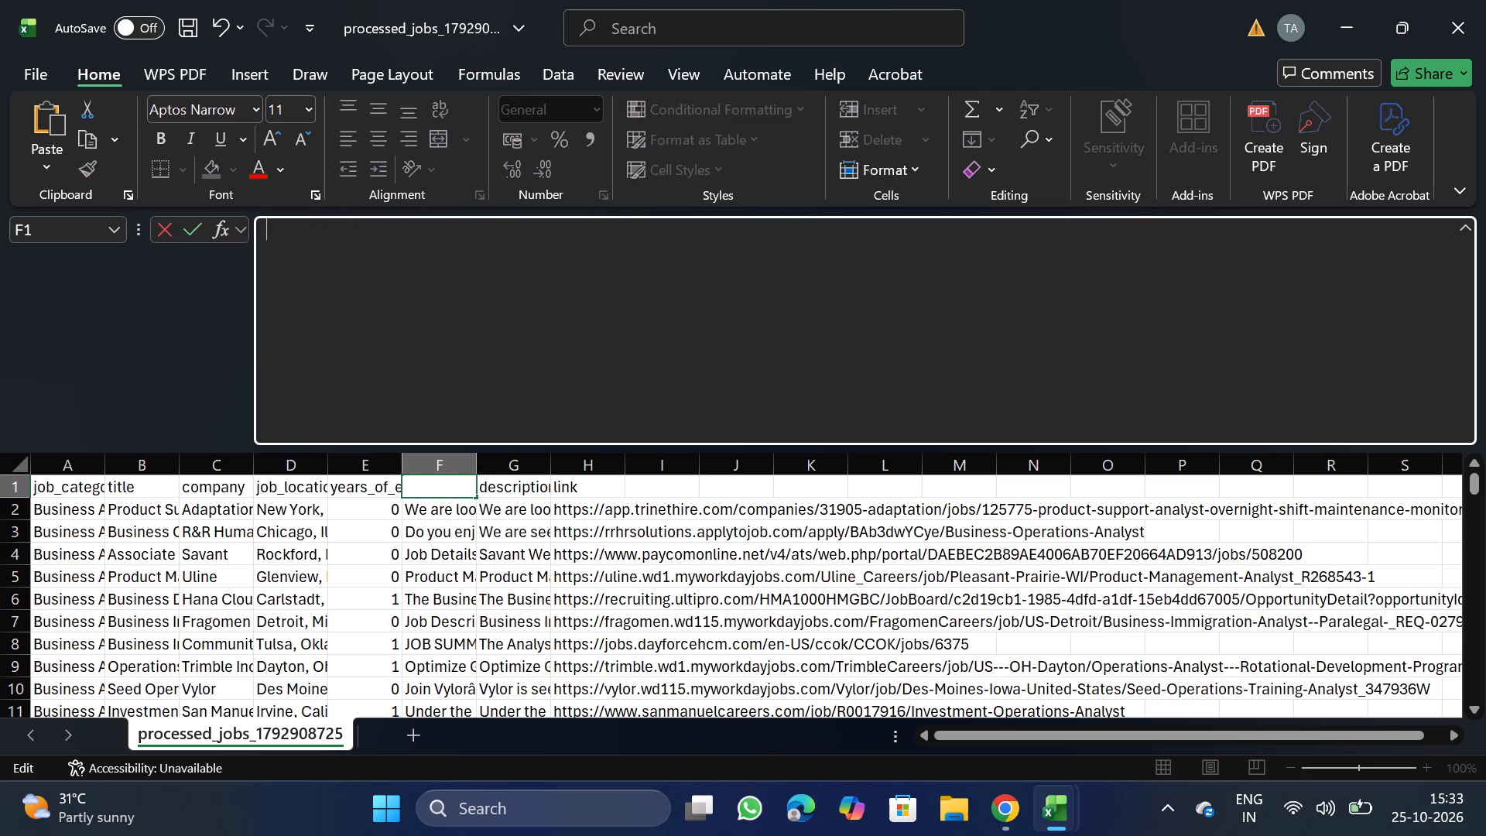
Switch to Chrome and copy the column name original_description from the CSV format requirements on NextGenApply's bulk upload page.
left_click(993, 831)
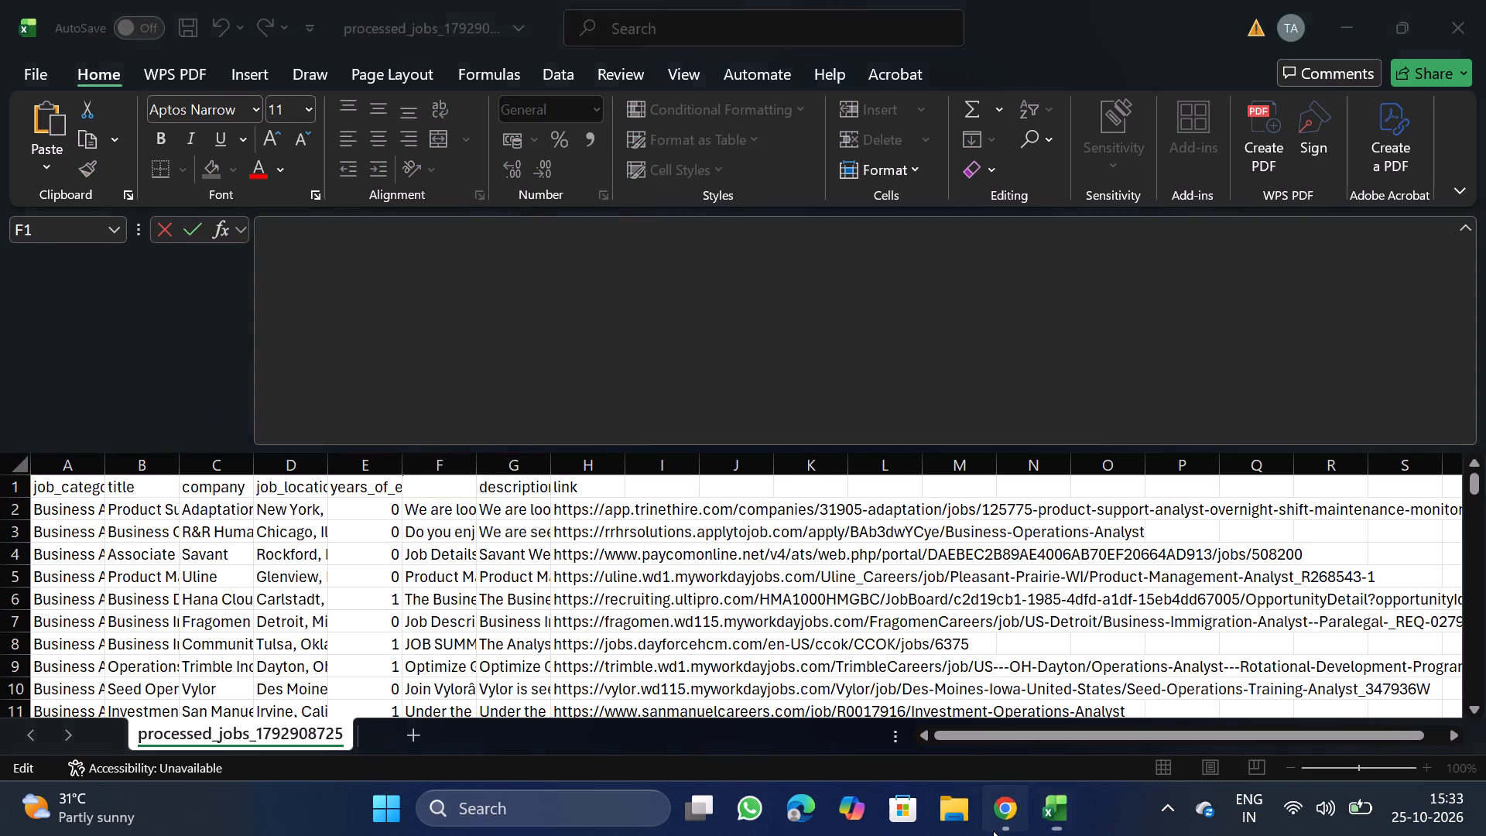
left_click(95, 221)
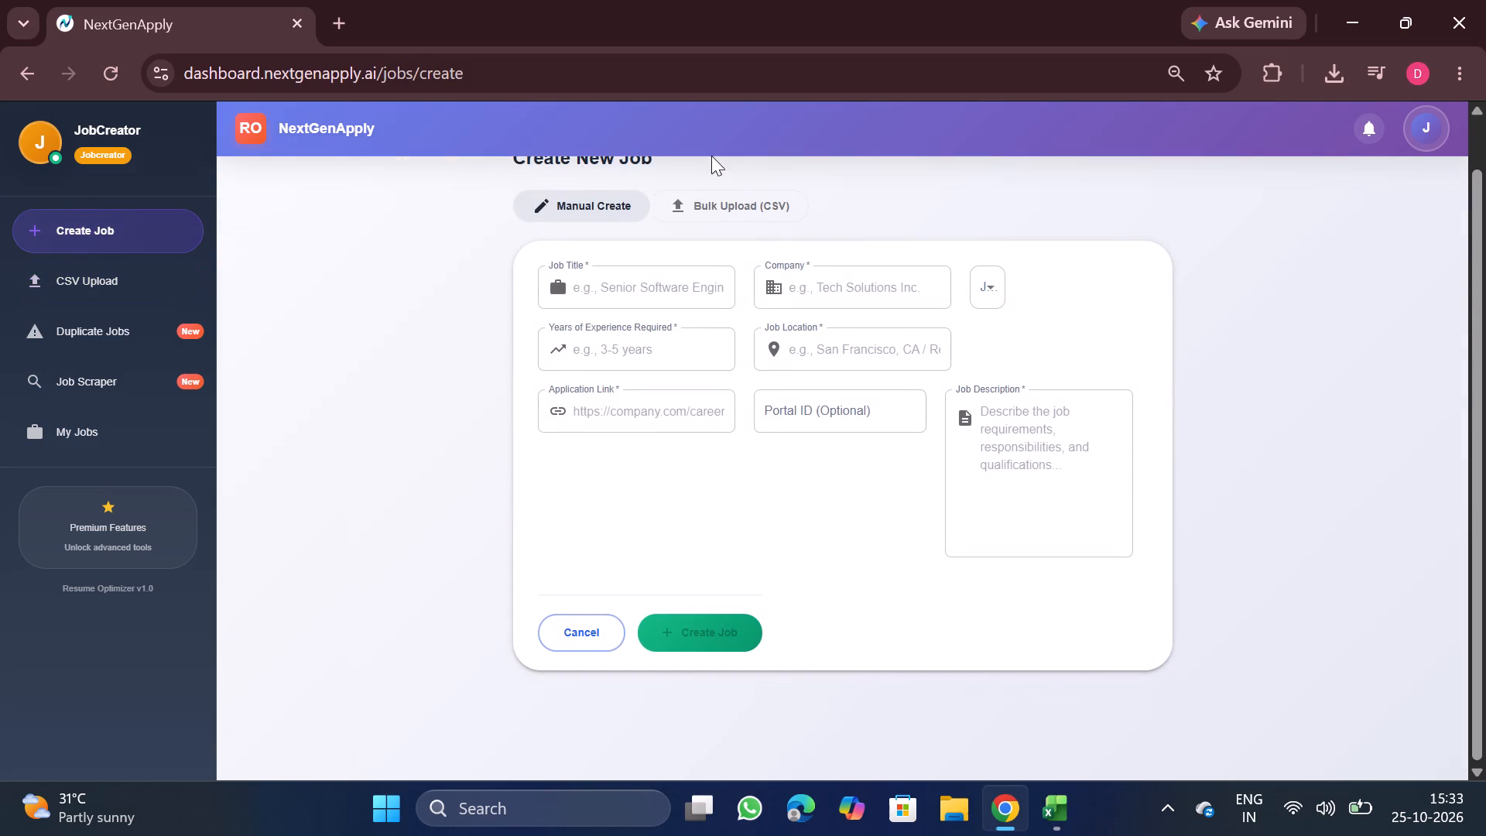
left_click(710, 207)
double_click(823, 388)
key("ctrl+c")
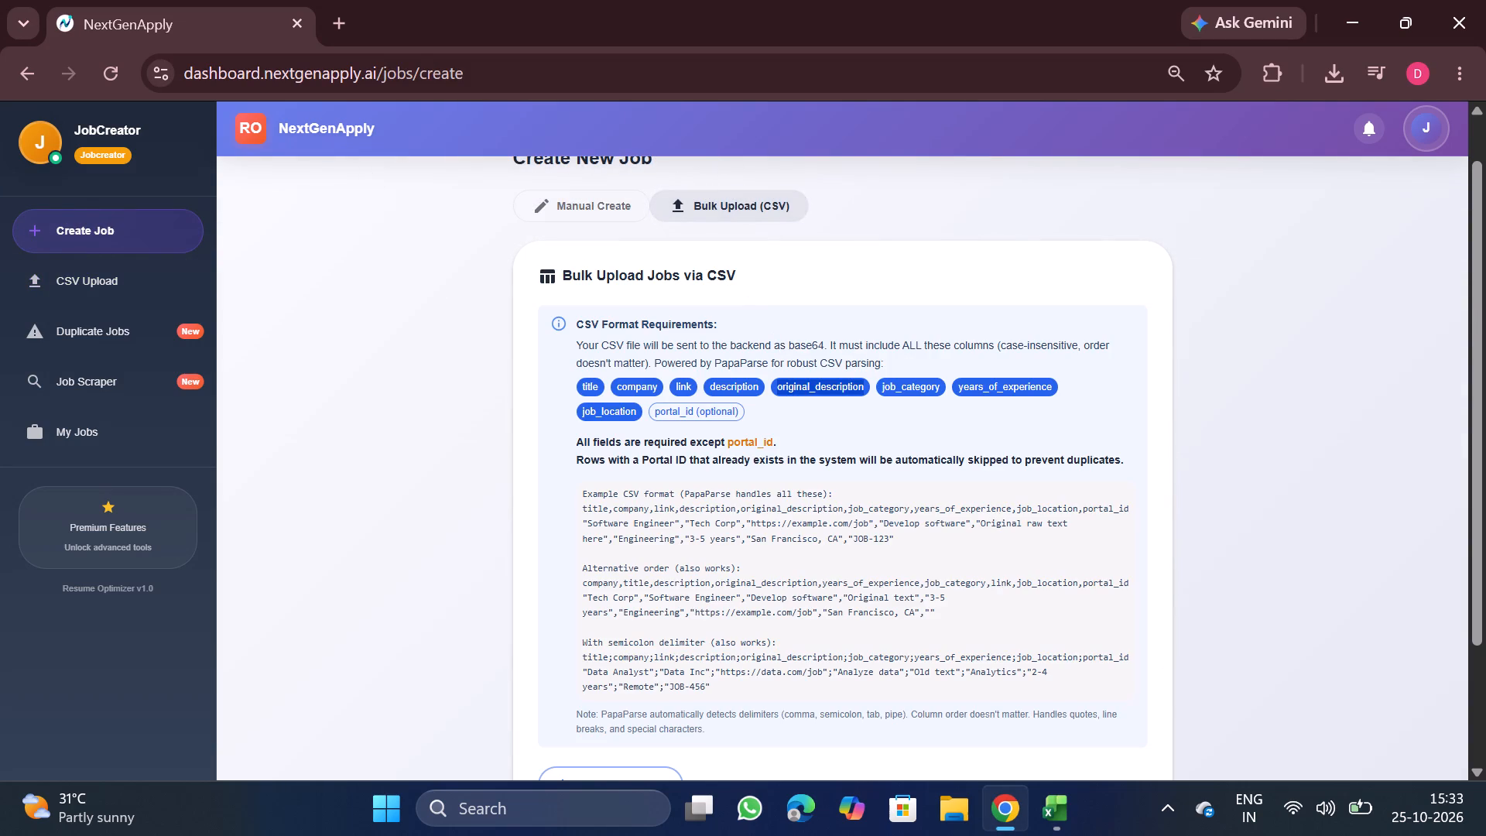
Close the Cyber_10_25 workbook in Excel.
left_click(1059, 803)
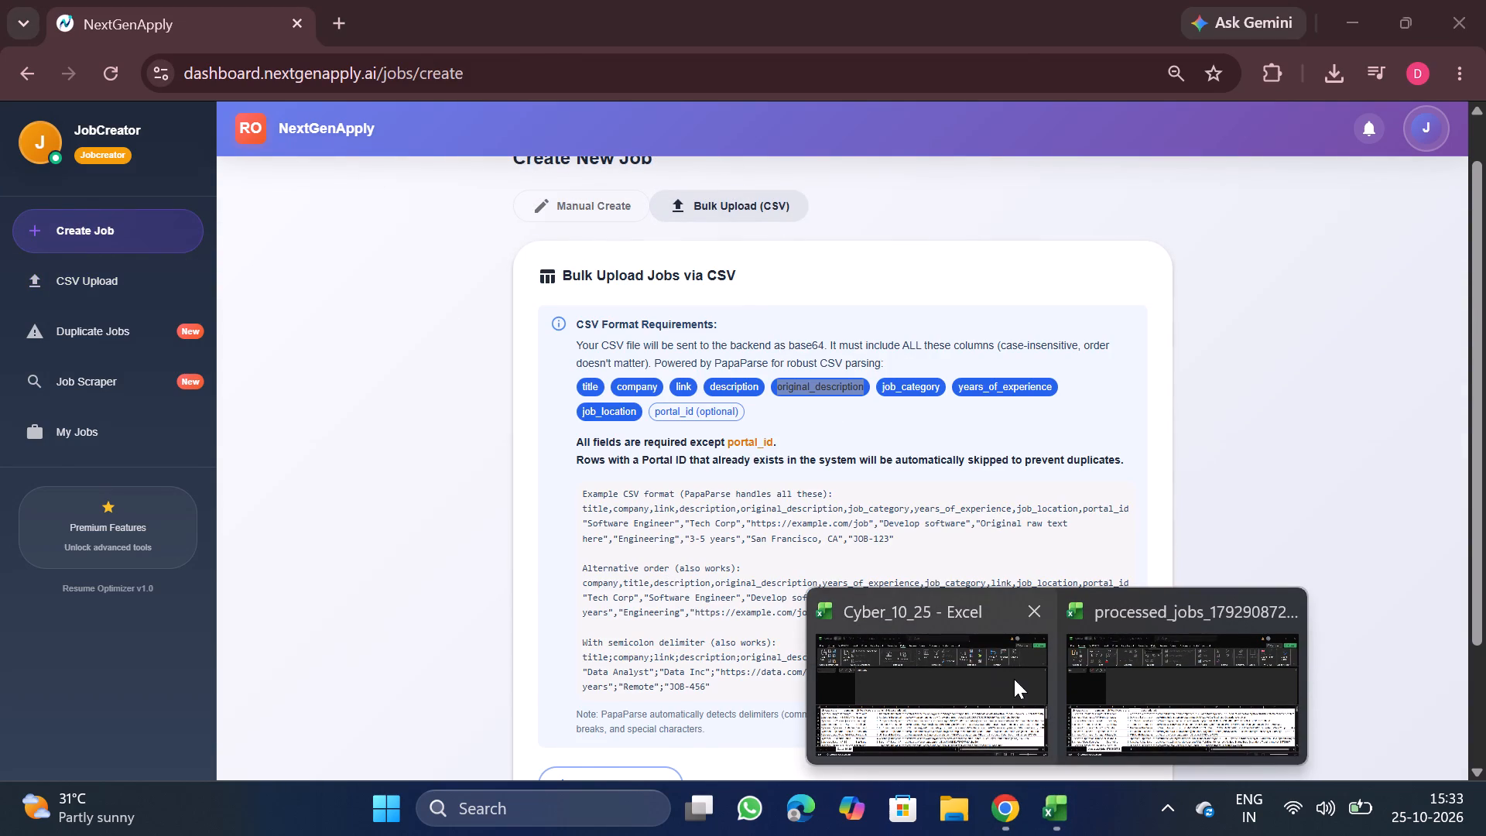
left_click(1025, 615)
Return to the processed_jobs workbook and enter the copied original_description as the header in cell F1.
left_click(1025, 615)
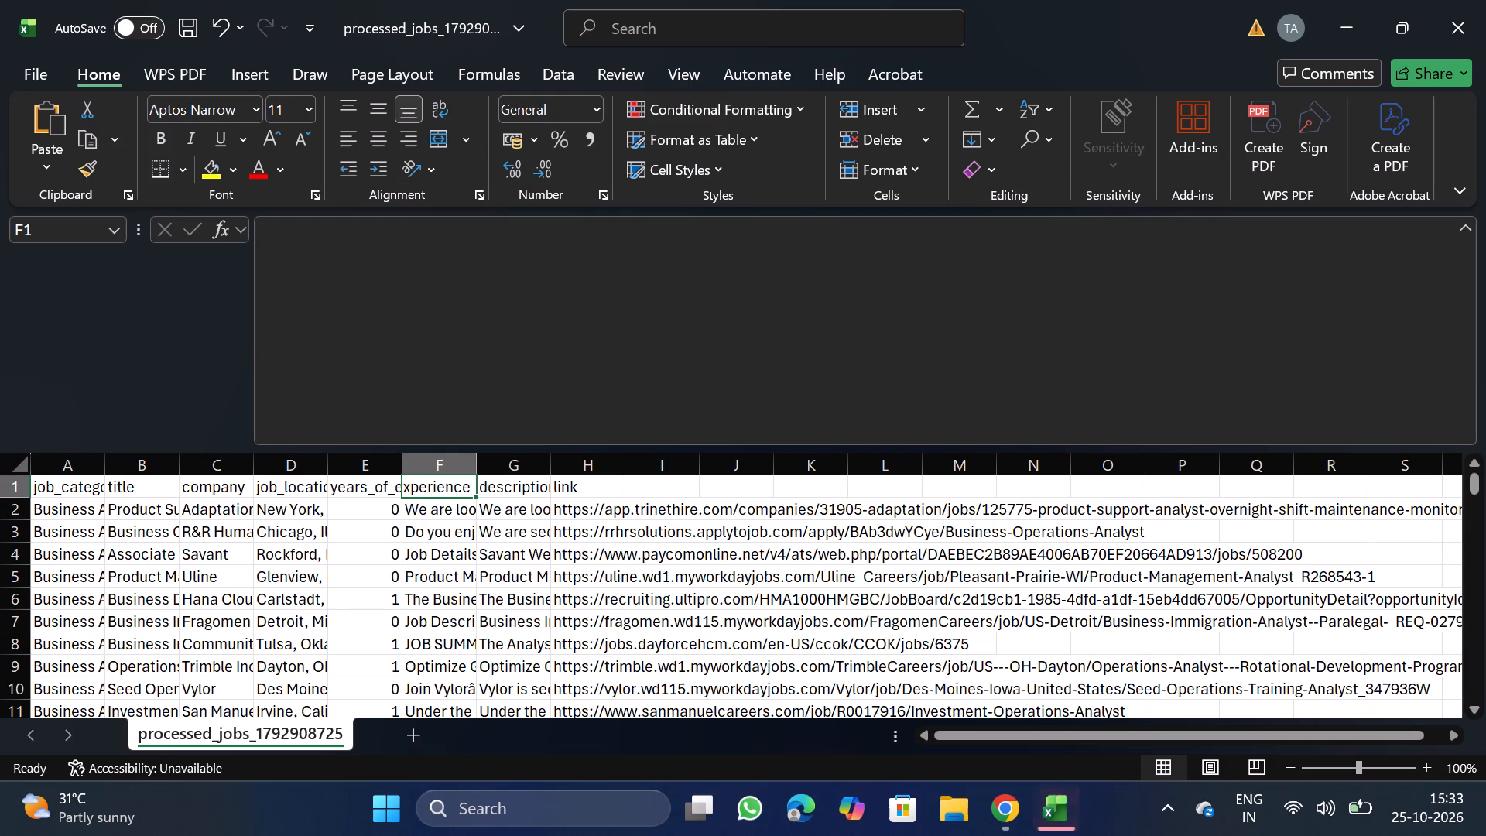
left_click(511, 351)
key("ctrl+v")
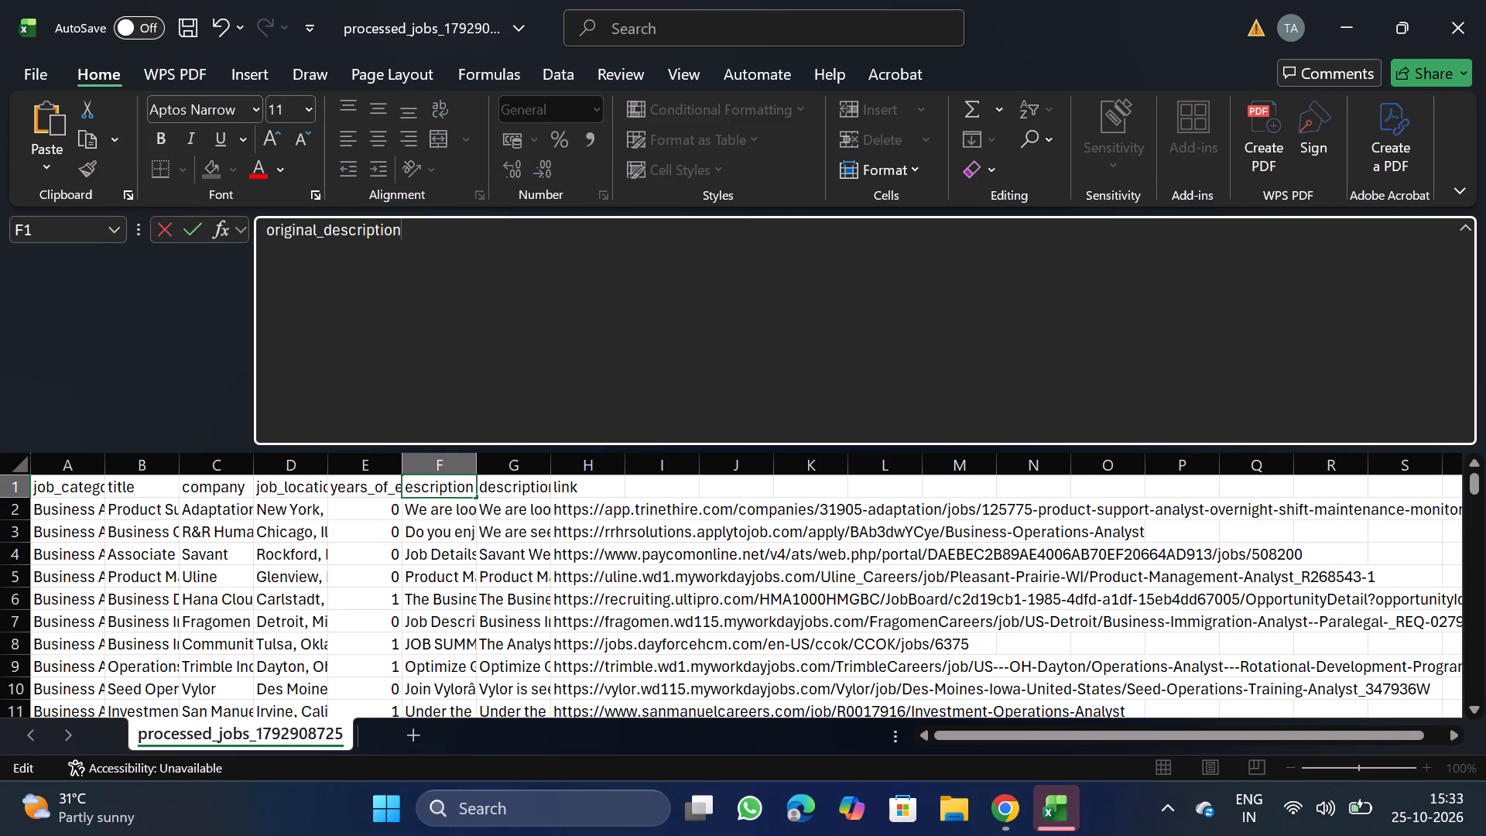
Filter the title column to the July 2027 Operations Analyst rotational program, Sales Operations Onboarding Analyst, Senior Federal Travel Systems Analyst and blanks.
left_click(132, 466)
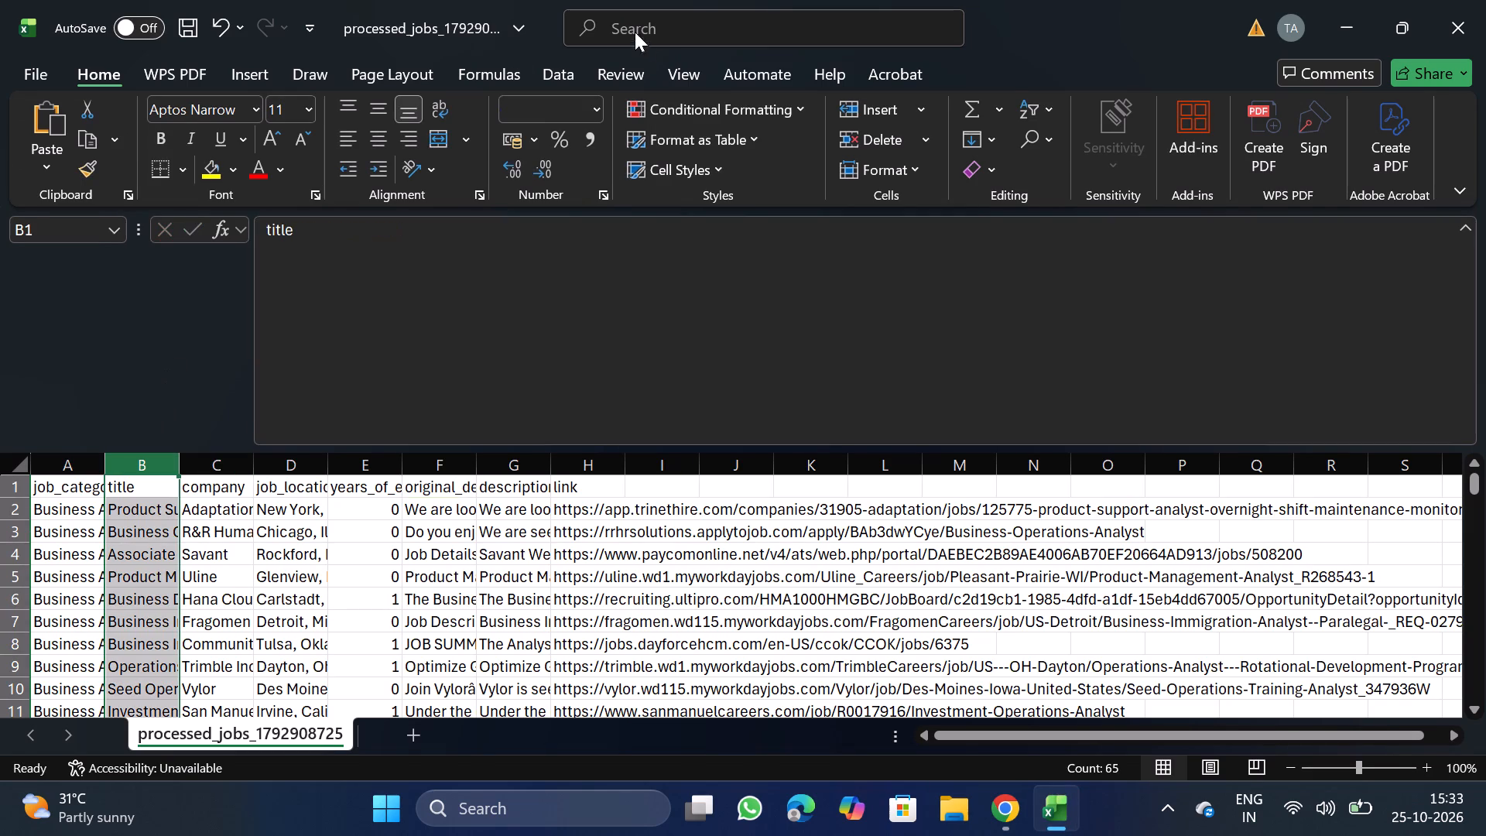
left_click(570, 87)
left_click(761, 142)
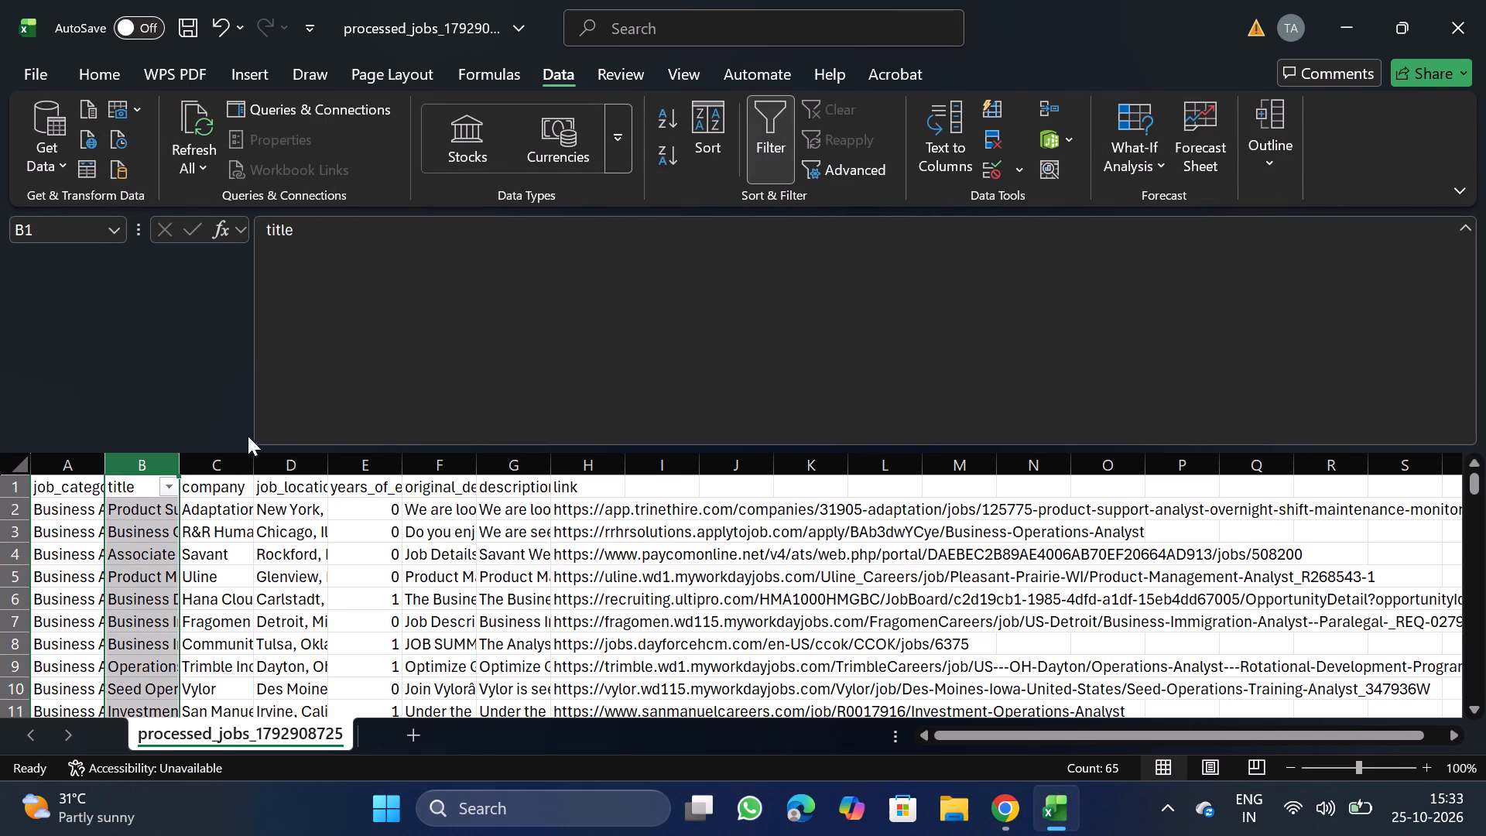
left_click(167, 483)
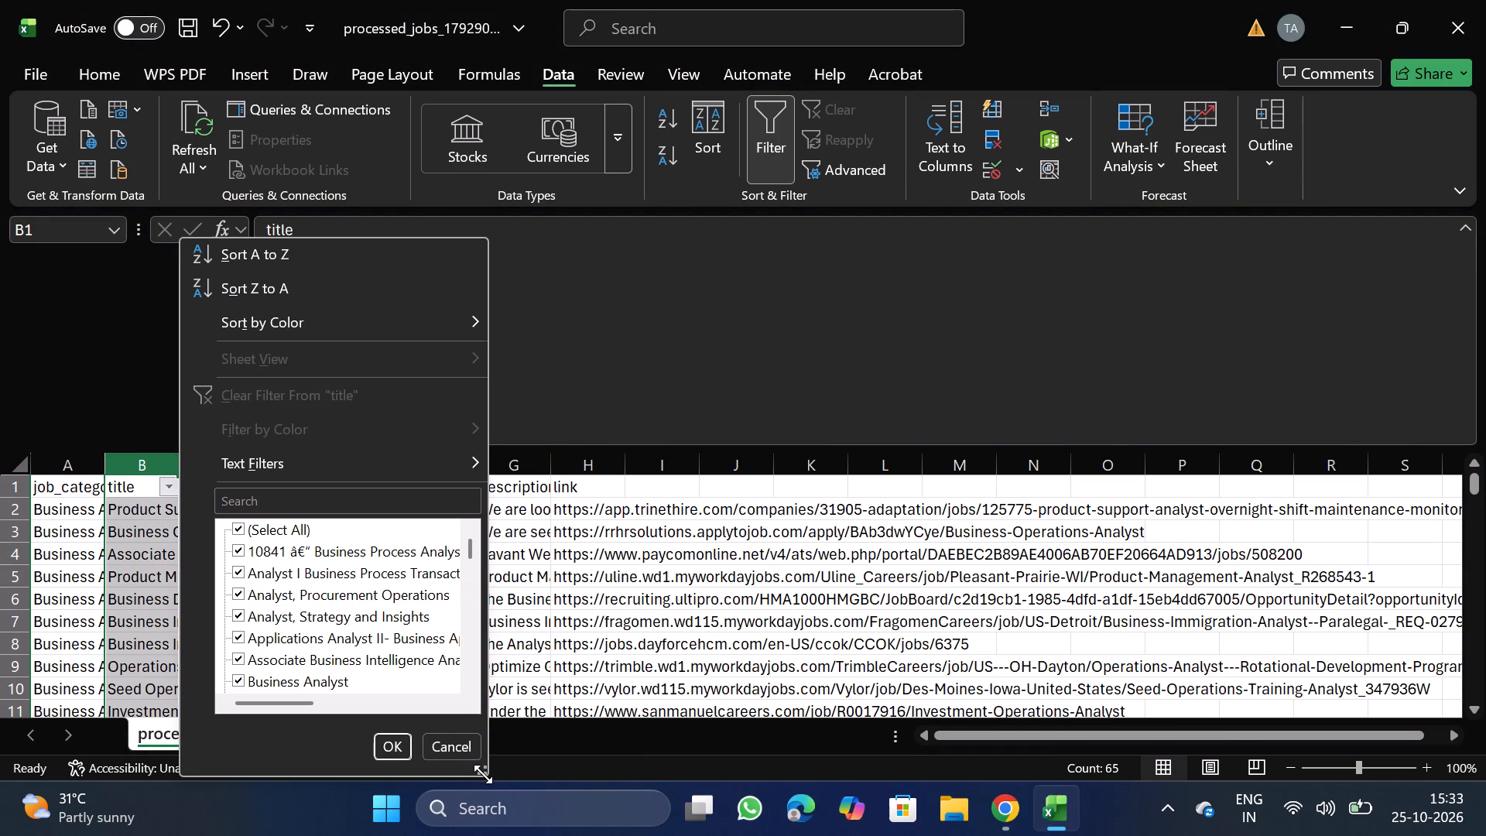
double_click(484, 774)
left_click_drag(484, 774, 1082, 835)
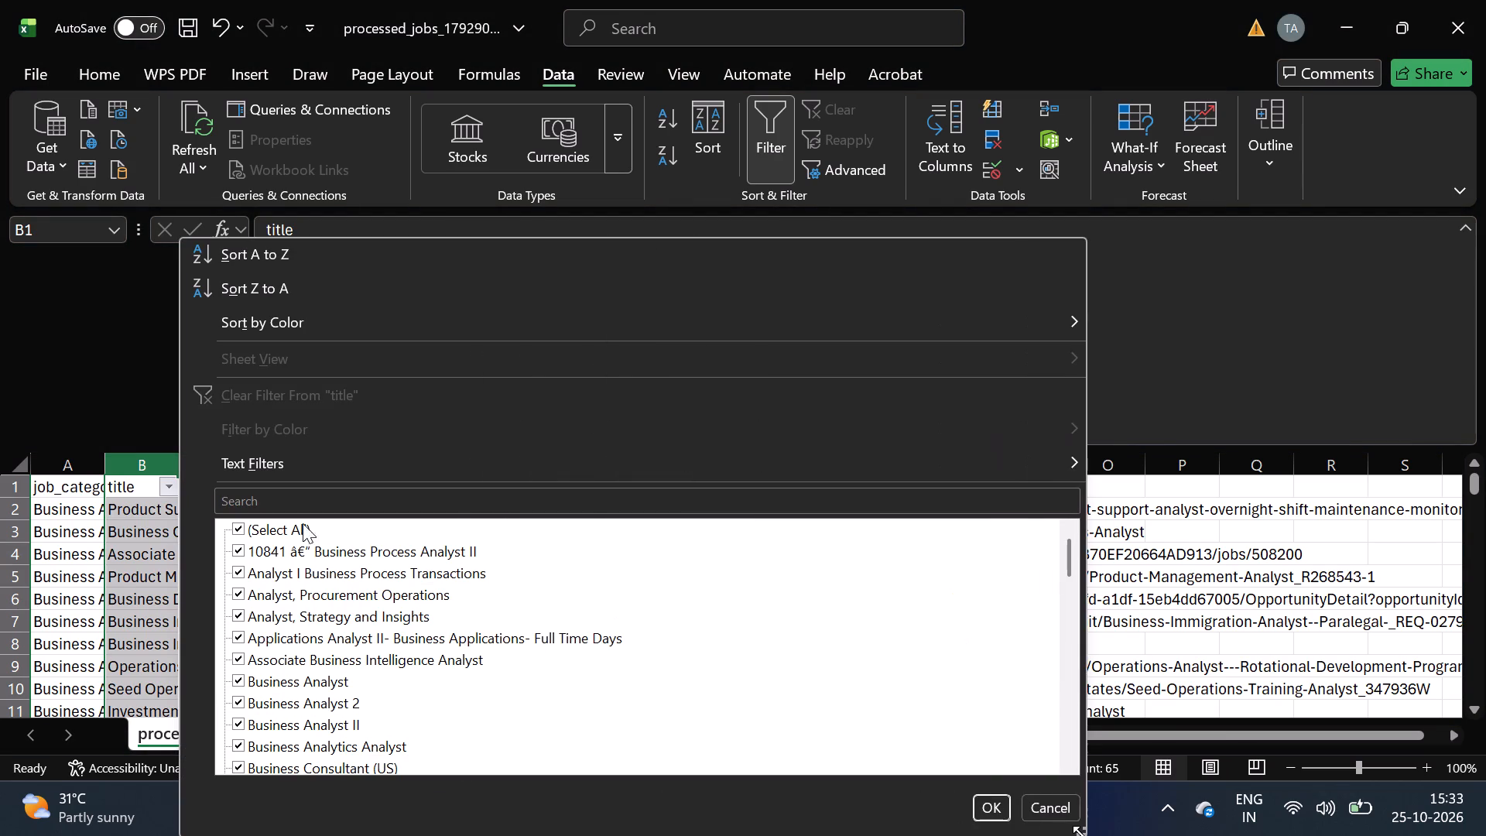
left_click(290, 519)
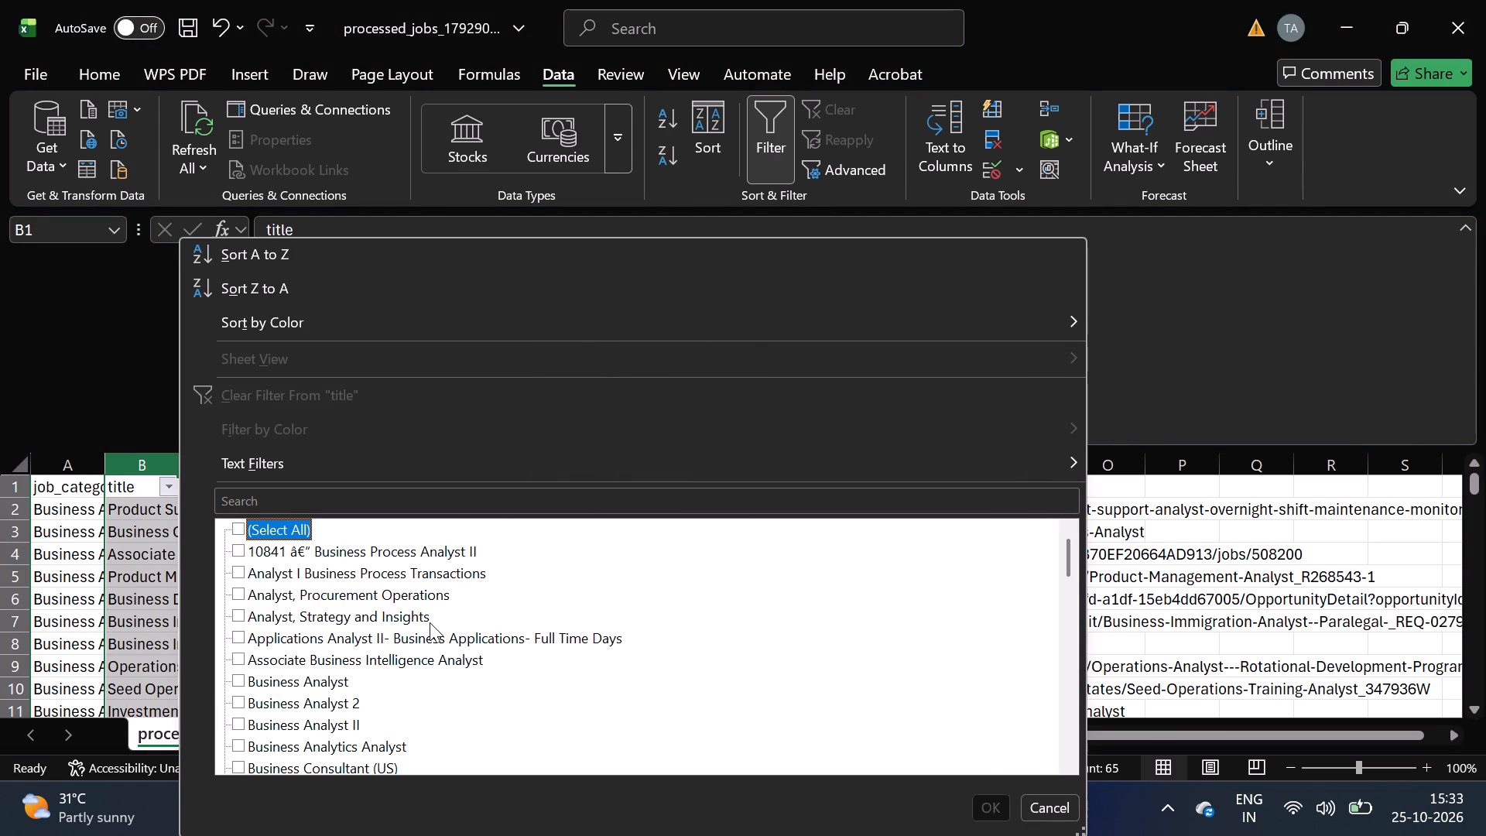
scroll(355, 721, "down", 1)
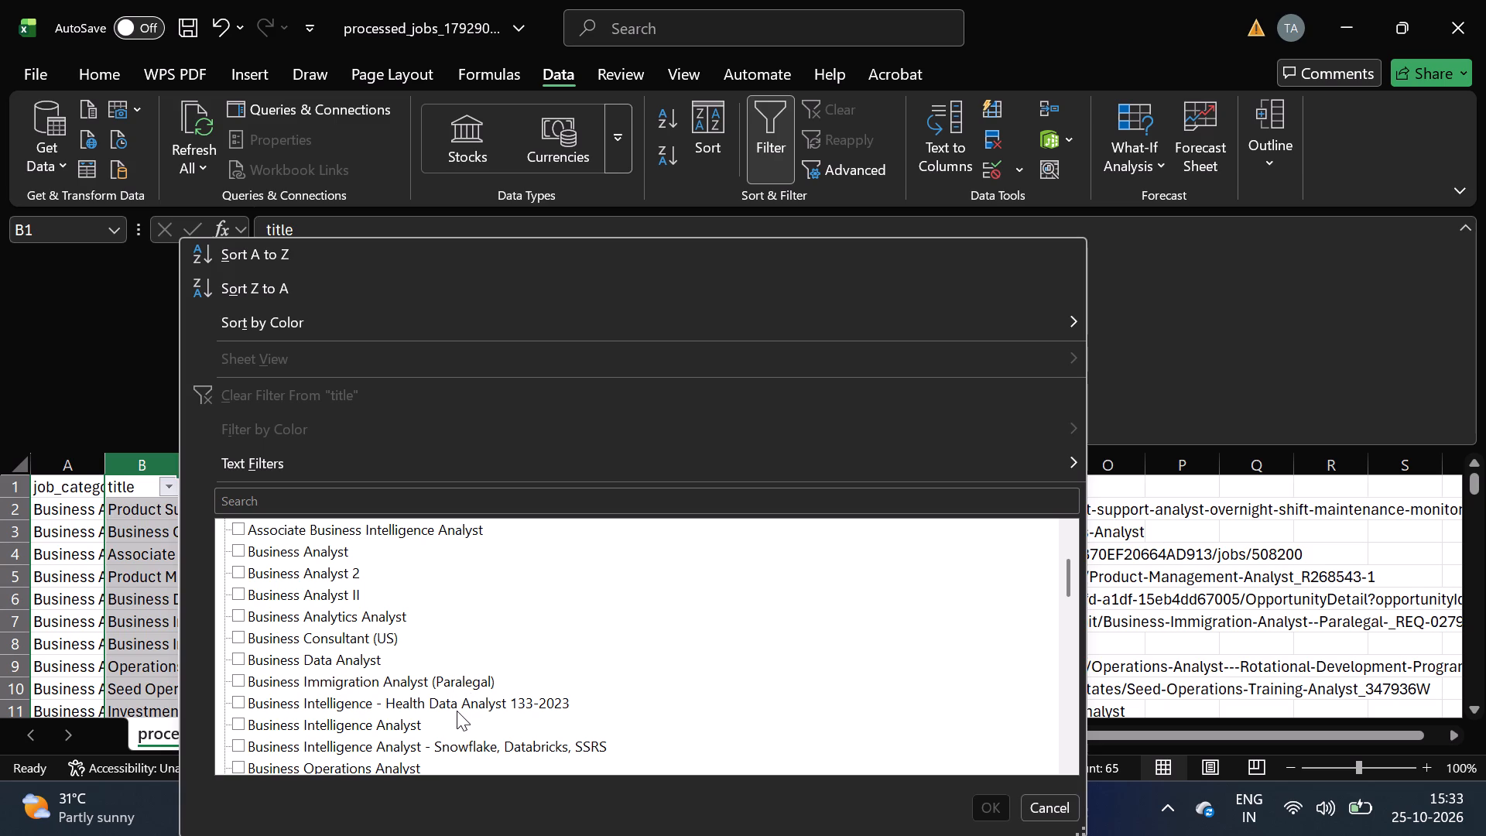
scroll(423, 740, "down", 1)
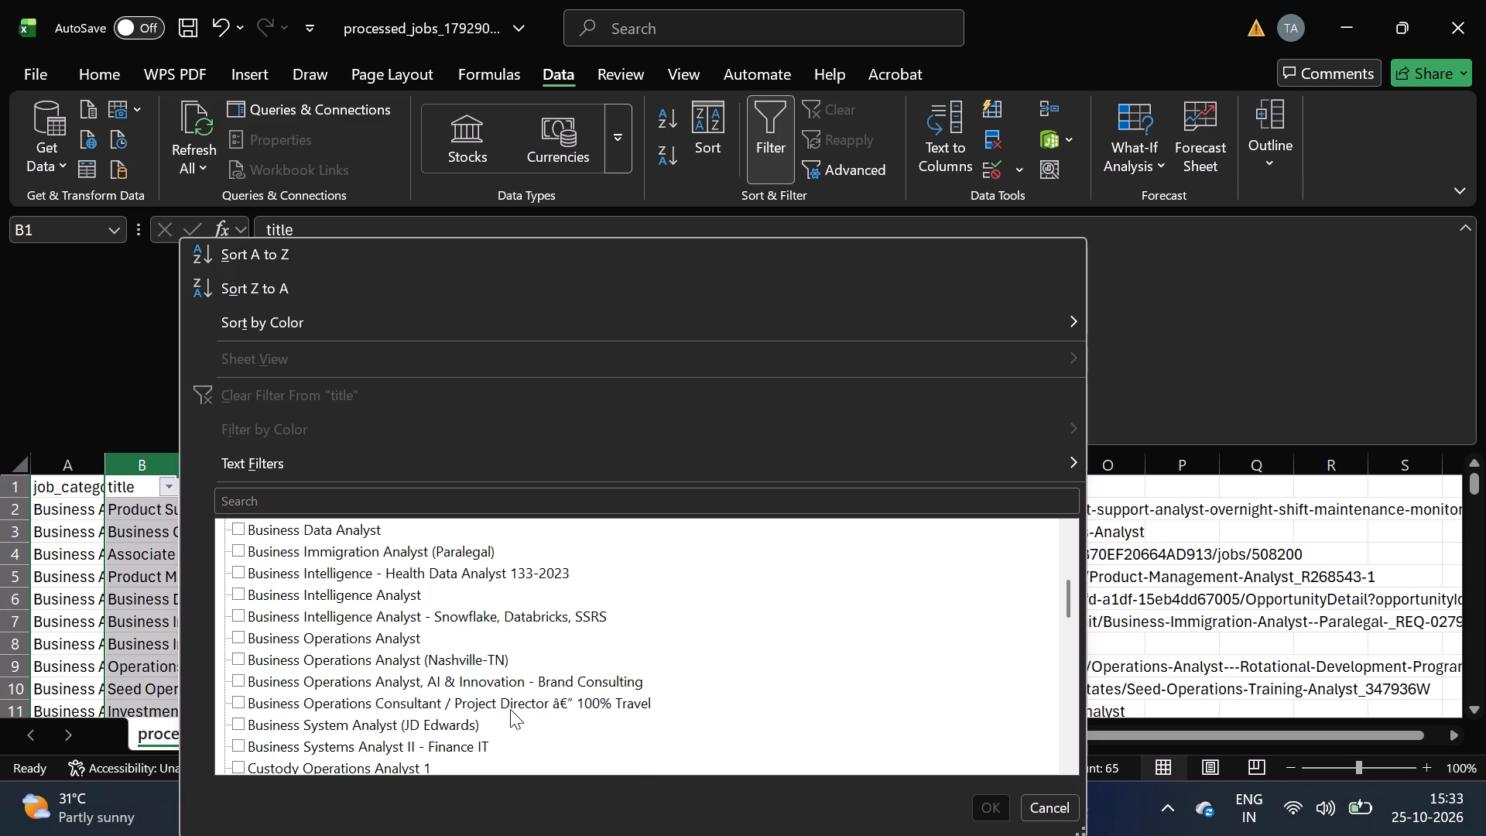
scroll(382, 755, "down", 1)
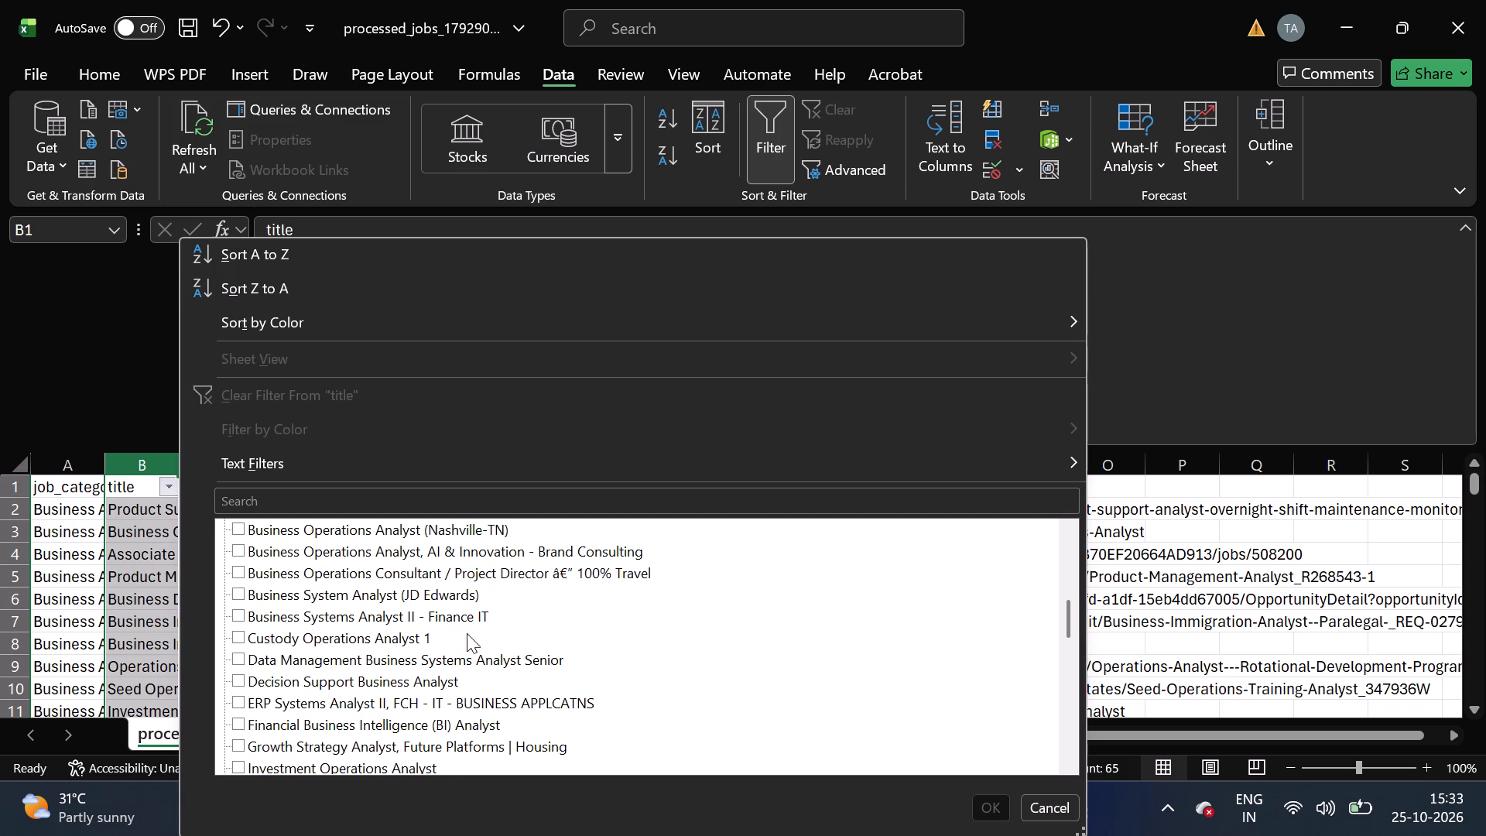
scroll(344, 750, "down", 1)
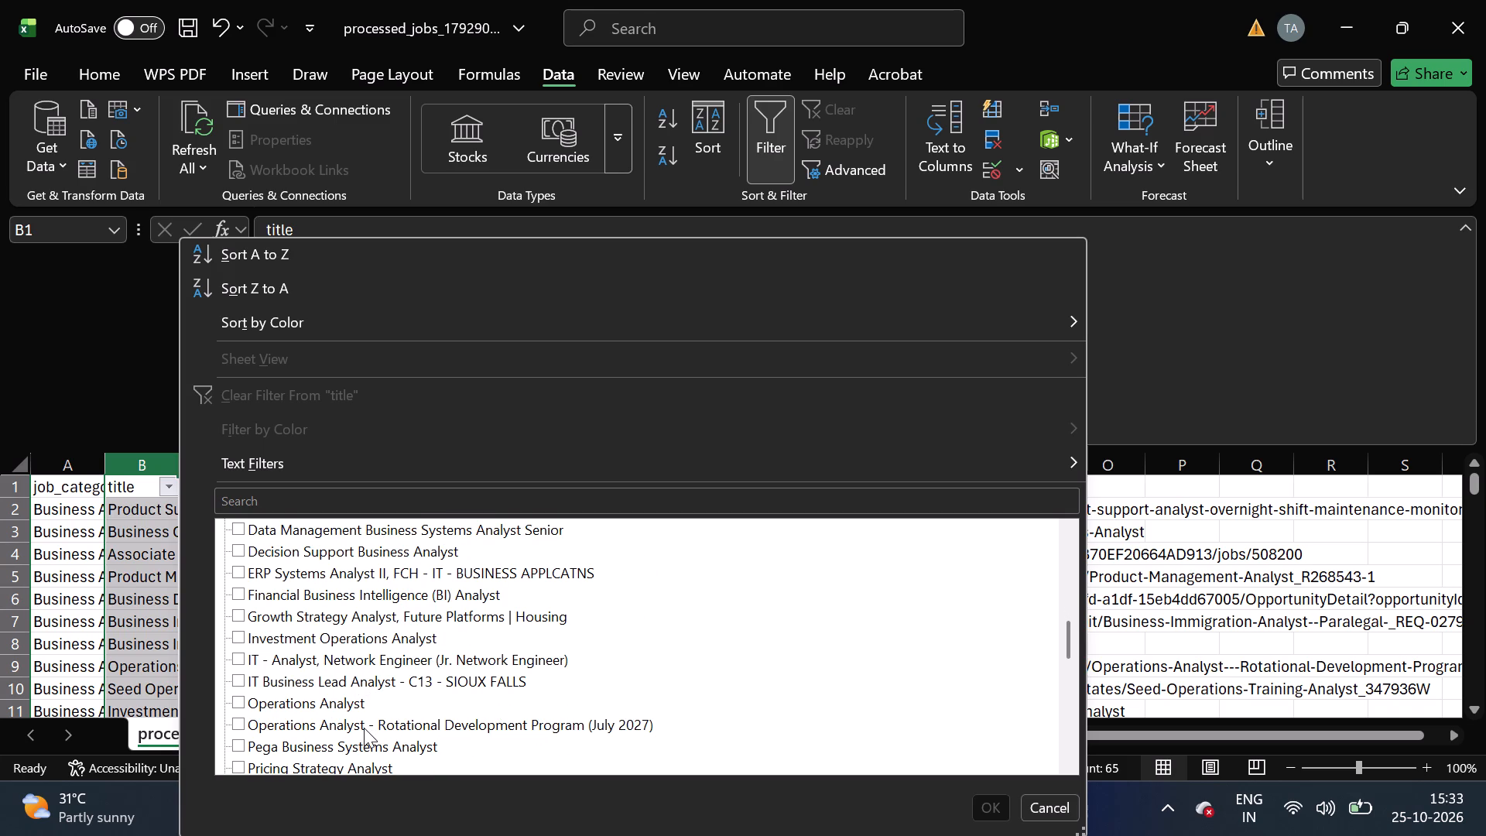
left_click(430, 718)
scroll(430, 718, "down", 1)
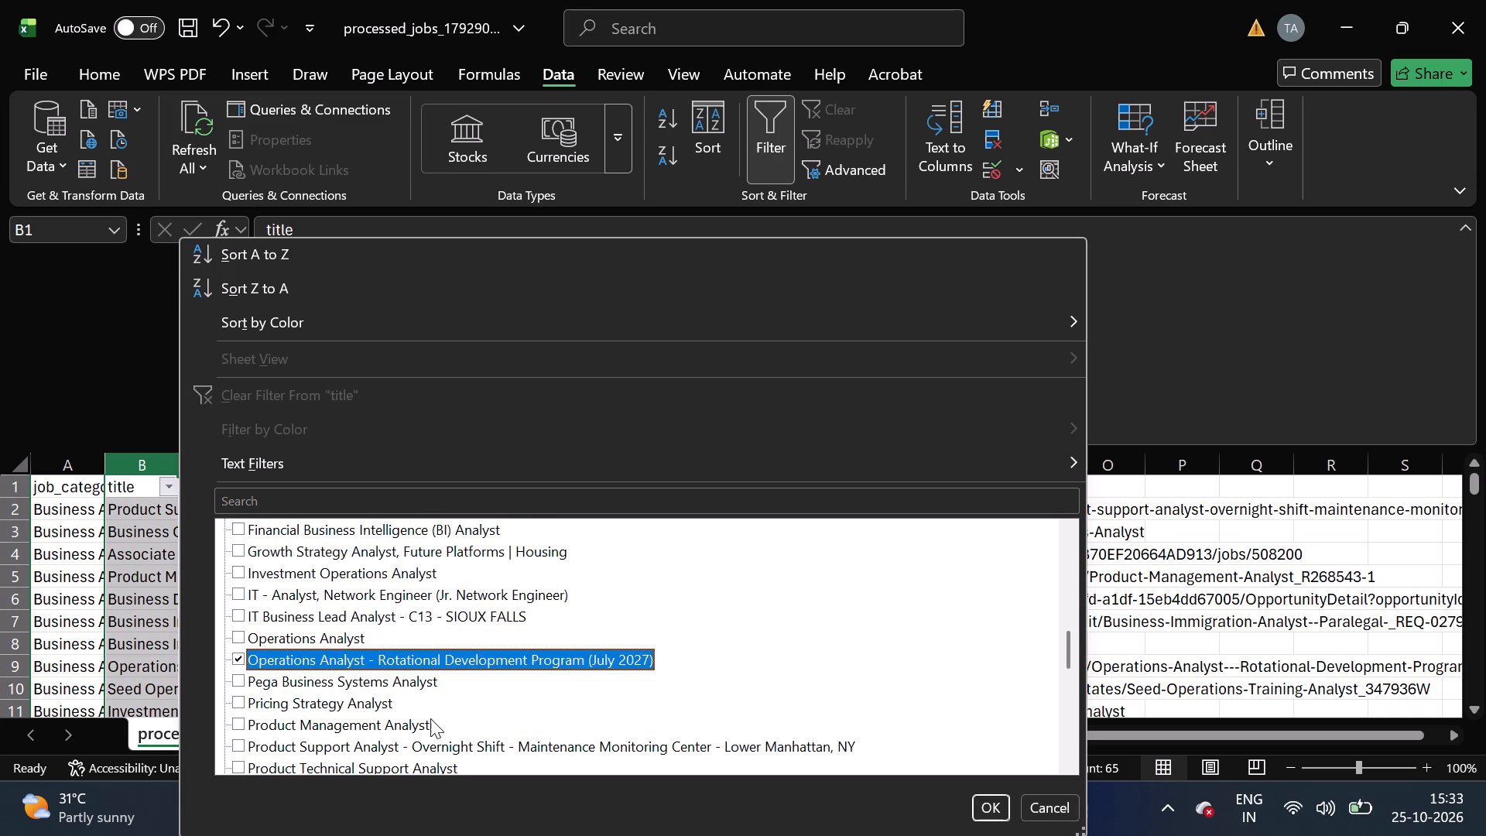
scroll(430, 718, "down", 1)
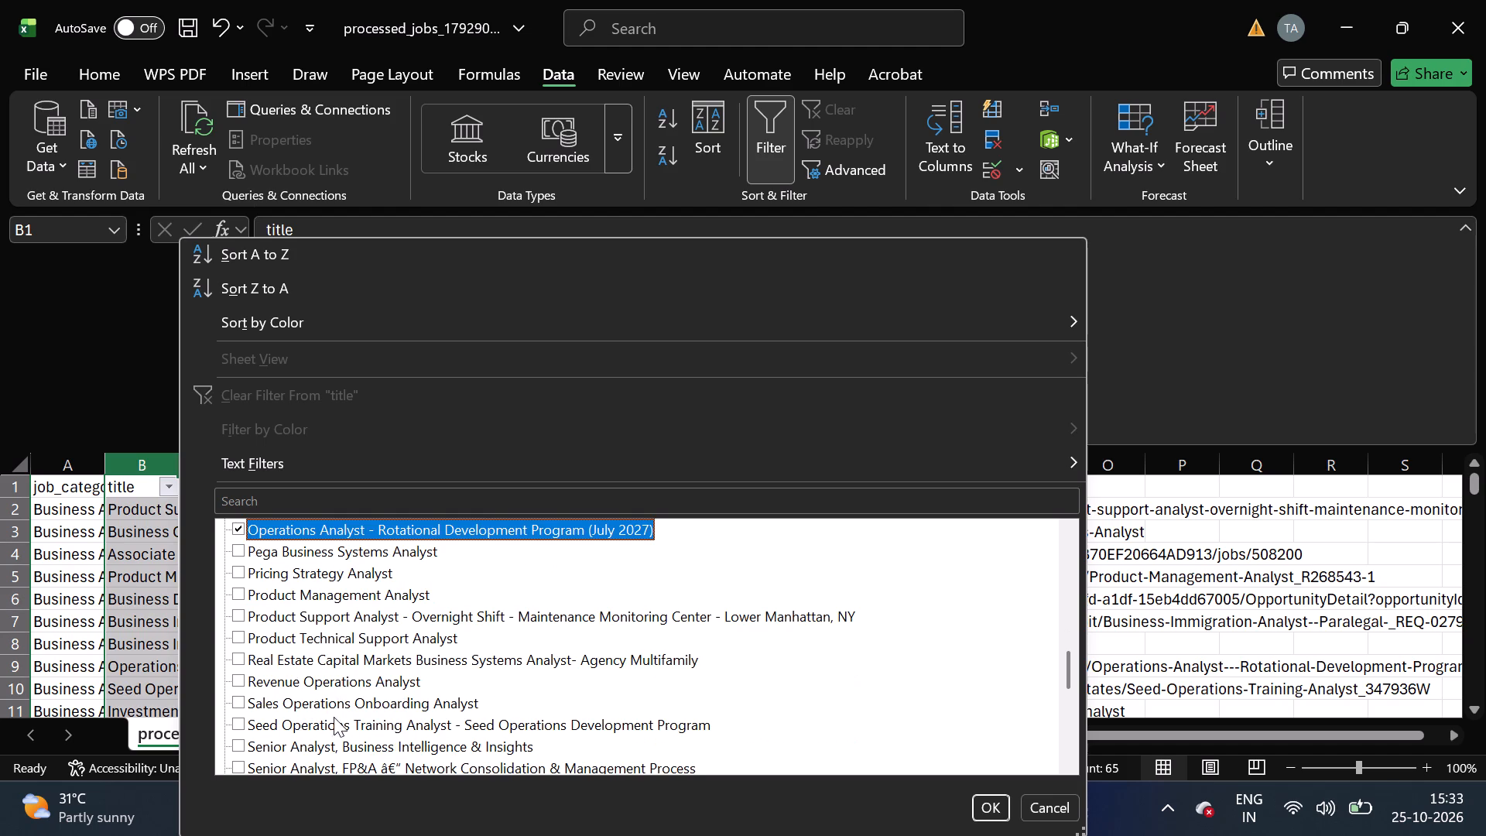
left_click(349, 708)
scroll(349, 708, "down", 2)
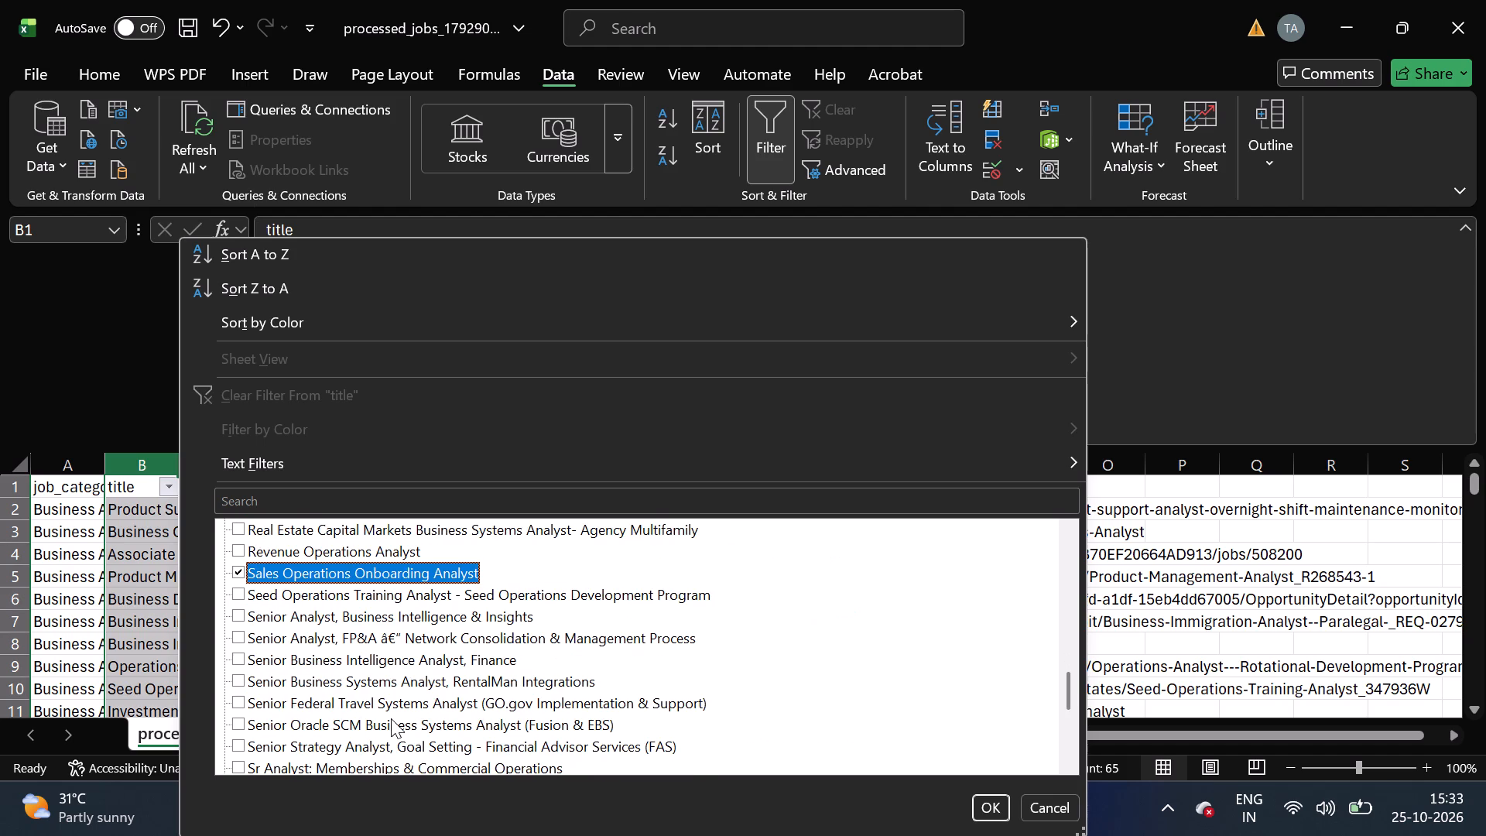
scroll(391, 718, "down", 1)
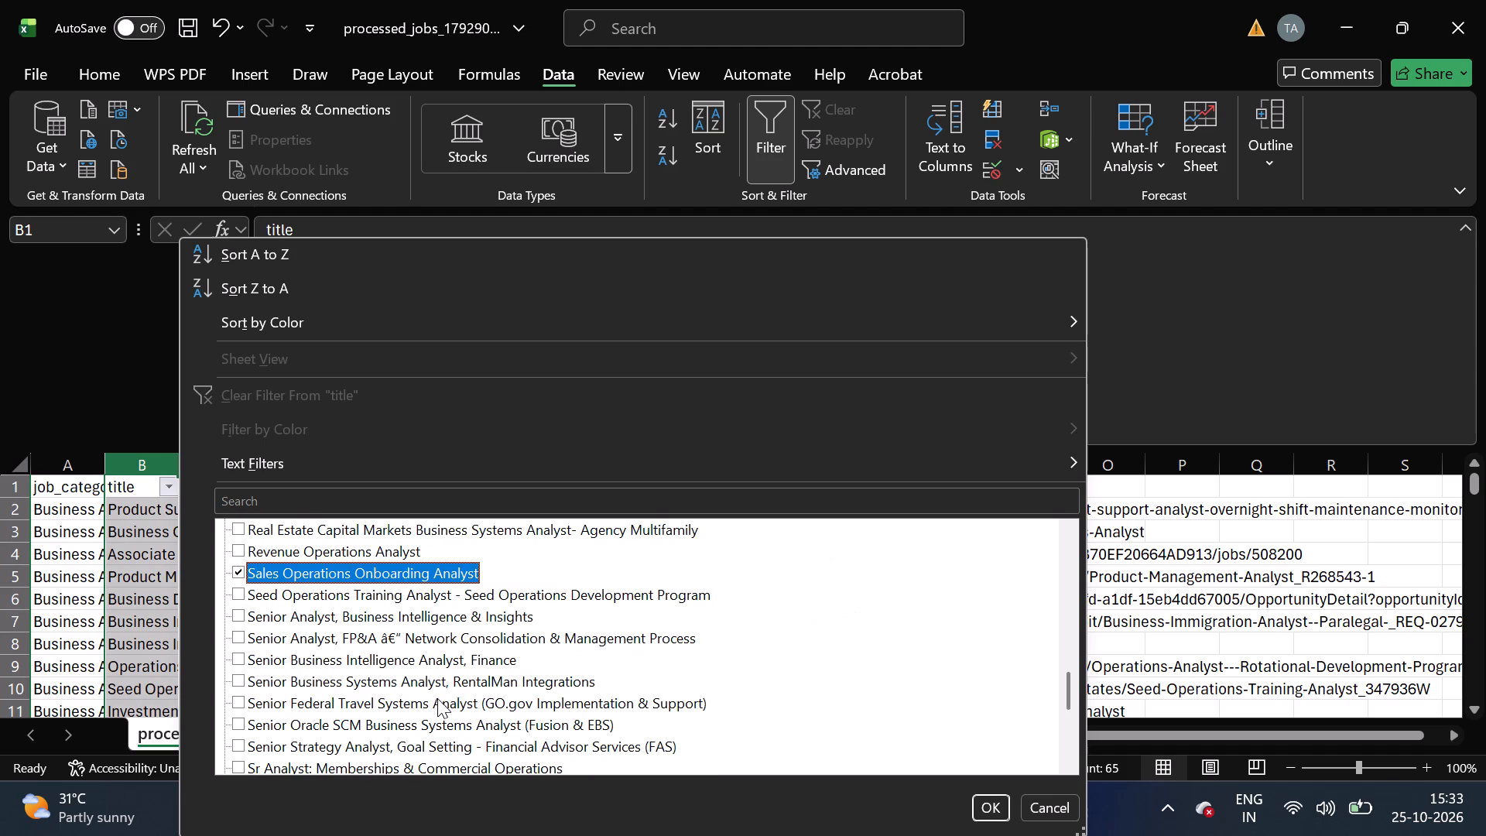
left_click(437, 698)
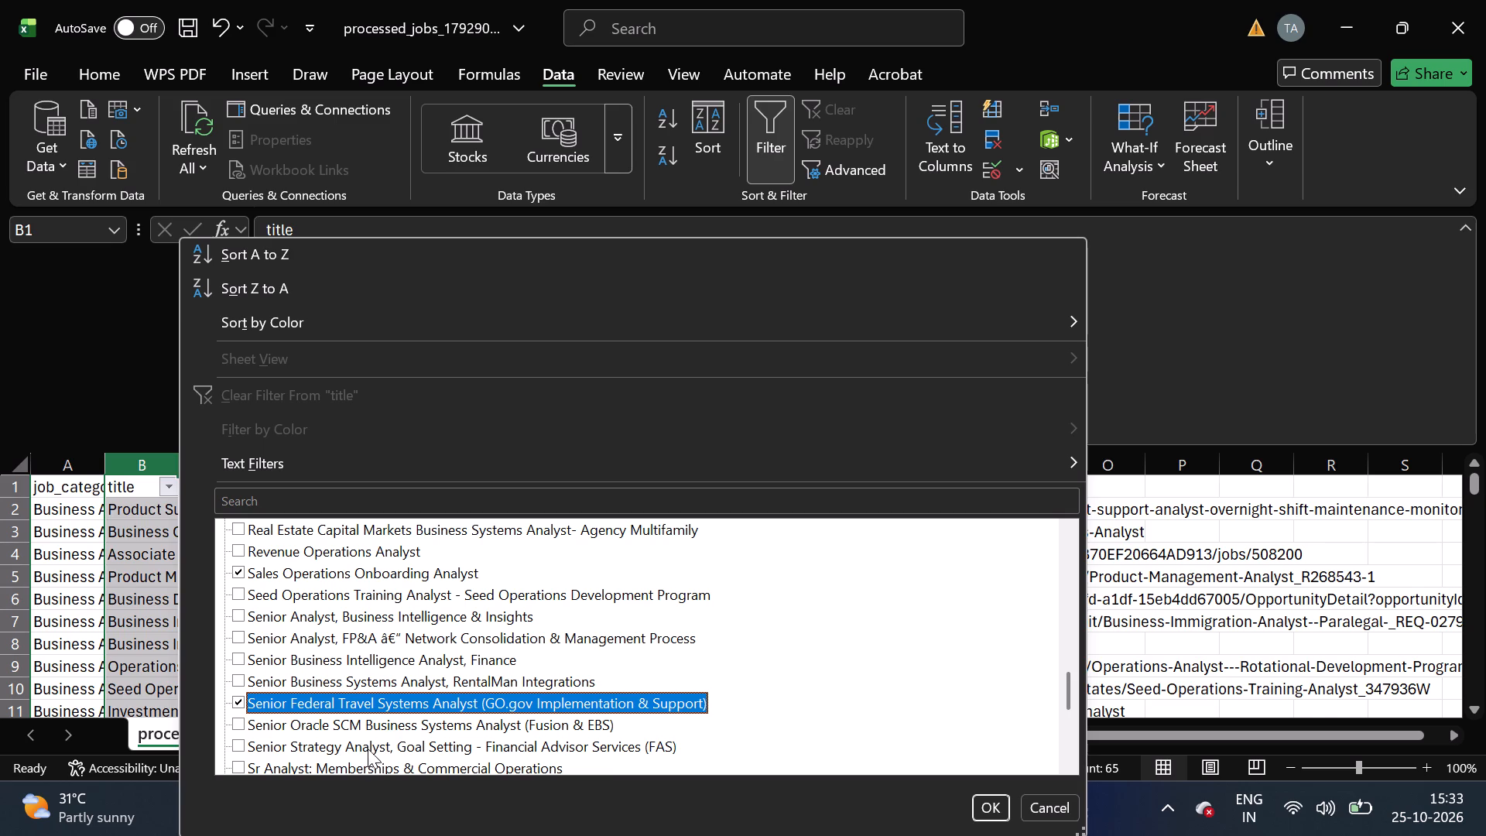
scroll(363, 751, "down", 1)
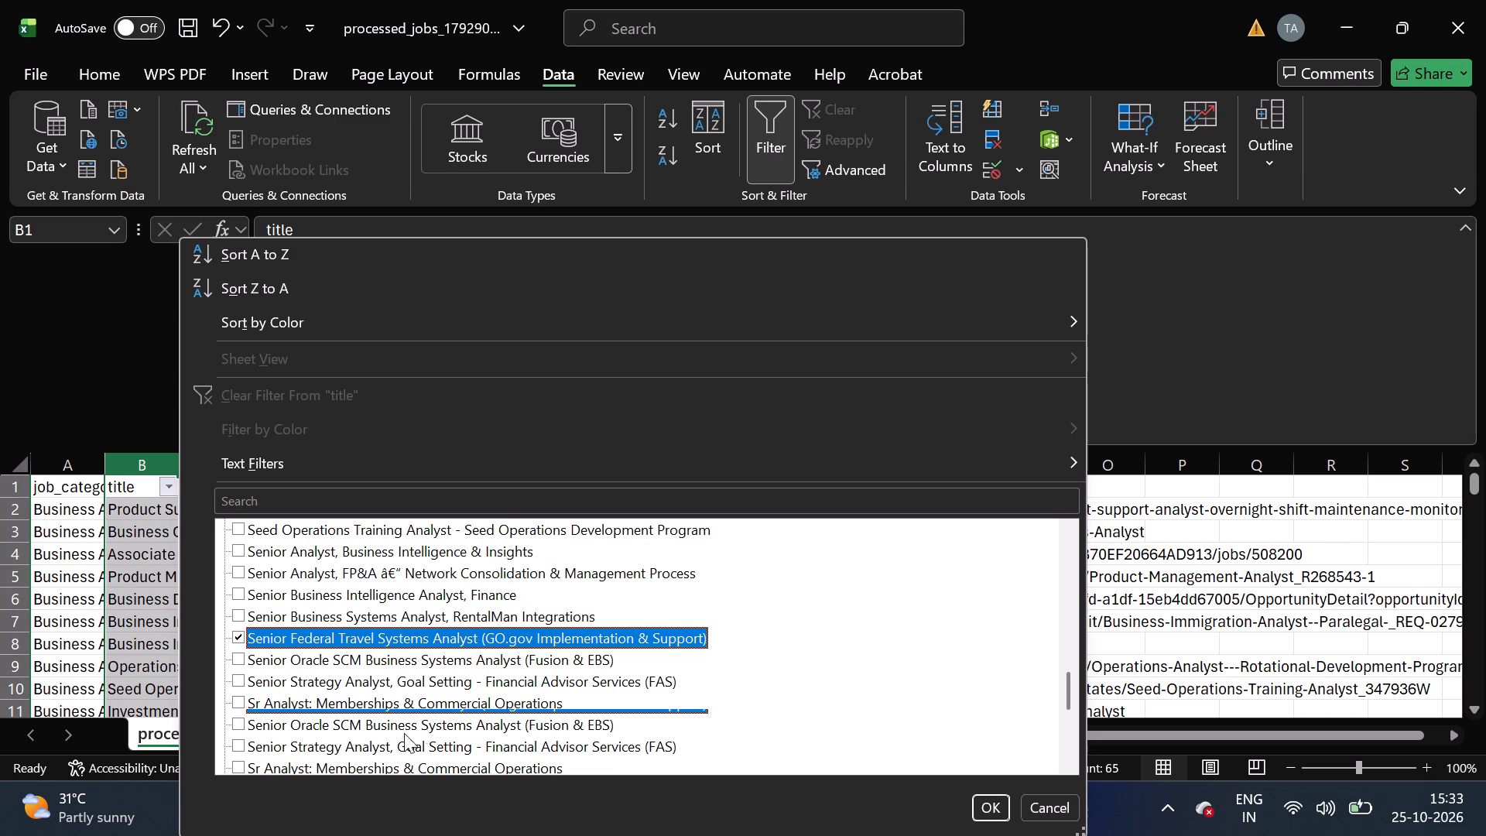
scroll(380, 746, "down", 1)
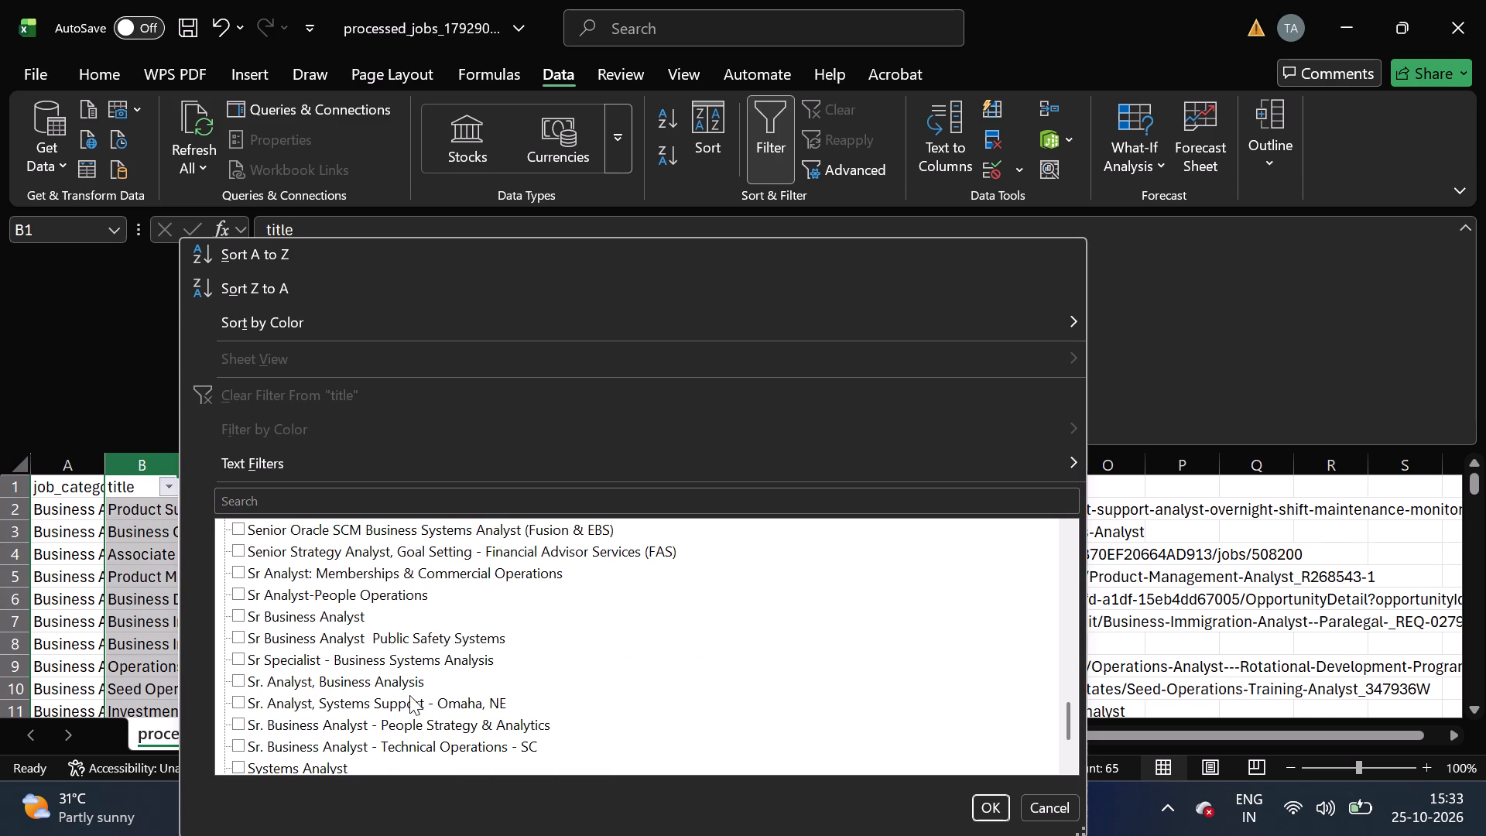
scroll(345, 751, "down", 1)
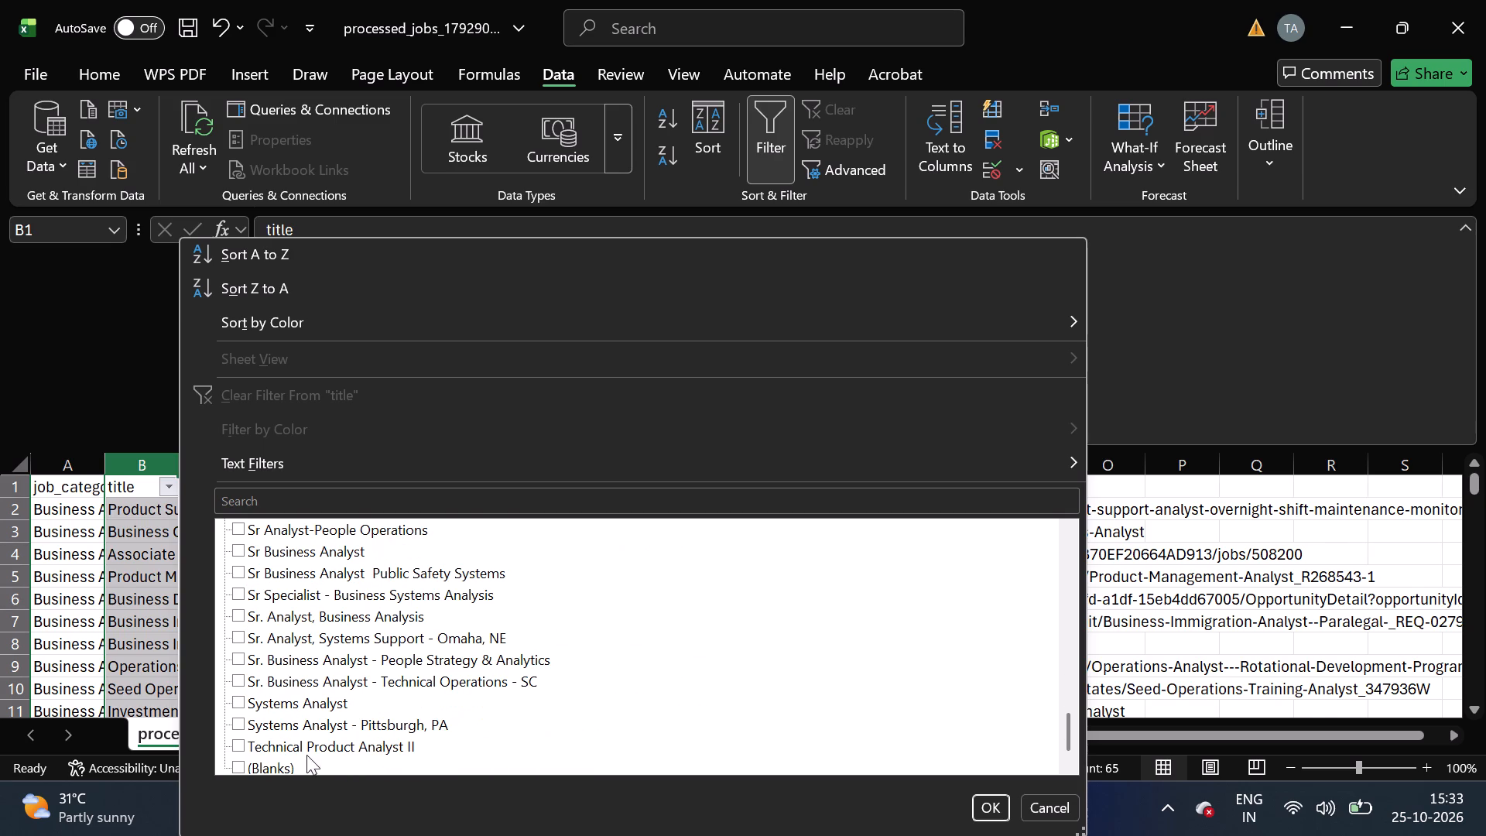
scroll(331, 715, "down", 1)
left_click(269, 765)
scroll(269, 765, "down", 1)
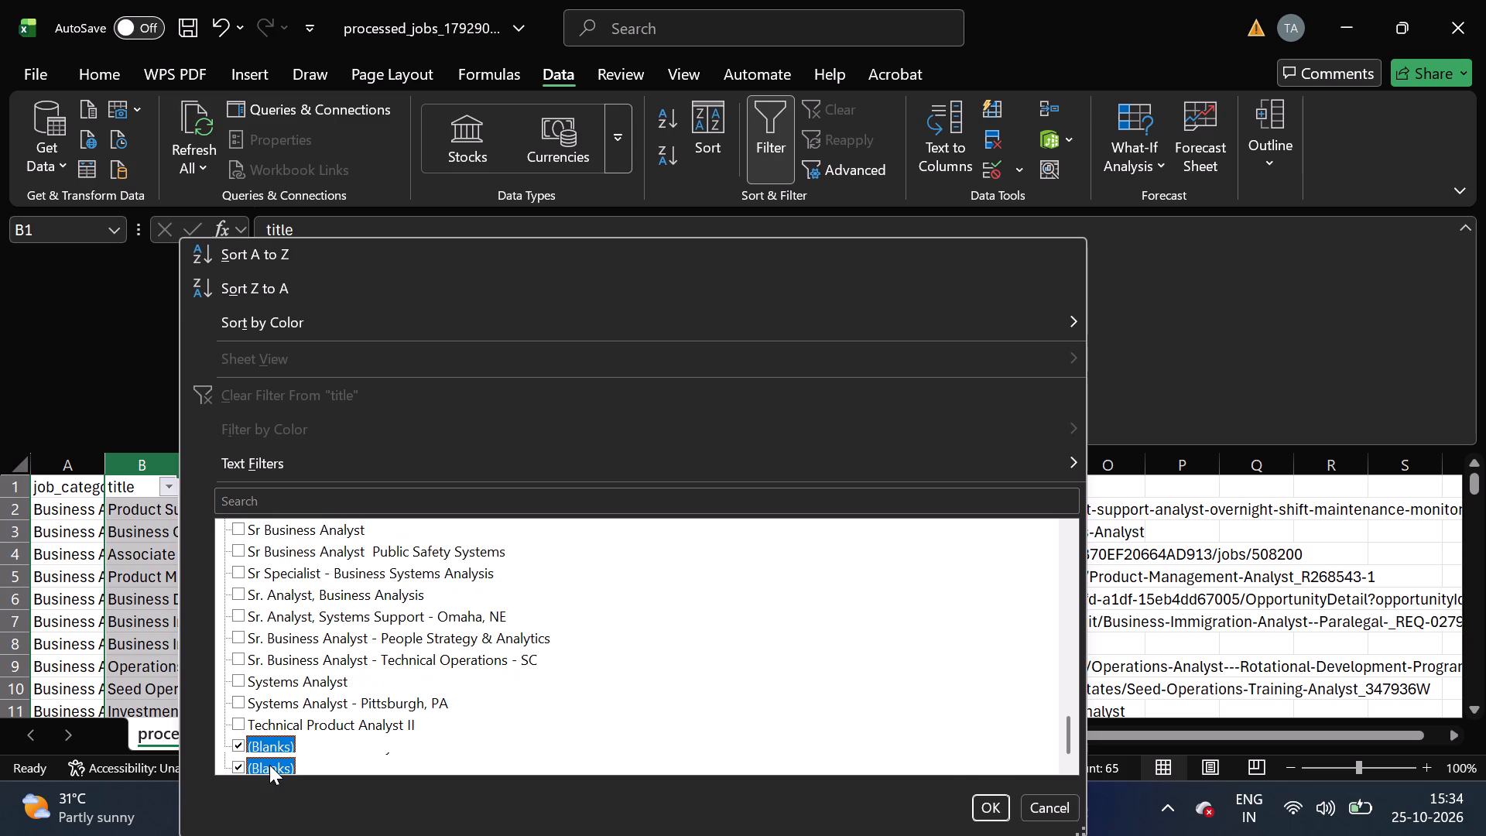
scroll(269, 765, "down", 1)
left_click(990, 804)
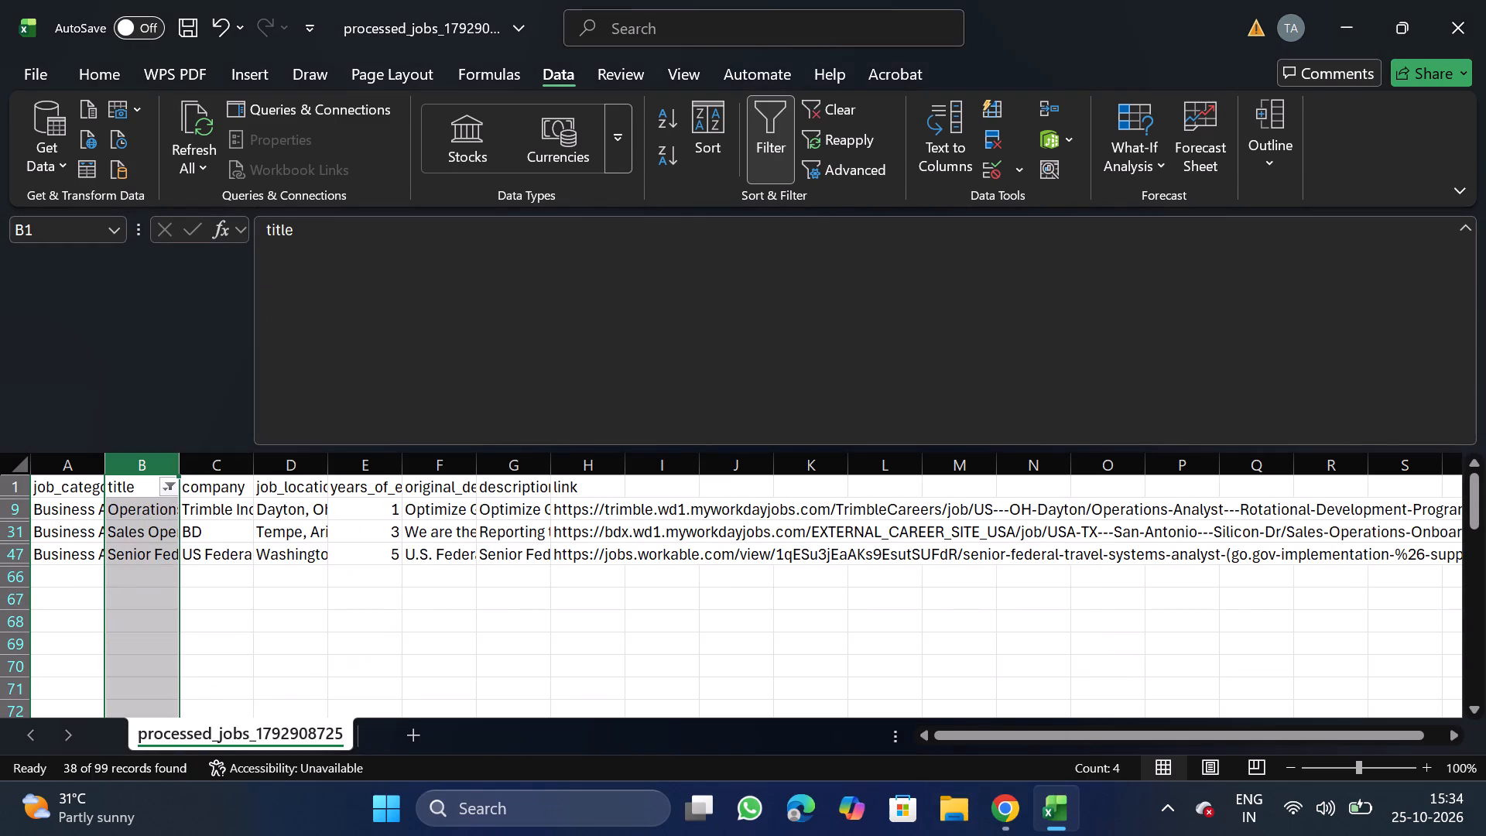
Delete all the filtered job rows below the header and remove the title filter.
left_click(0, 511)
key("ctrl+shift+Down")
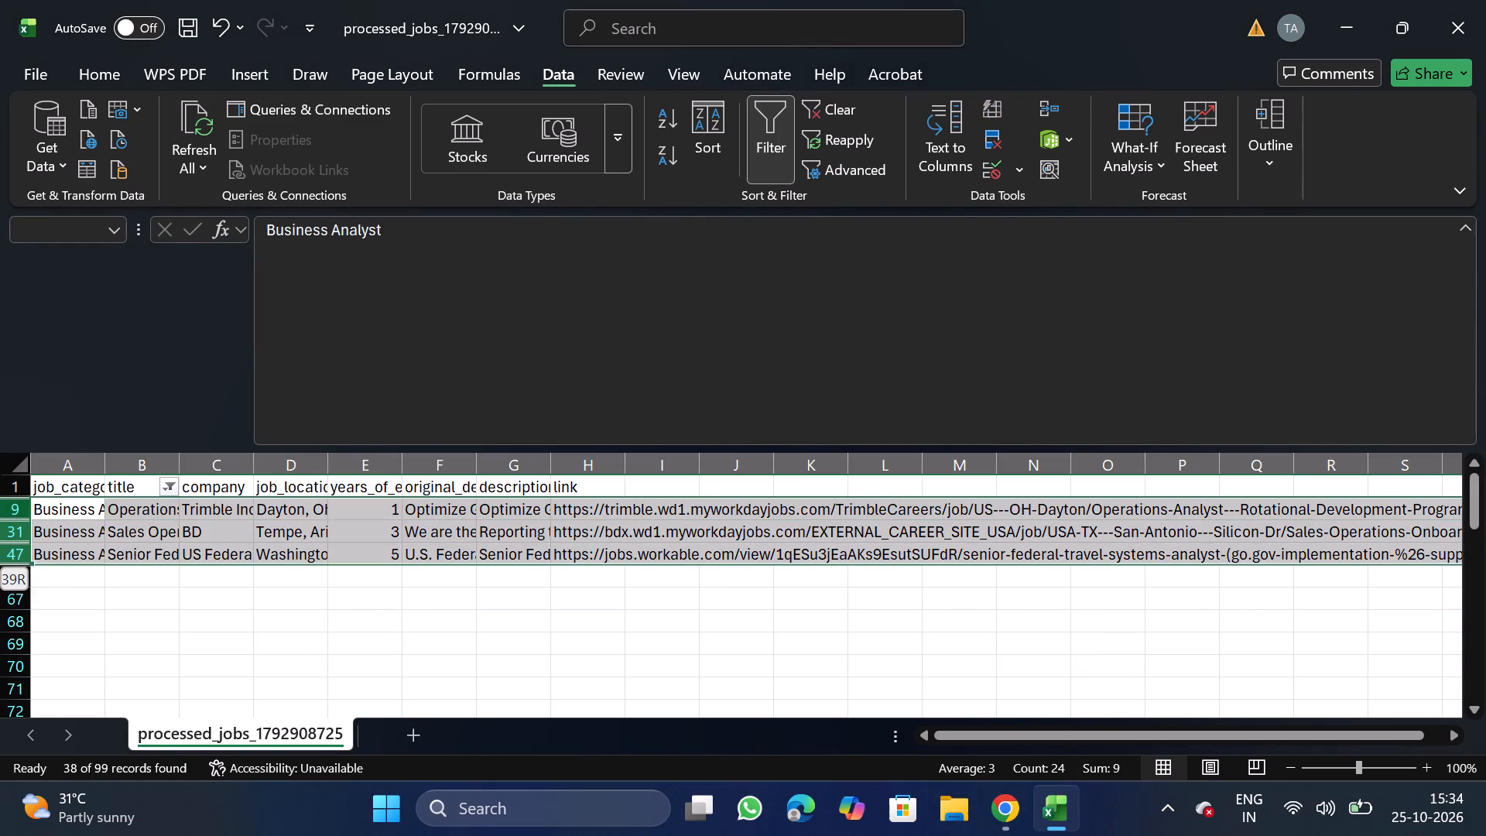
right_click(134, 529)
left_click(265, 332)
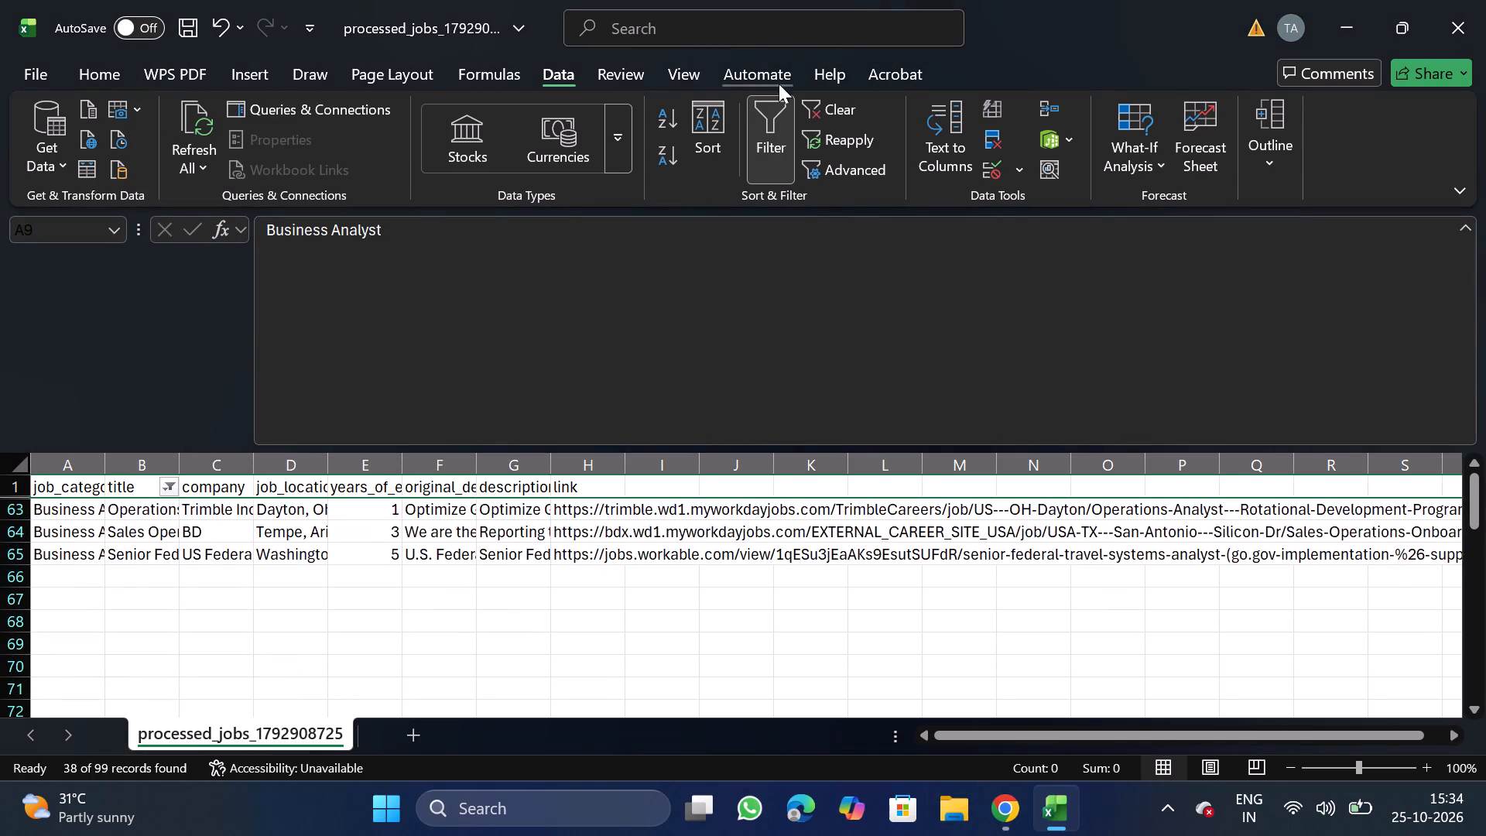
left_click(761, 133)
Filter the title column for lead to check the matching jobs, and remove the filter again.
left_click(150, 464)
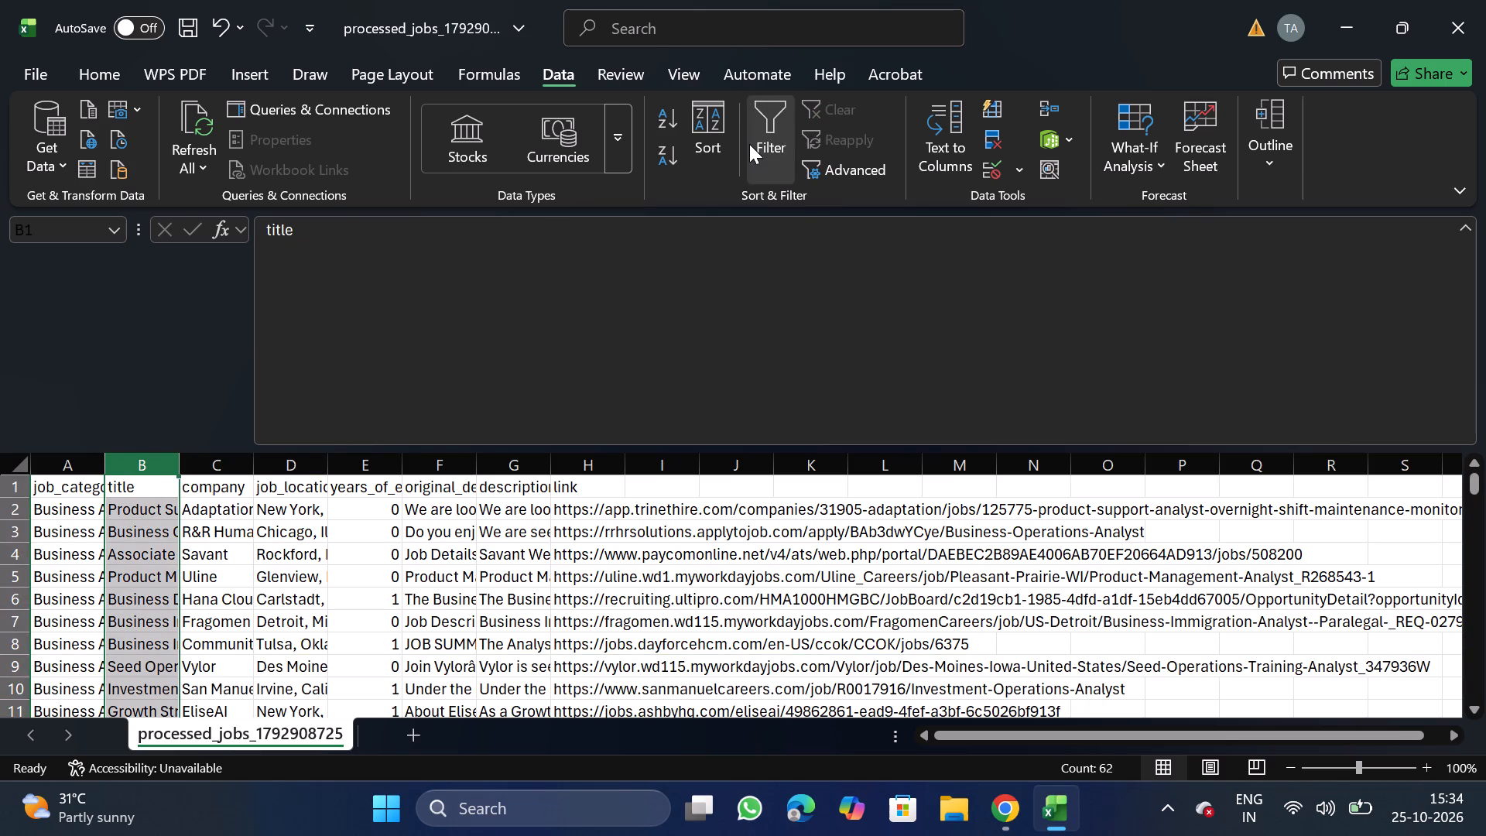
left_click(749, 144)
left_click(168, 485)
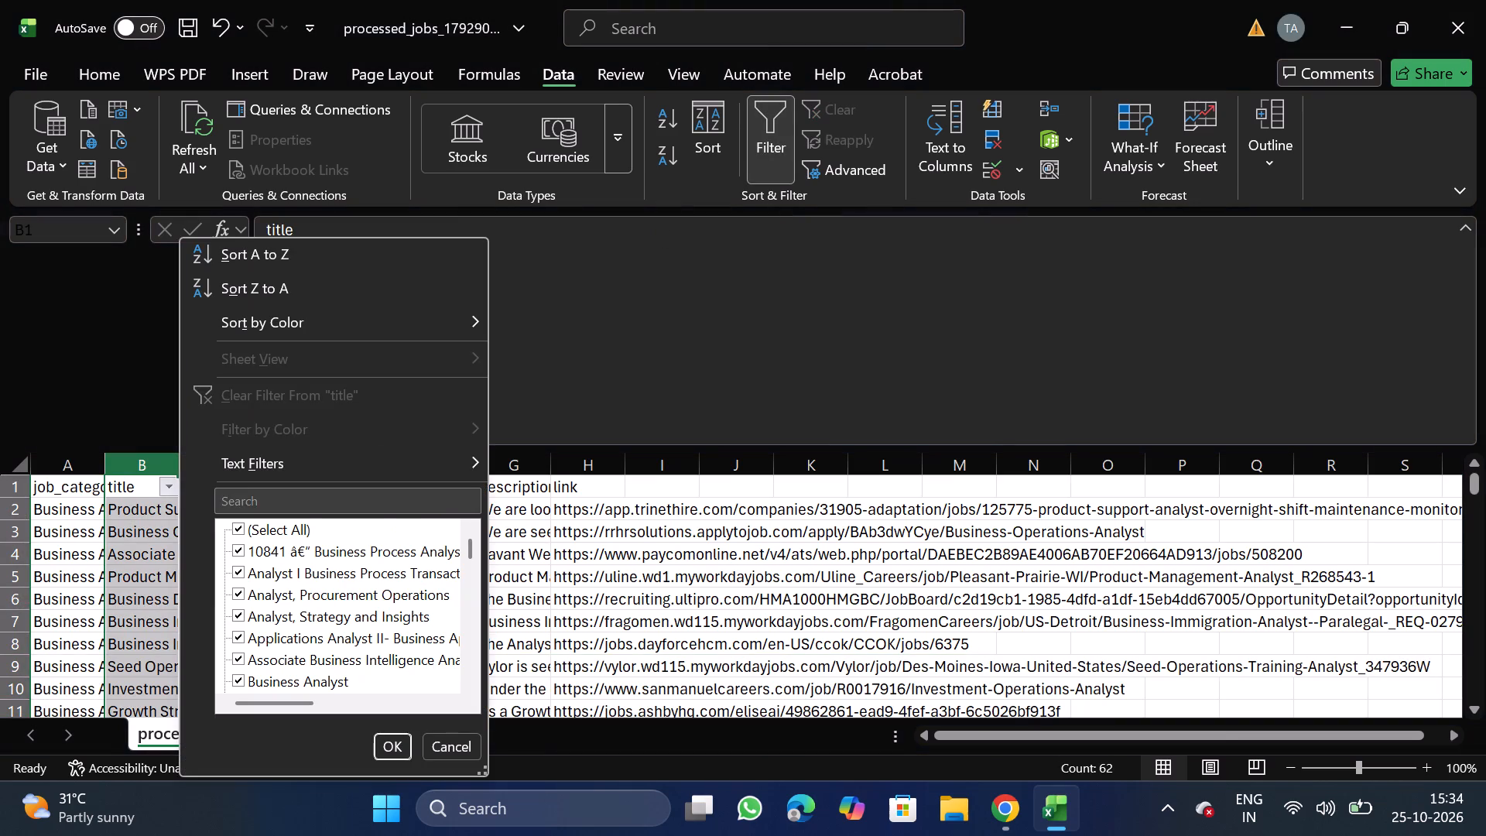
left_click(312, 495)
type("lead")
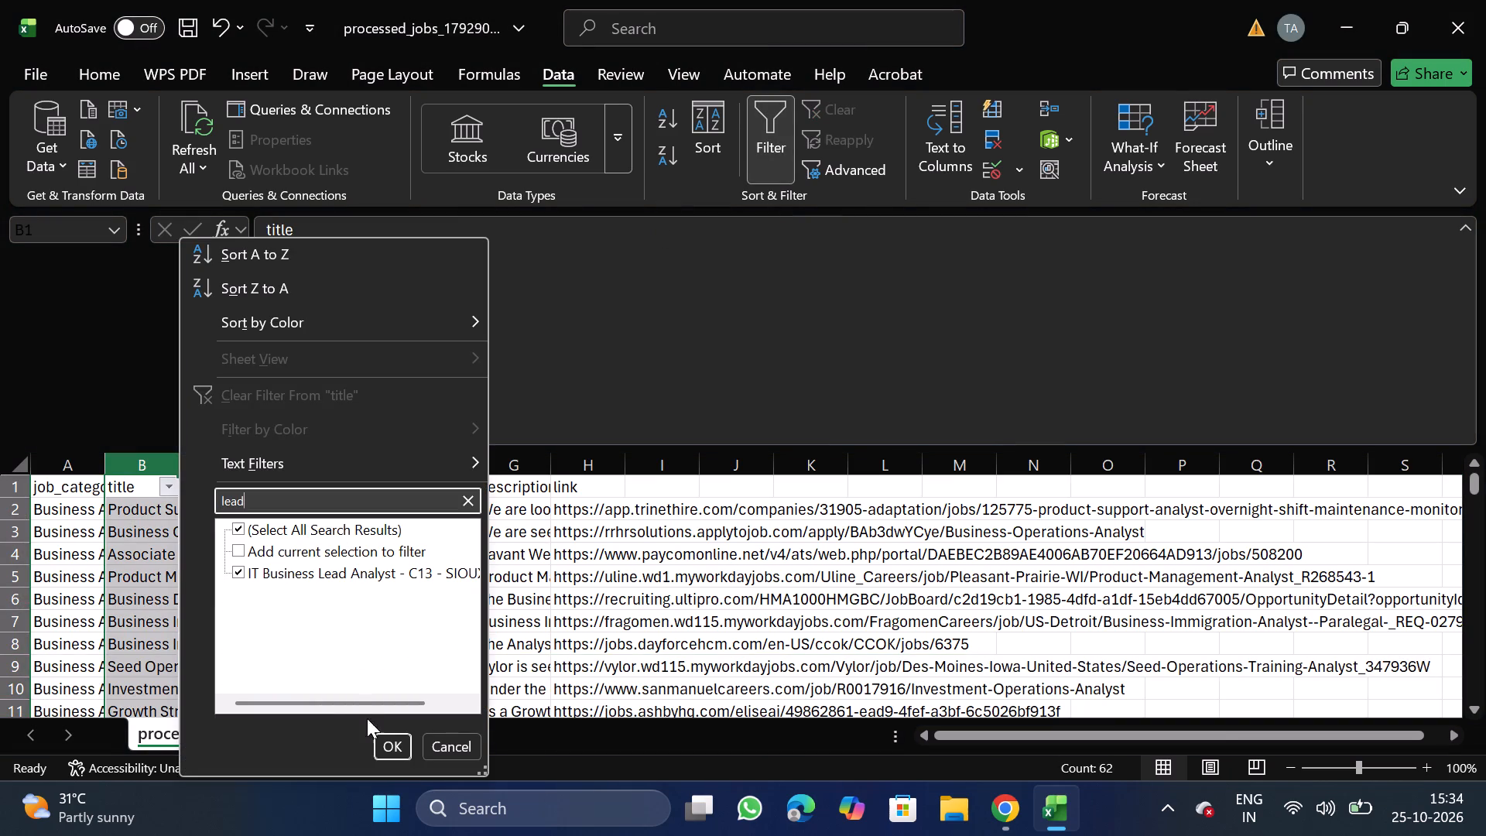
left_click(378, 744)
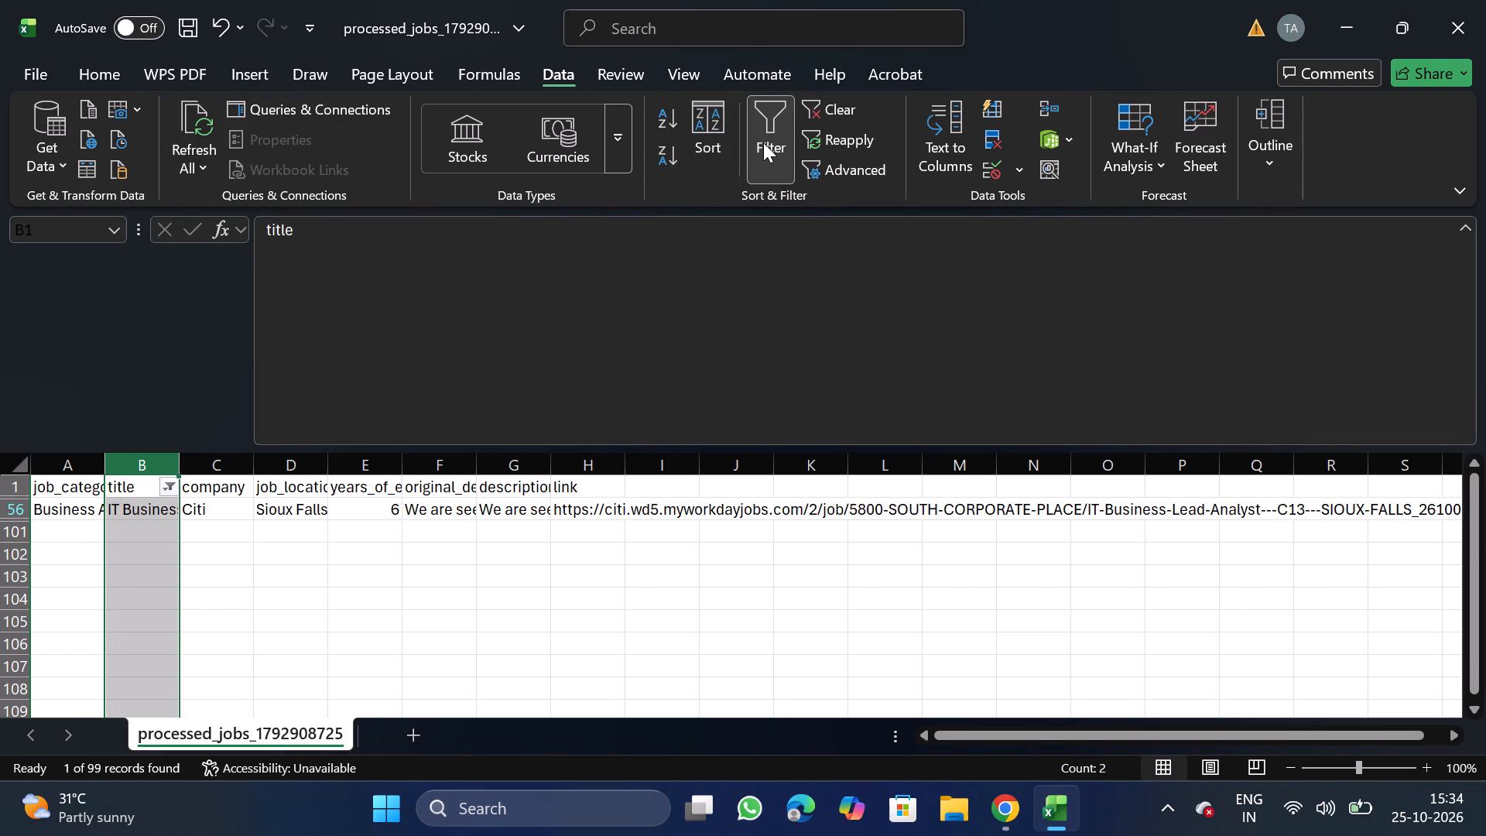
left_click(763, 142)
Add a filter to the company column and search its values for walmart and dried.
left_click(216, 457)
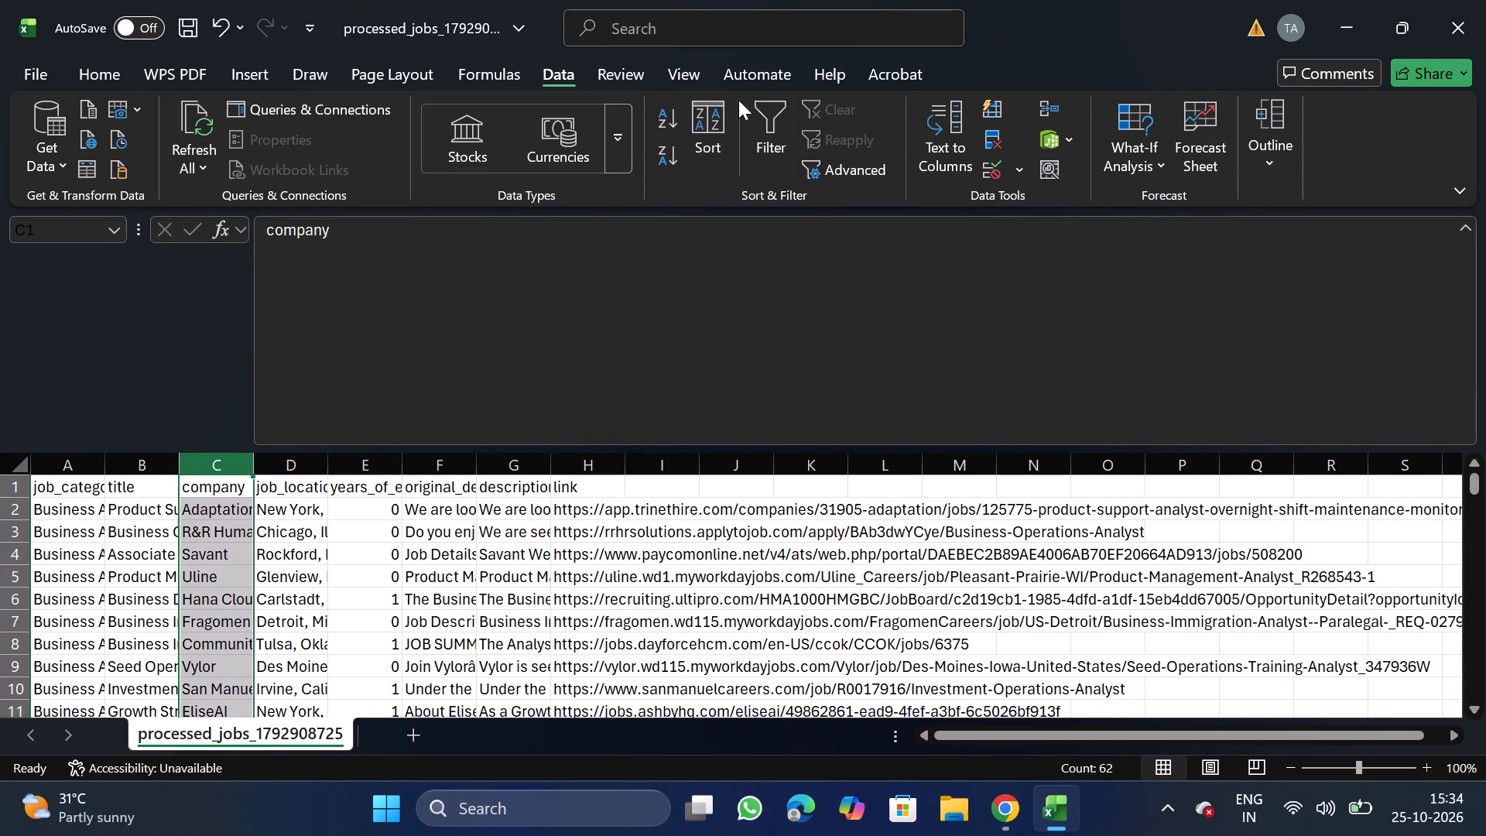
left_click(762, 132)
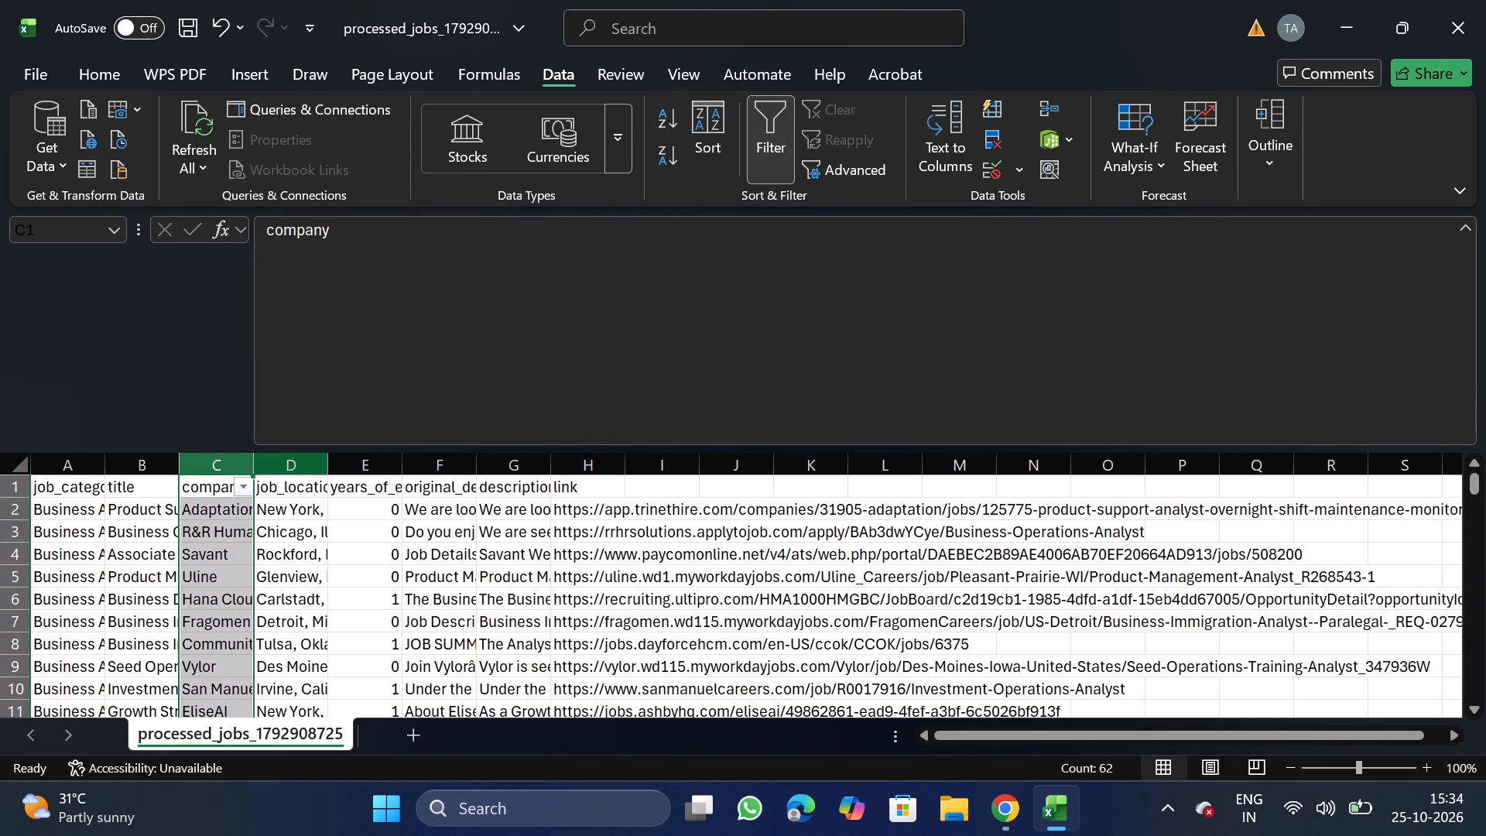
left_click(249, 481)
left_click(355, 505)
type("walmart")
key("BackSpace")
key("BackSpace")
key("BackSpace")
key("BackSpace")
key("BackSpace")
key("BackSpace")
key("BackSpace")
key("BackSpace")
key("BackSpace")
key("BackSpace")
key("BackSpace")
key("BackSpace")
key("BackSpace")
key("BackSpace")
key("BackSpace")
key("BackSpace")
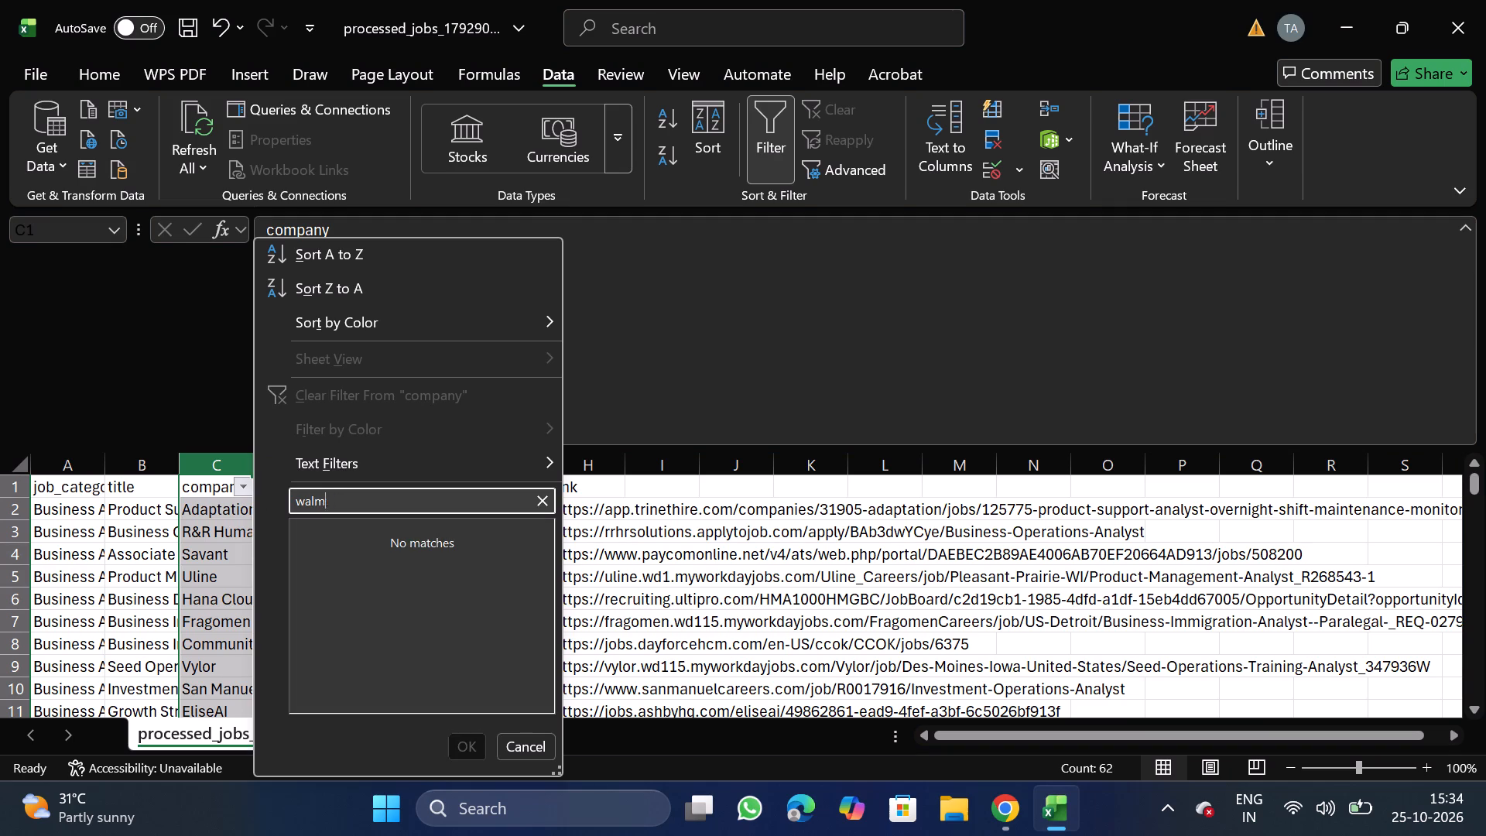
type("dried")
key("BackSpace")
key("BackSpace")
key("BackSpace")
key("BackSpace")
key("BackSpace")
key("BackSpace")
key("BackSpace")
key("BackSpace")
key("BackSpace")
key("BackSpace")
key("BackSpace")
key("BackSpace")
key("BackSpace")
key("BackSpace")
key("BackSpace")
key("BackSpace")
Search the company filter for cap and filter the rows to Capital One only.
type("capi")
key("BackSpace")
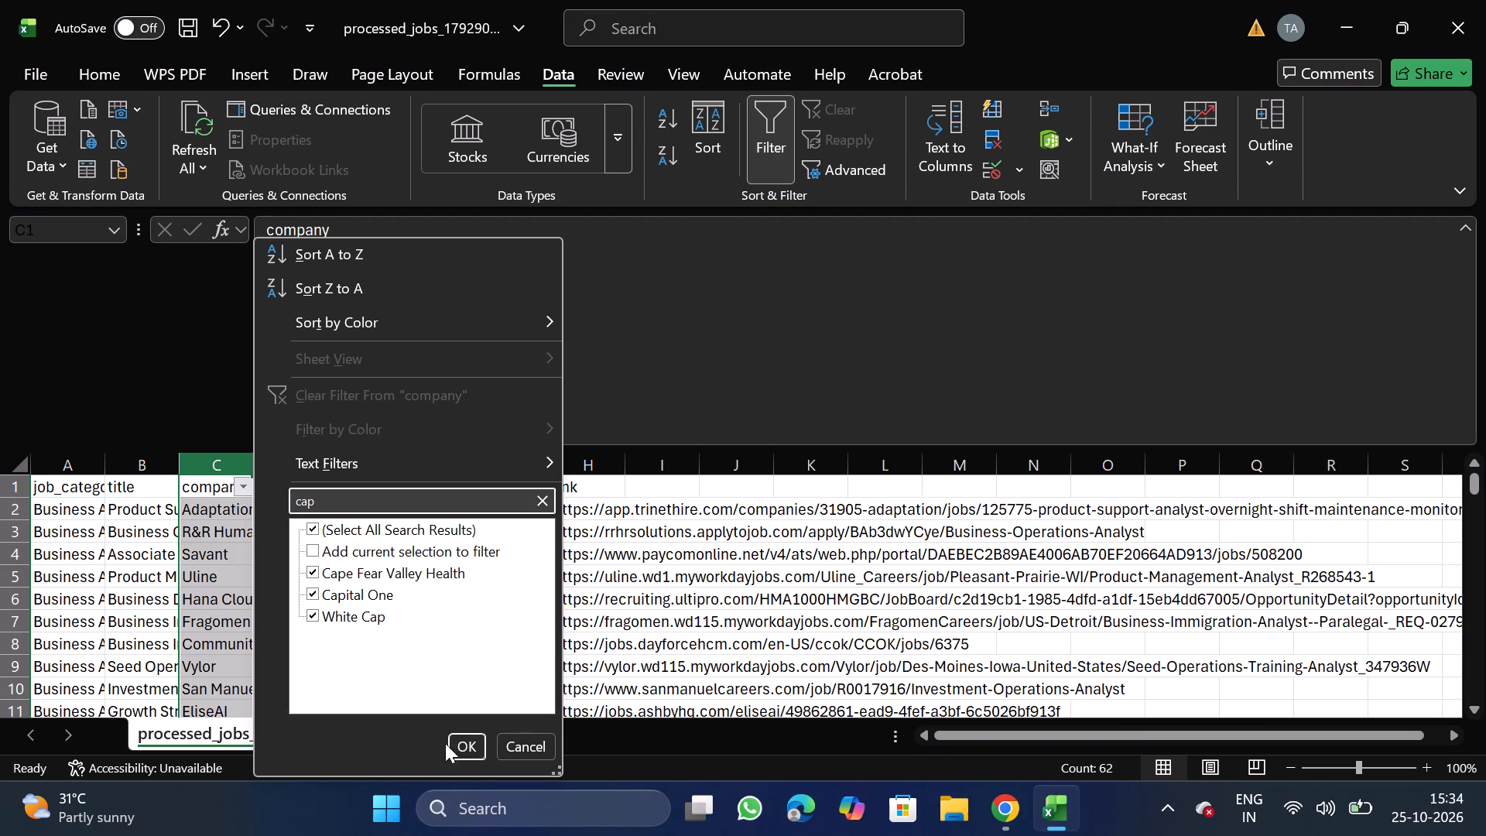
left_click(365, 574)
left_click(365, 613)
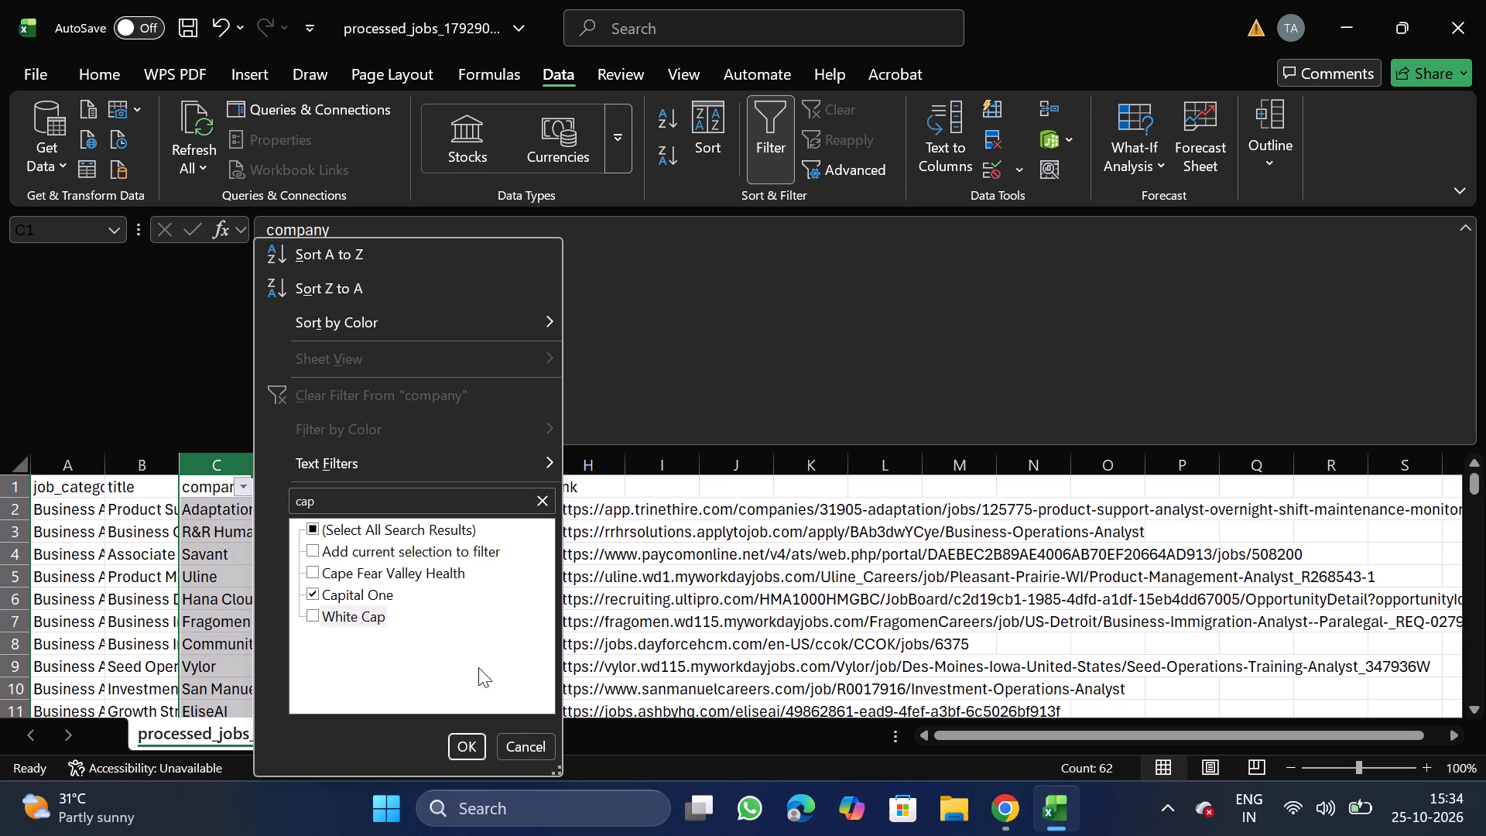
left_click(467, 740)
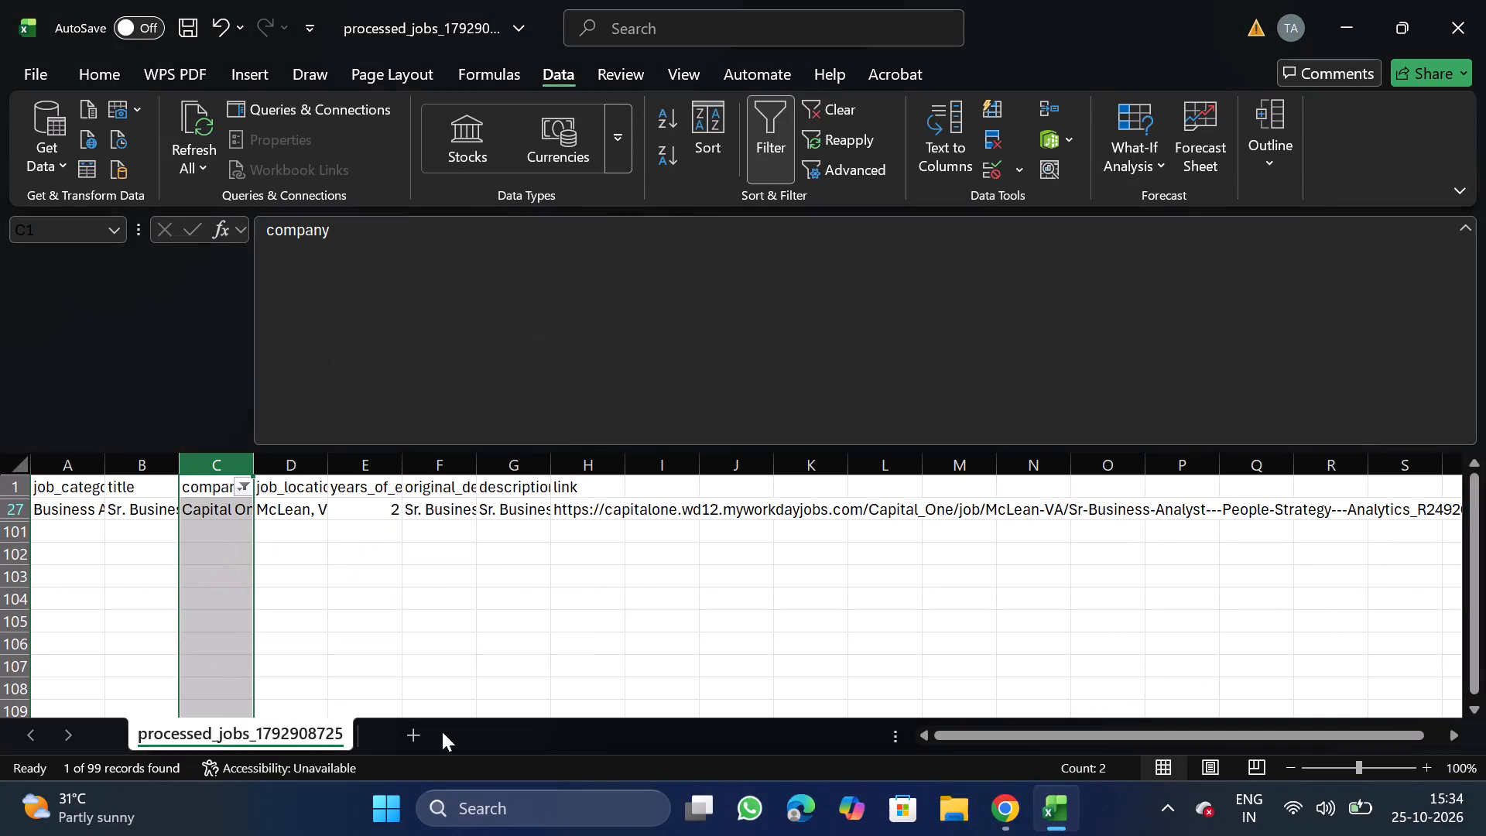
Delete the filtered Capital One job row and remove the company filter.
left_click(7, 516)
left_click(14, 507)
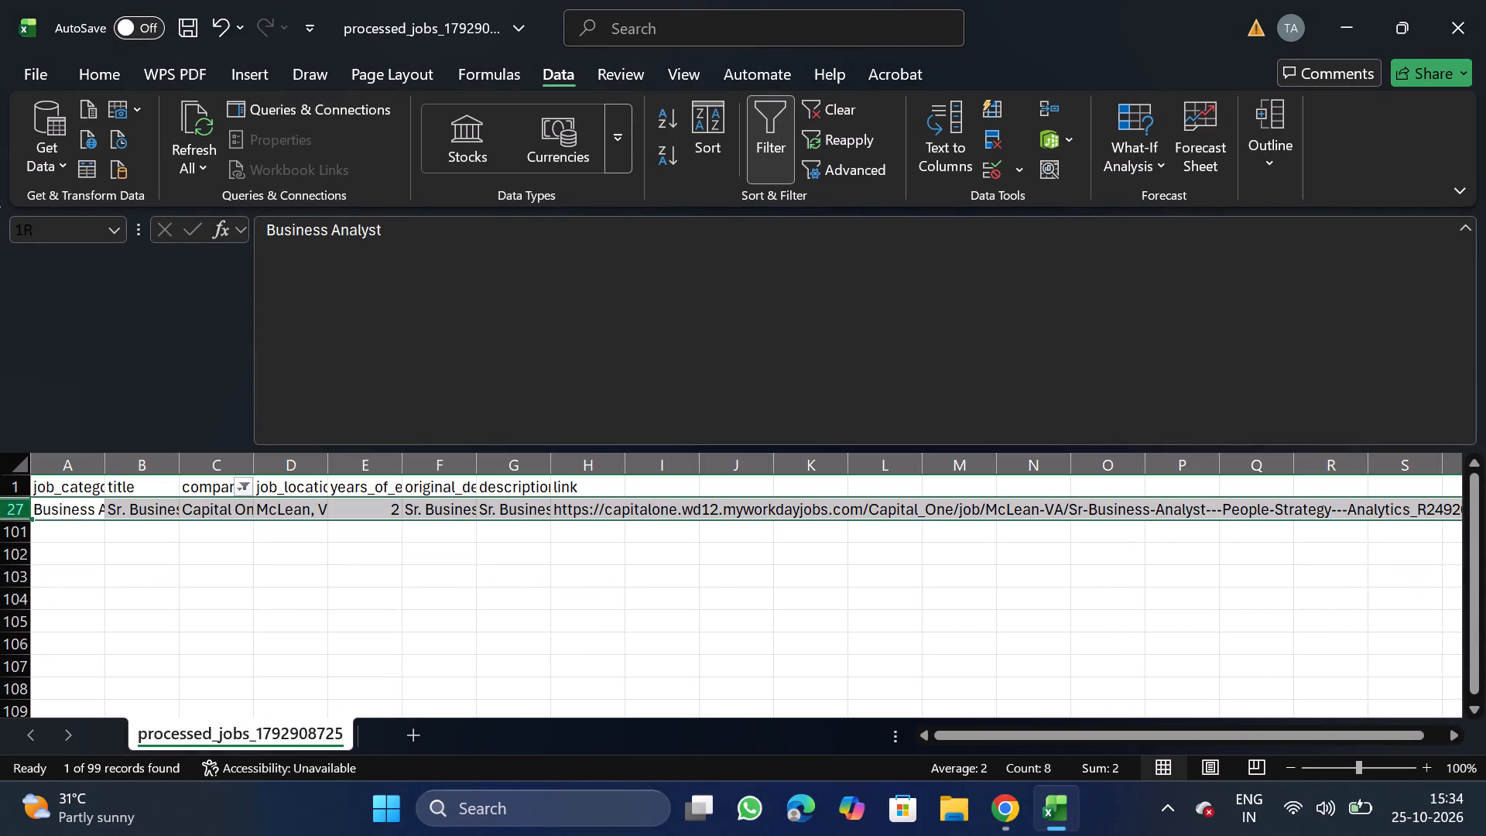
right_click(55, 507)
left_click(139, 312)
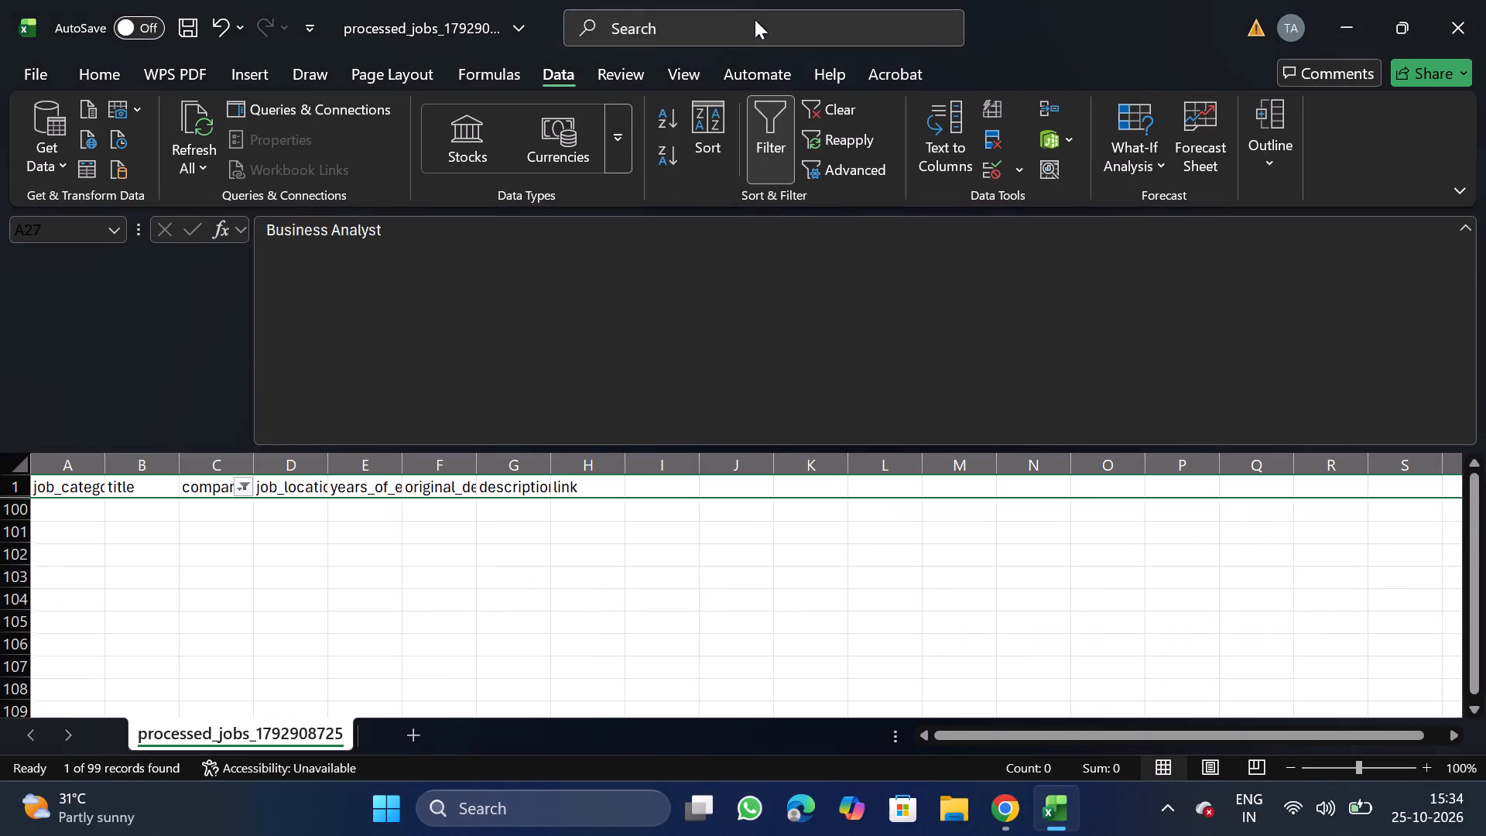
left_click(773, 140)
Filter the header row again, search the company values for under, hun, skim, ap and in, and remove the filter without applying it.
left_click(195, 492)
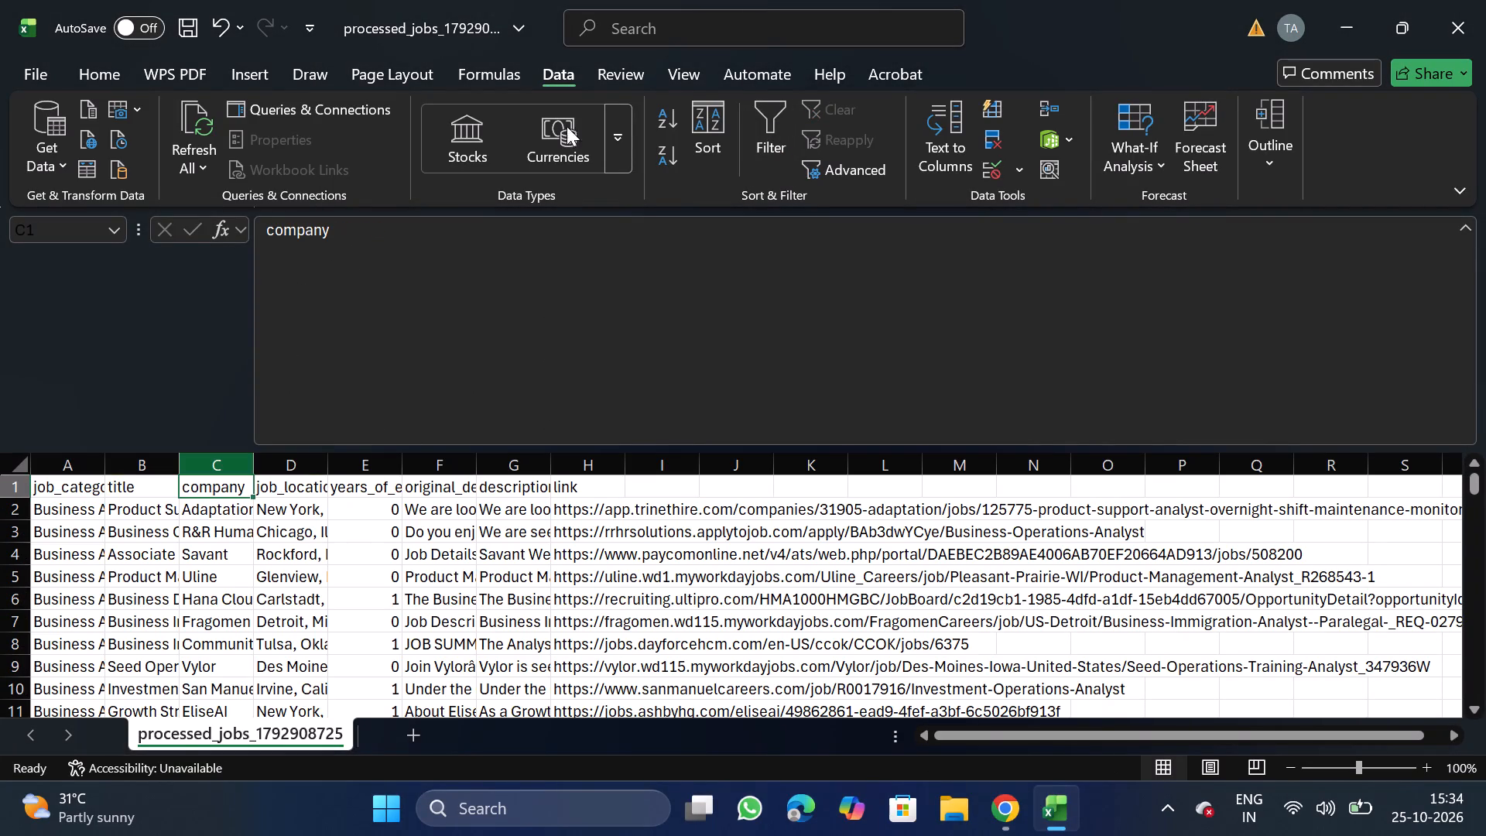
left_click(790, 173)
left_click(237, 492)
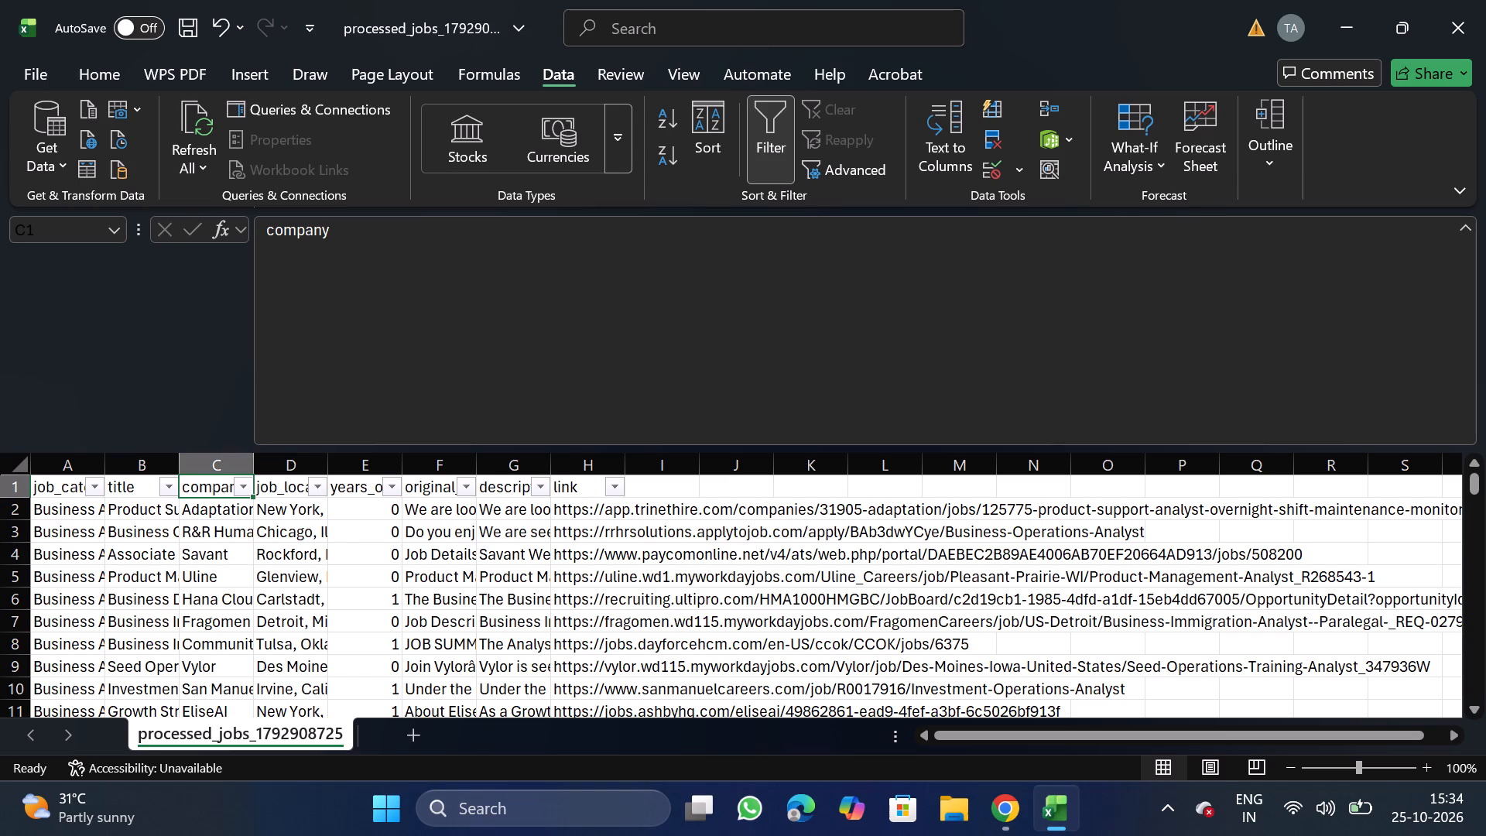
left_click(372, 509)
left_click(350, 500)
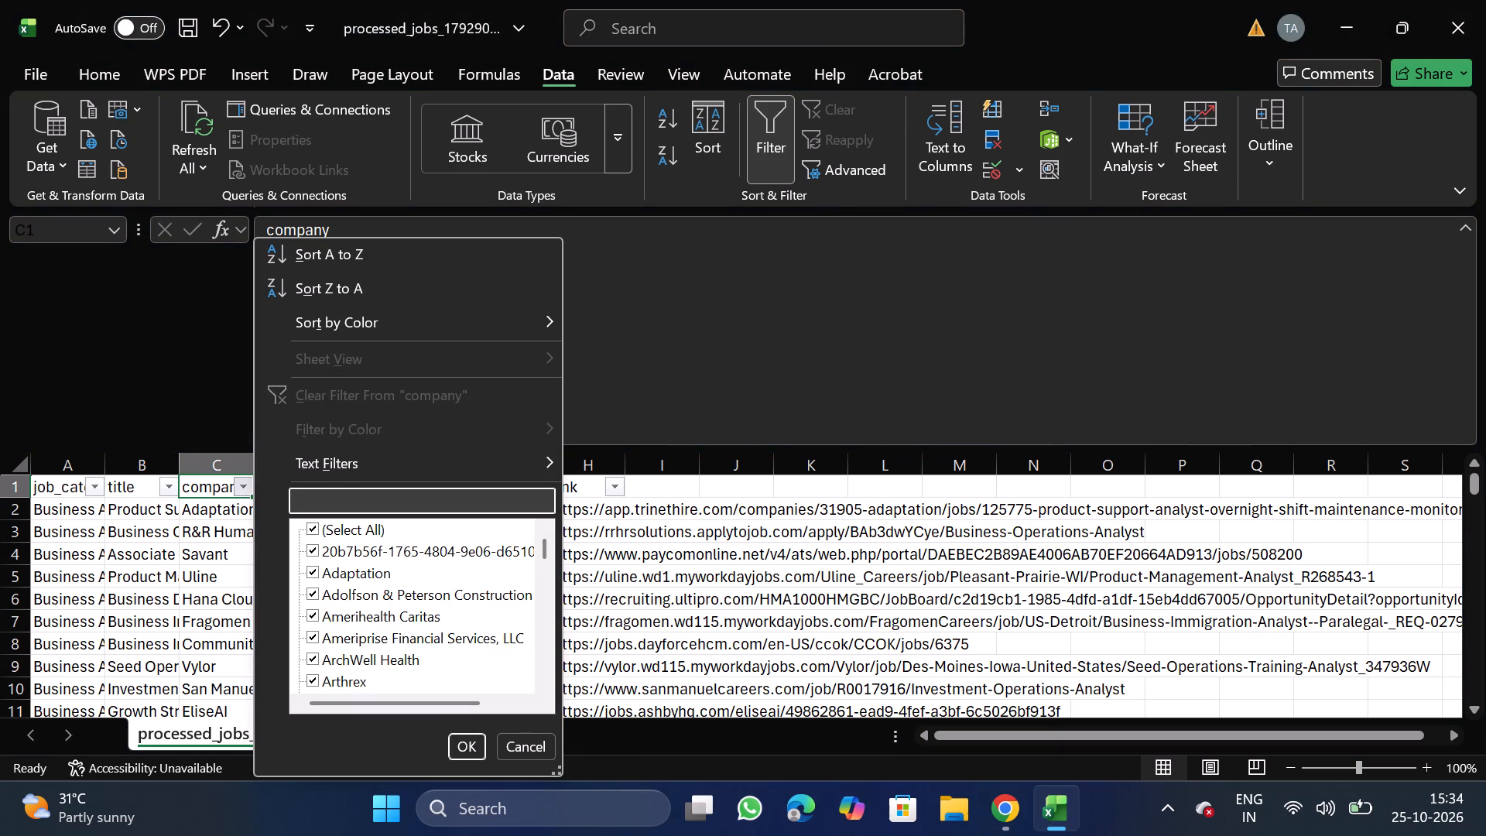
type("under")
key("BackSpace")
key("BackSpace")
key("BackSpace")
key("BackSpace")
key("BackSpace")
key("BackSpace")
key("BackSpace")
key("BackSpace")
key("BackSpace")
key("BackSpace")
key("BackSpace")
key("BackSpace")
type("hun")
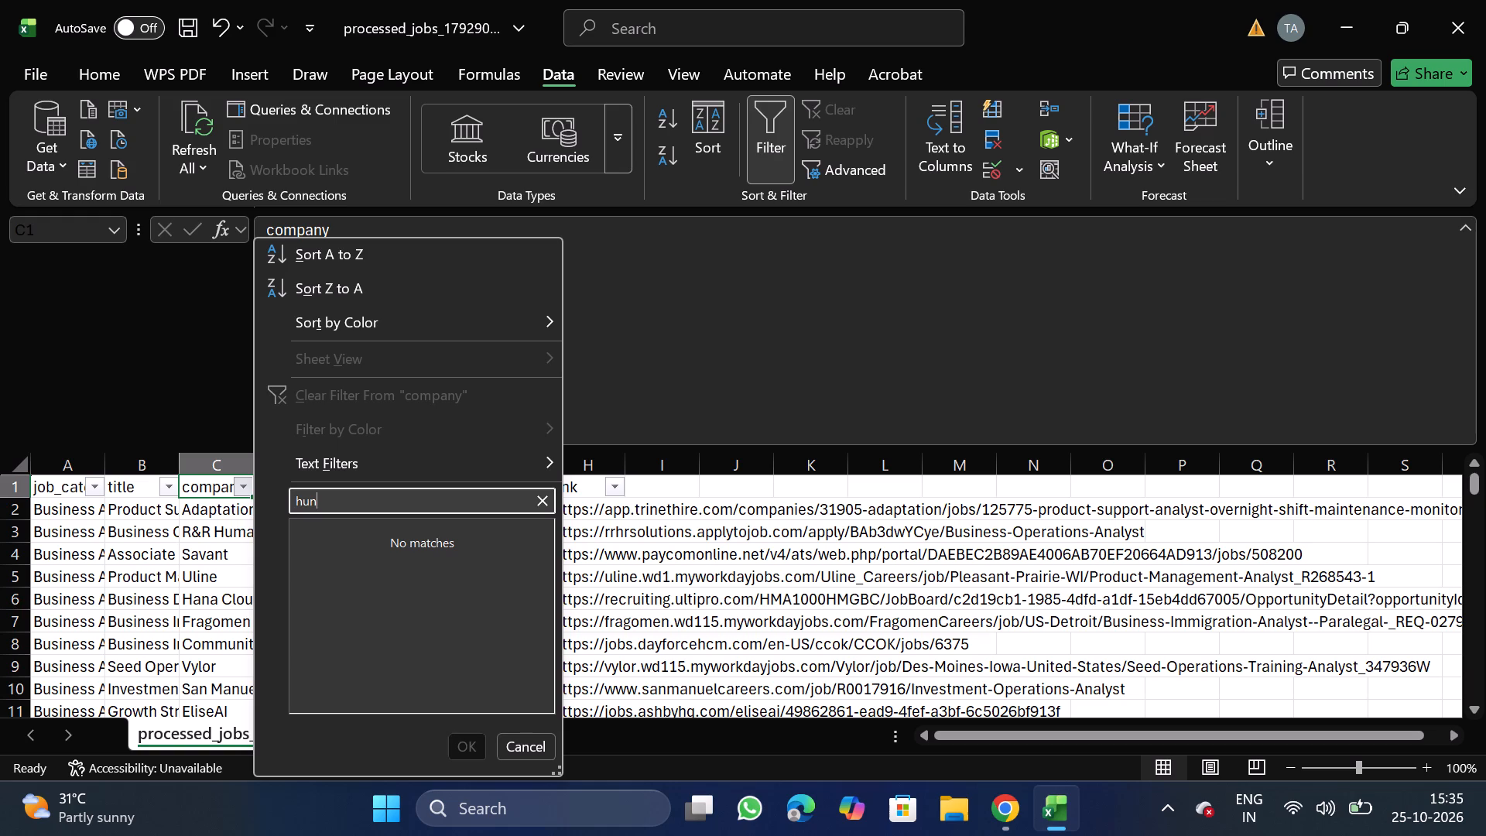
key("BackSpace")
key("BackSpace")
key("BackSpace")
key("BackSpace")
key("BackSpace")
key("BackSpace")
key("BackSpace")
key("BackSpace")
key("BackSpace")
key("BackSpace")
key("BackSpace")
key("BackSpace")
key("BackSpace")
key("BackSpace")
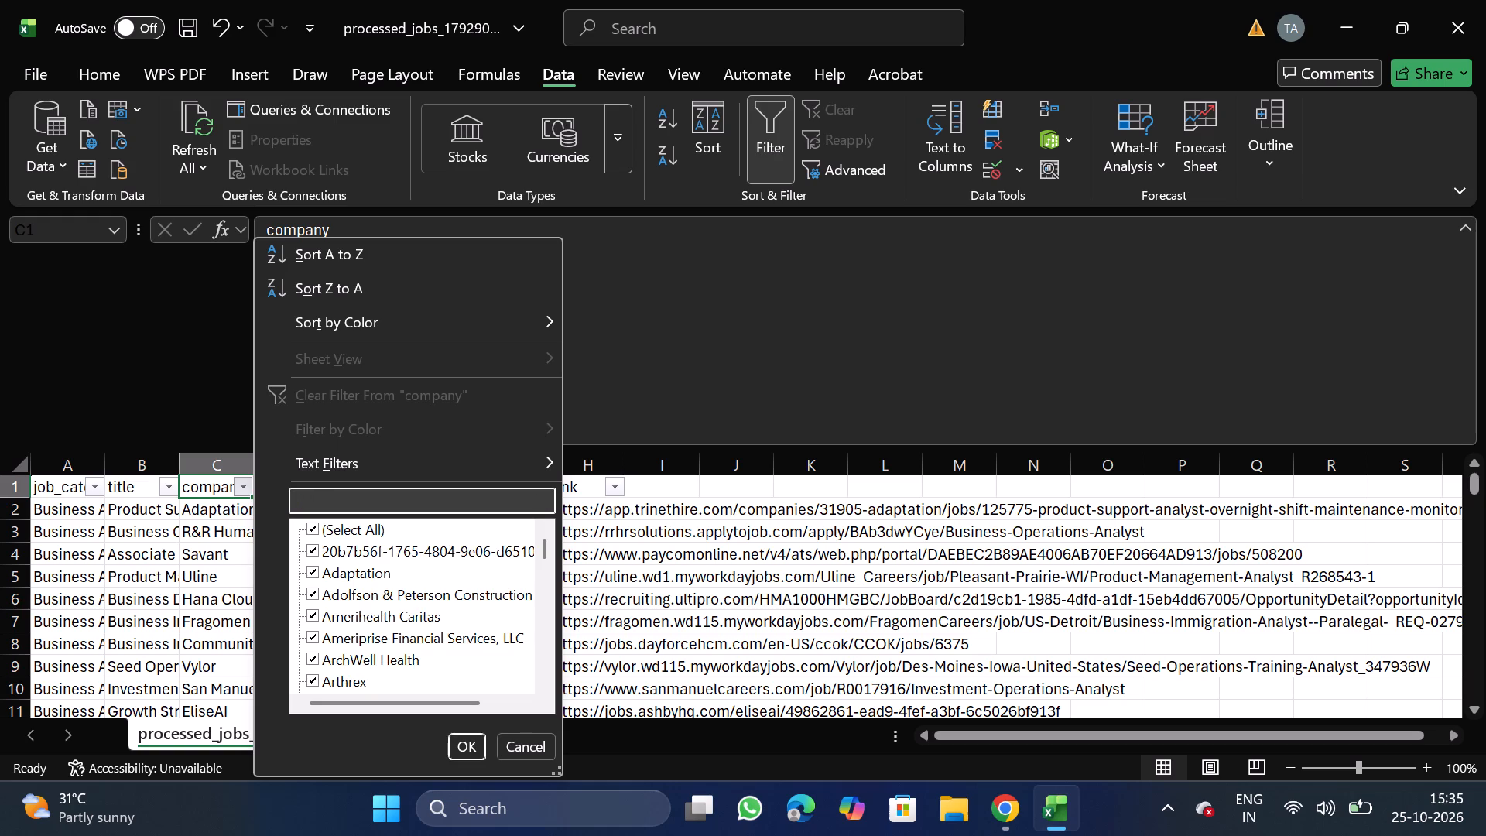
type("skim")
key("BackSpace")
key("BackSpace")
key("BackSpace")
key("BackSpace")
key("BackSpace")
key("BackSpace")
key("BackSpace")
key("BackSpace")
key("BackSpace")
key("BackSpace")
key("BackSpace")
key("BackSpace")
key("BackSpace")
key("BackSpace")
key("BackSpace")
key("BackSpace")
key("BackSpace")
key("BackSpace")
key("BackSpace")
key("BackSpace")
key("BackSpace")
type("ap")
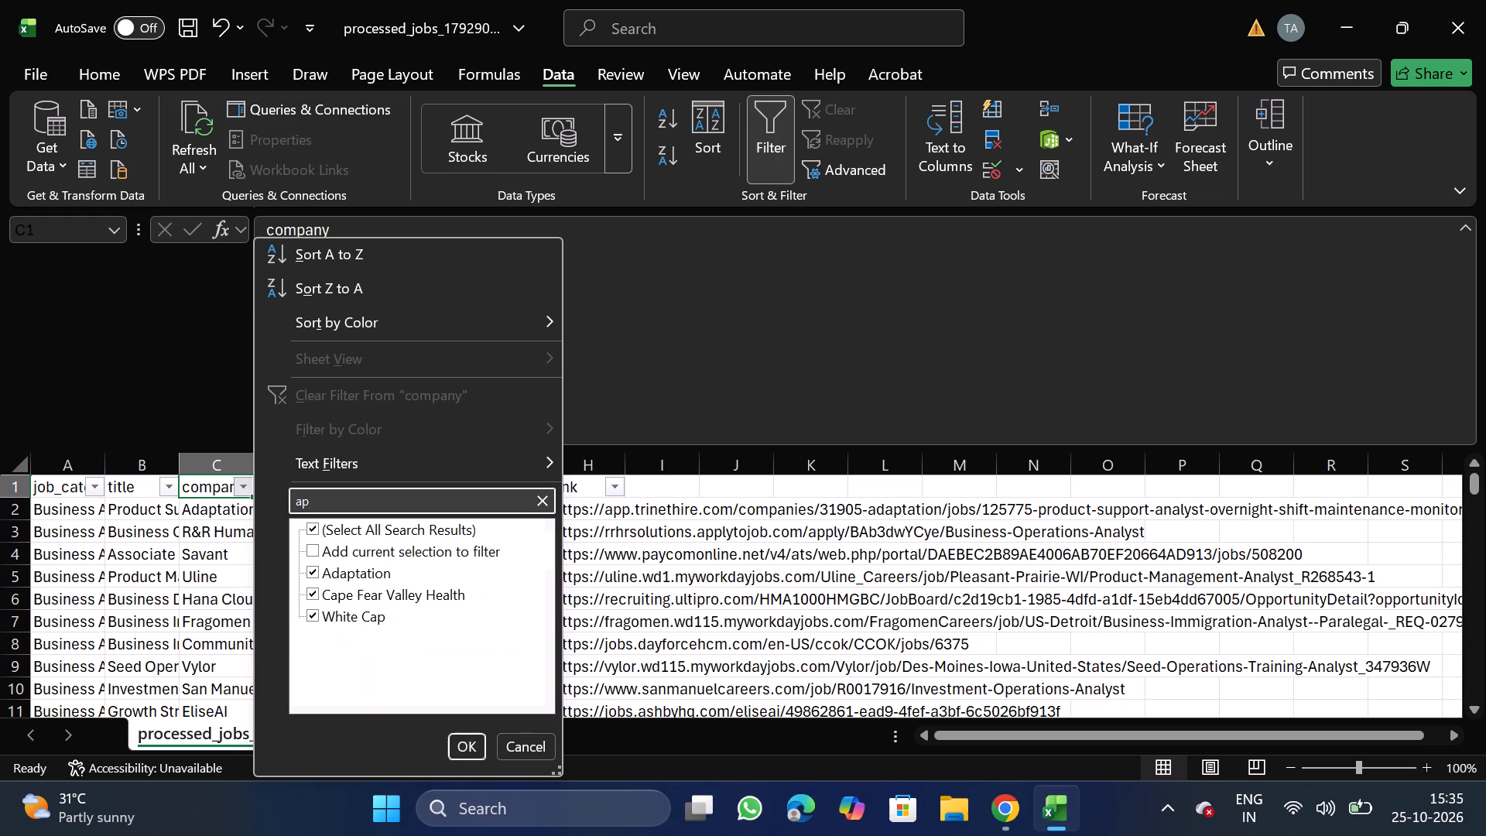
key("BackSpace")
key("BackSpace")
key("BackSpace")
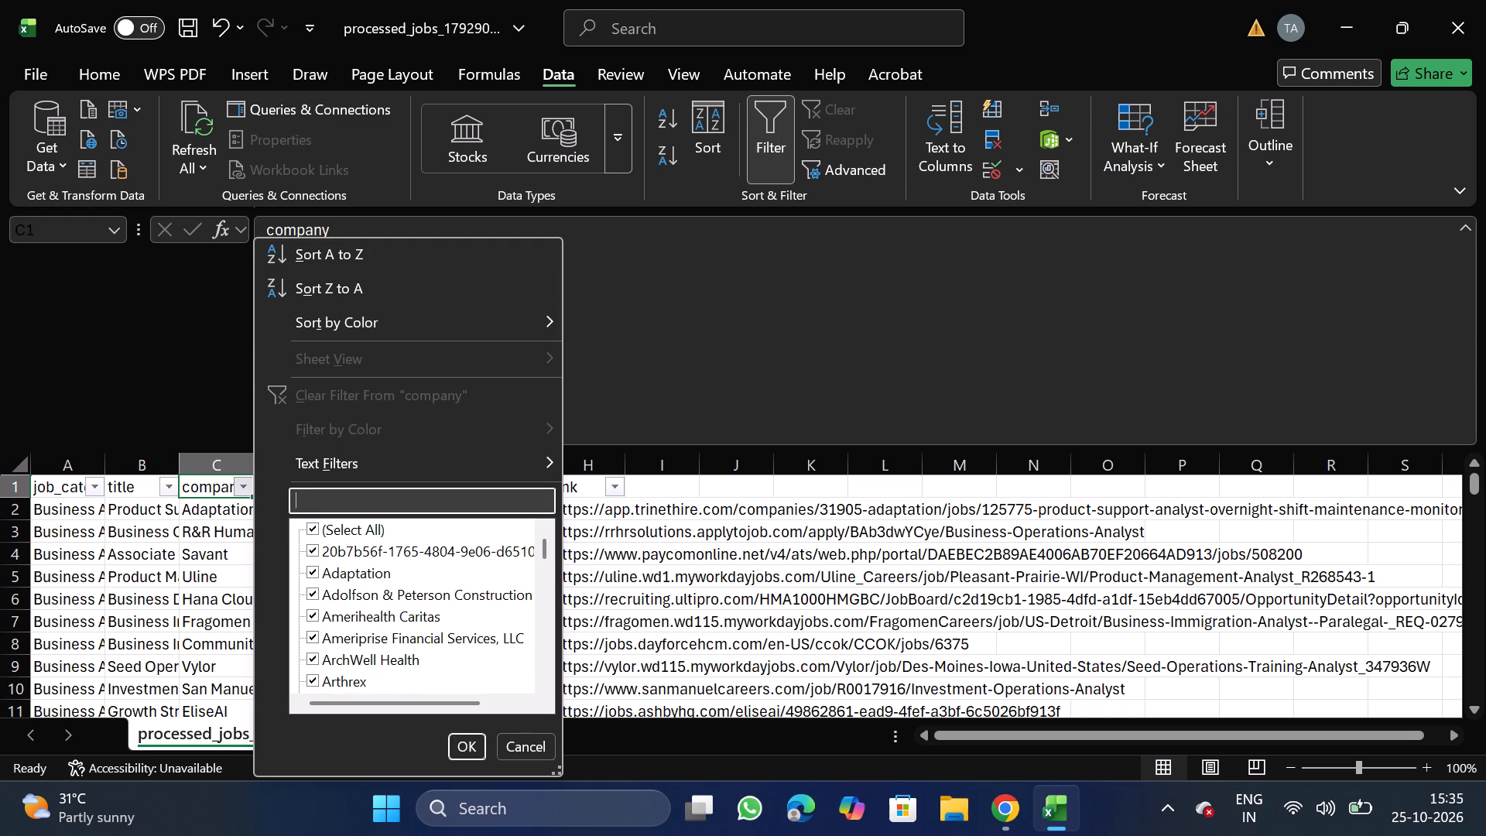
type("in")
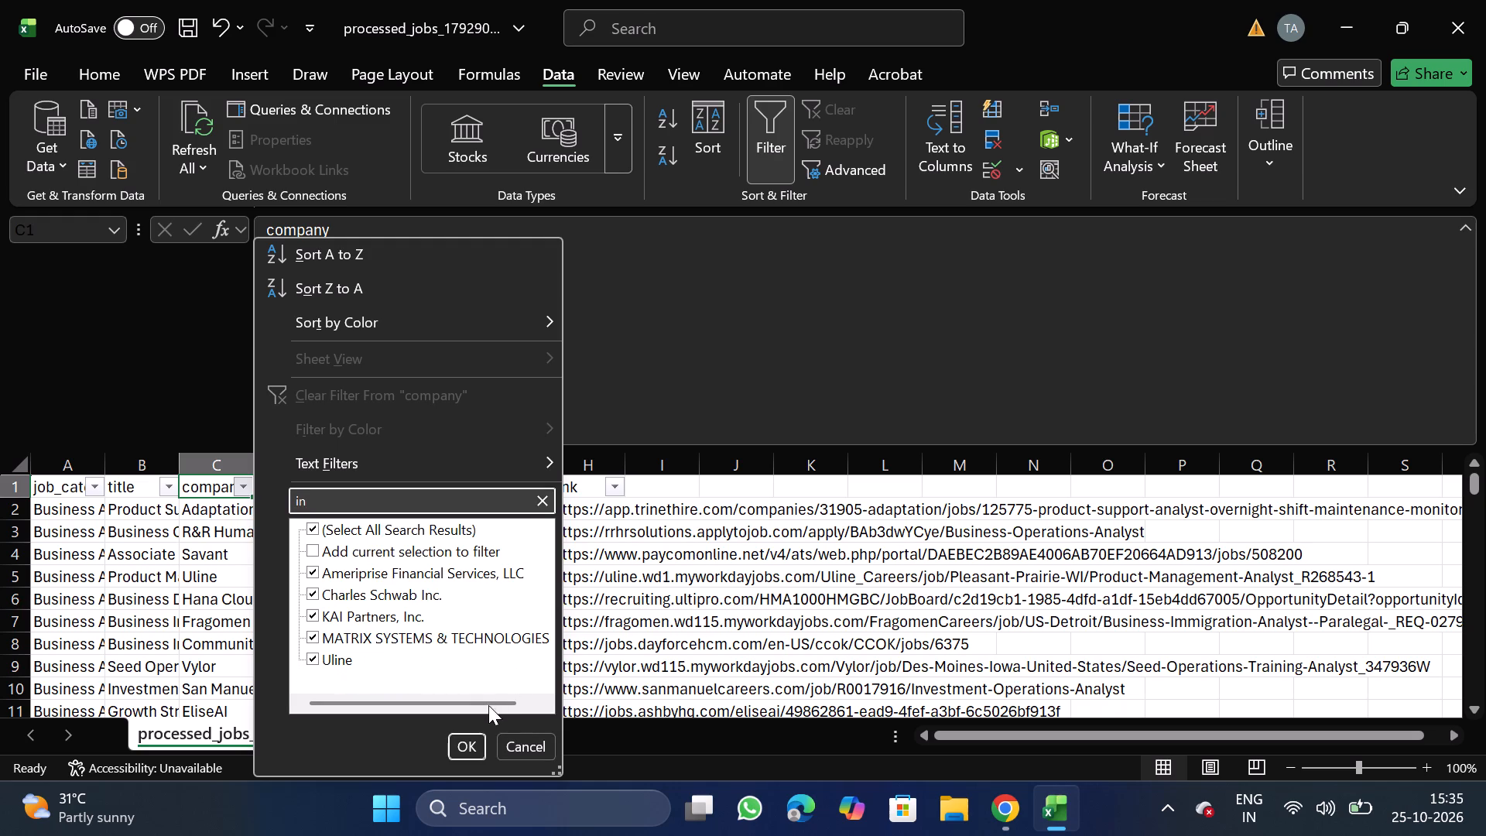
left_click(513, 740)
left_click(773, 146)
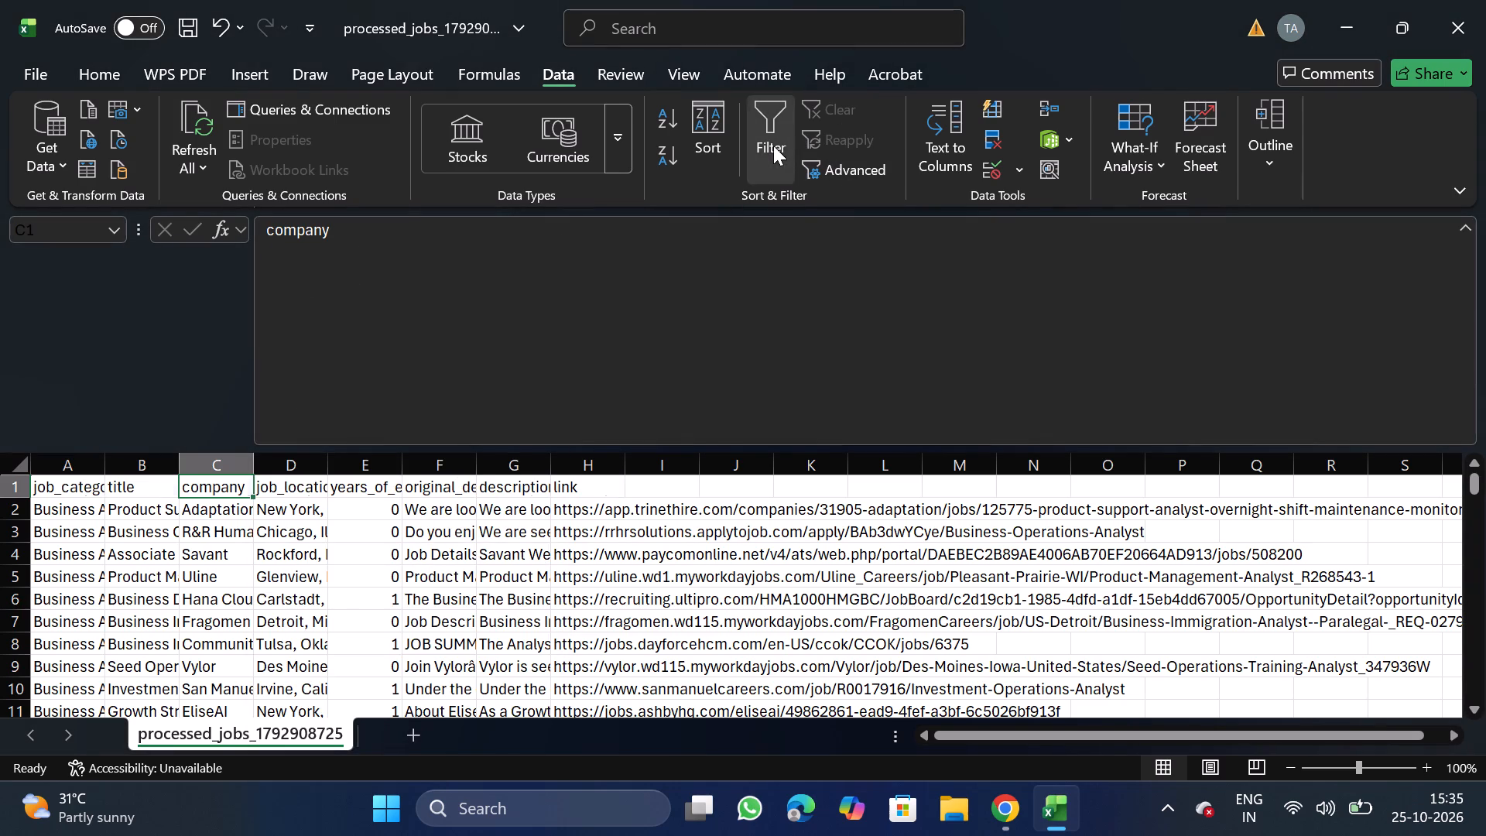
Save the workbook as a comma-delimited CSV named BA_10_25 in the Daily Scraping jobs folder in Documents.
left_click(35, 75)
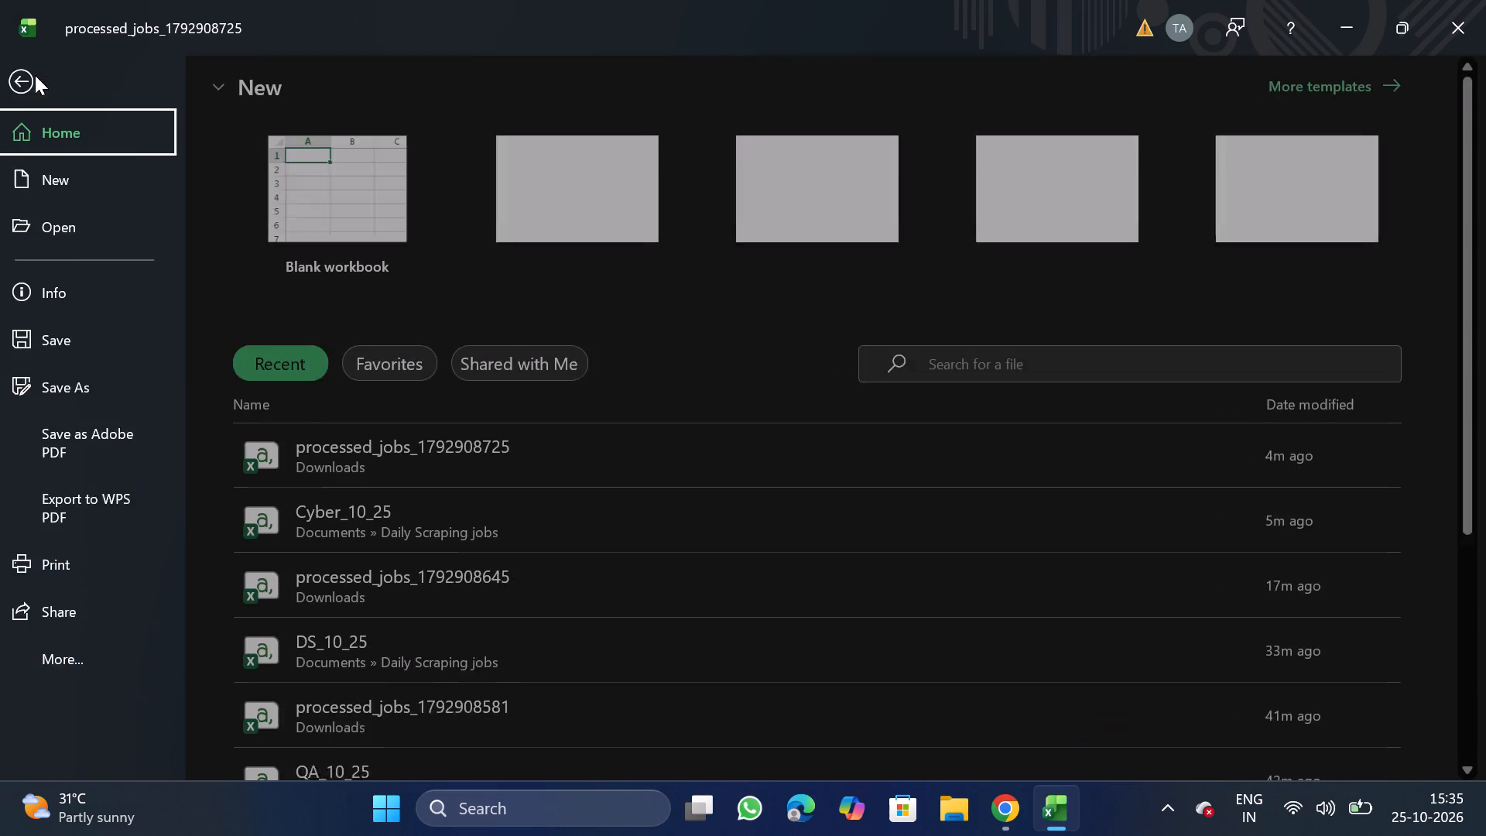
double_click(86, 373)
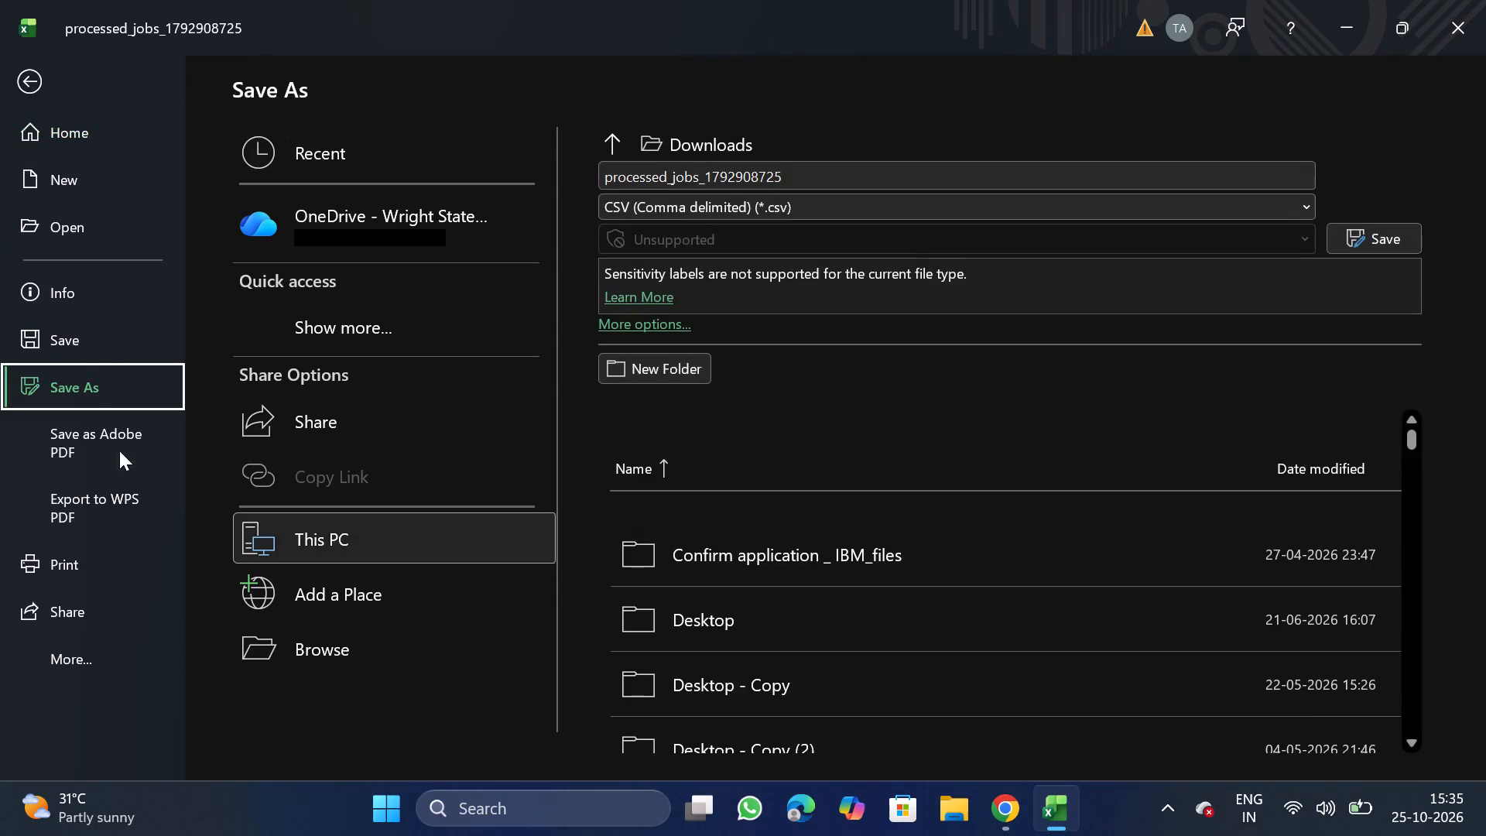
triple_click(349, 653)
left_click(349, 653)
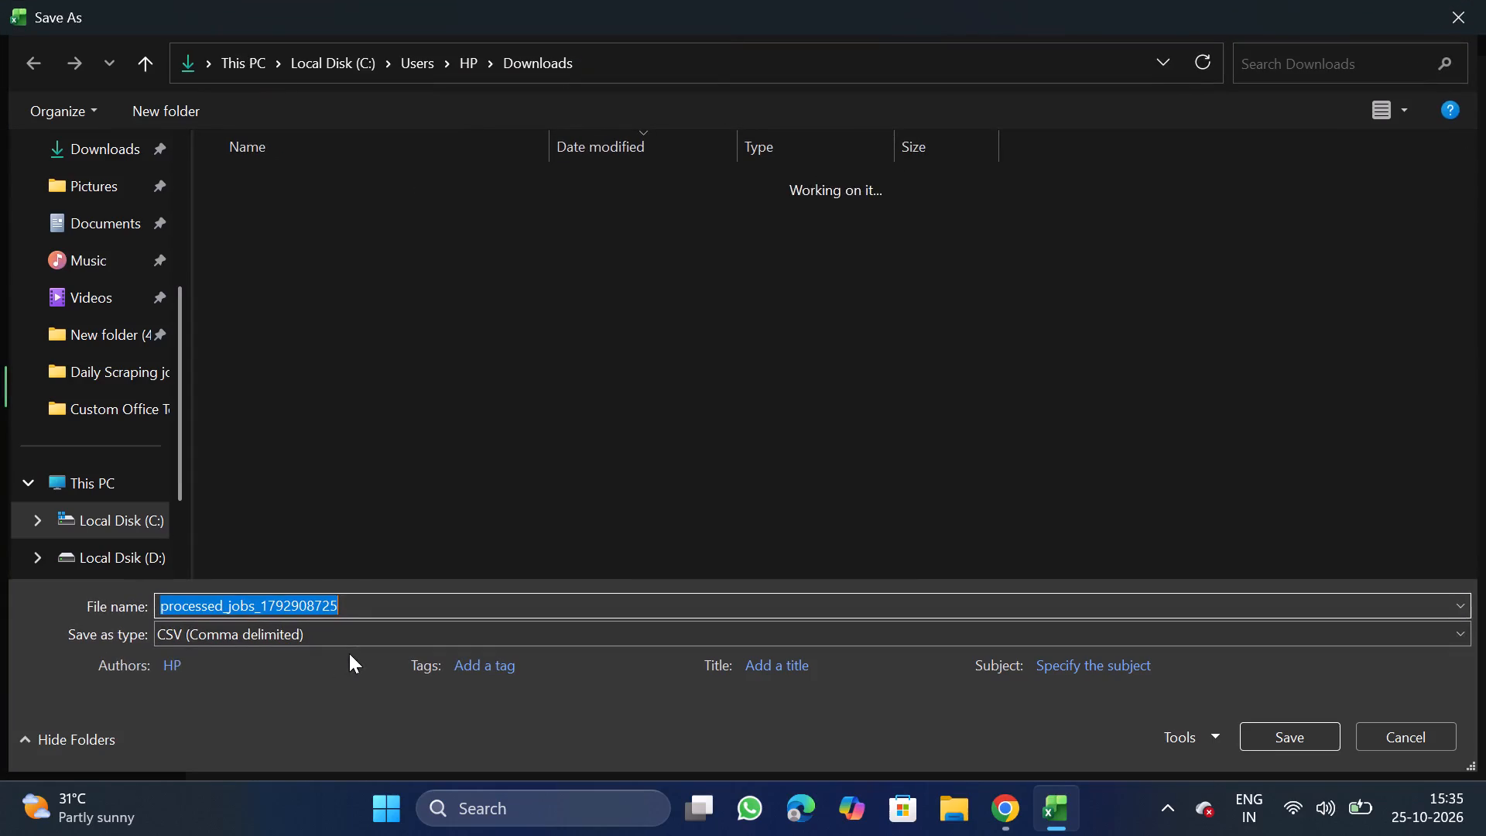
double_click(122, 204)
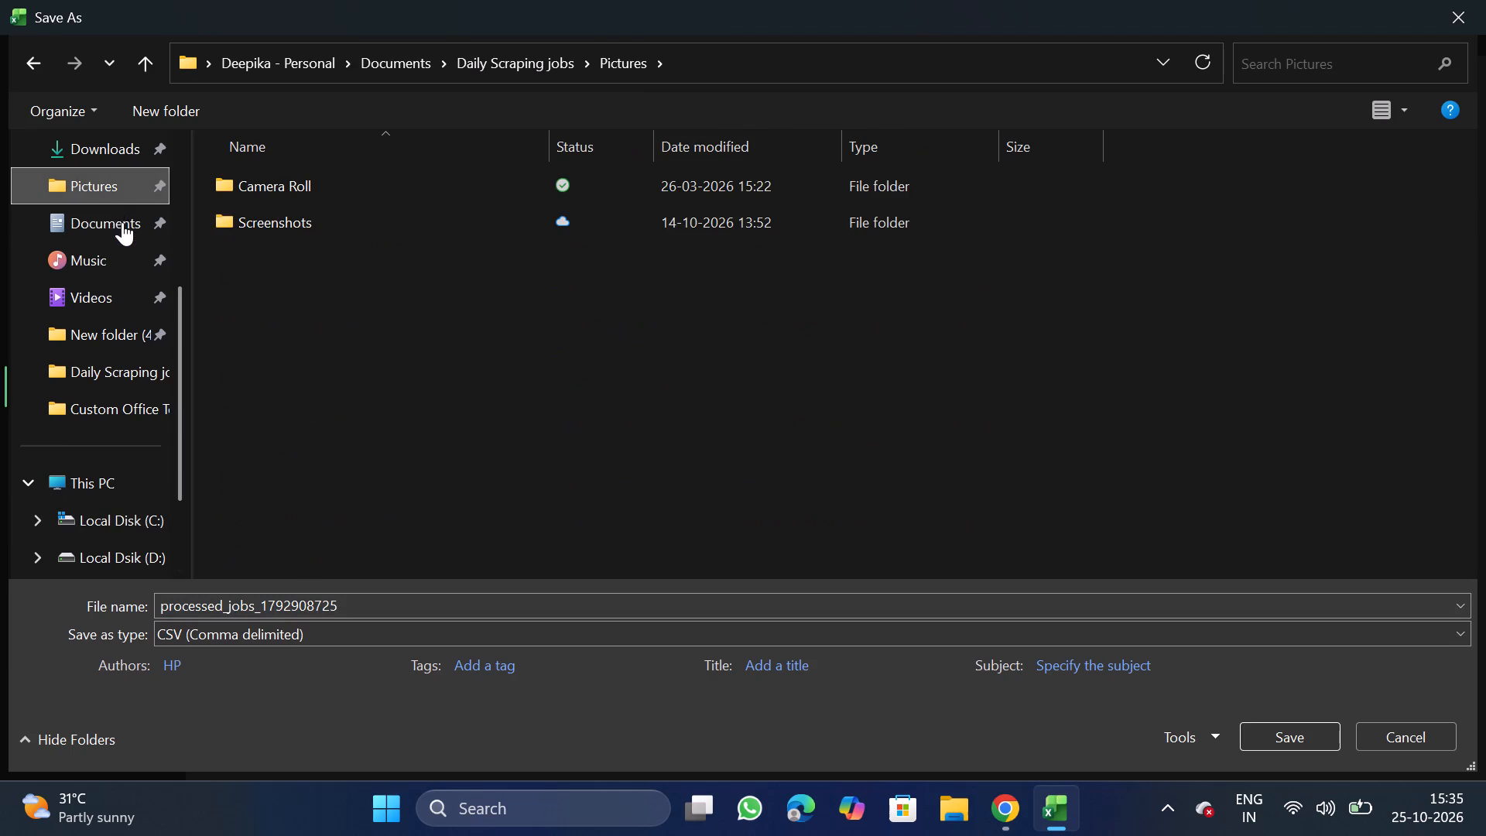
double_click(122, 222)
double_click(331, 262)
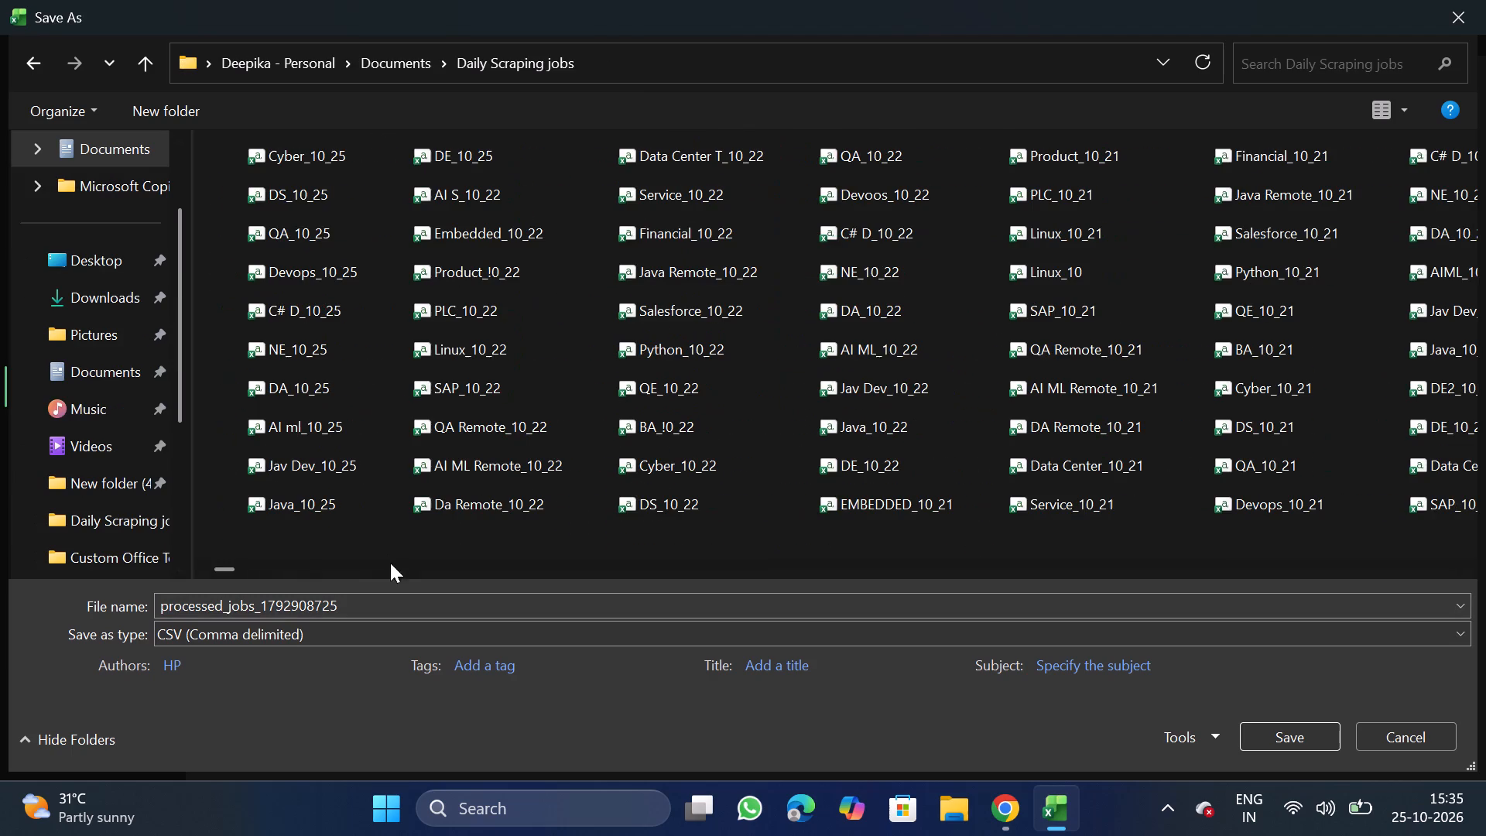
left_click(400, 608)
key("BackSpace")
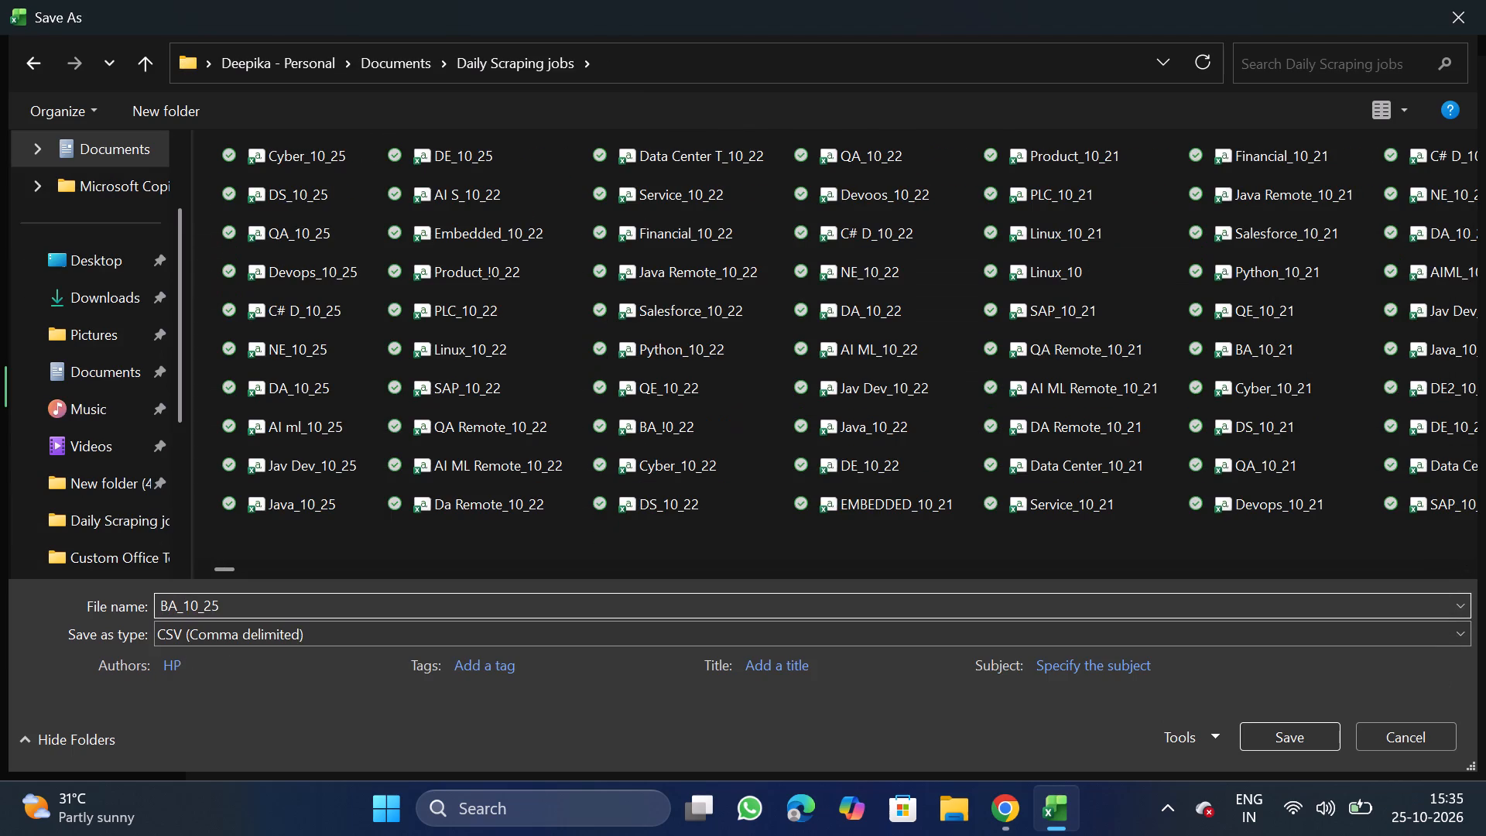
left_click(1317, 747)
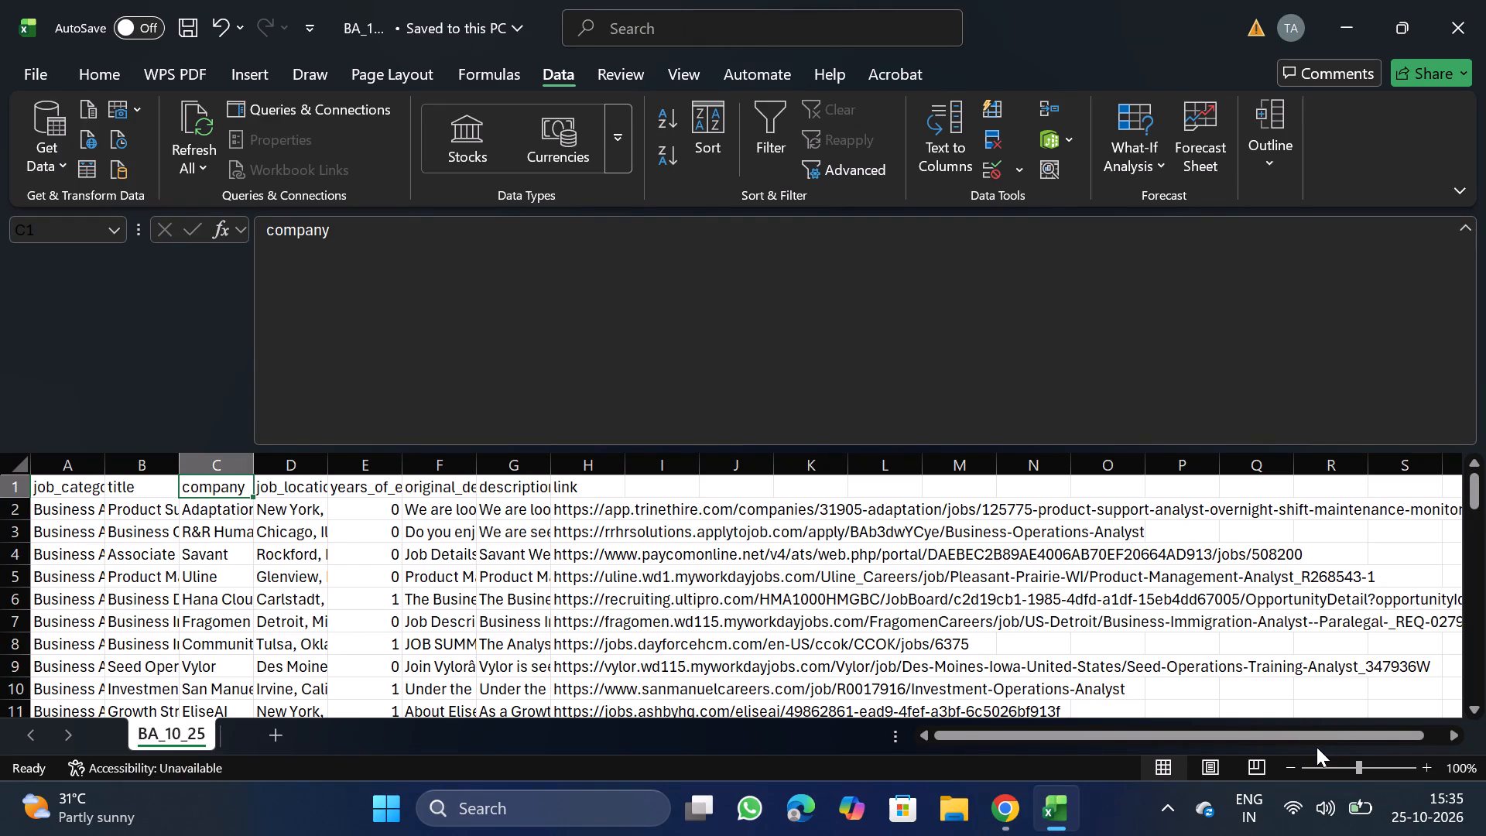
Switch to NextGenApply in Chrome and choose BA_10_25 as the CSV file for the bulk upload.
left_click(1000, 821)
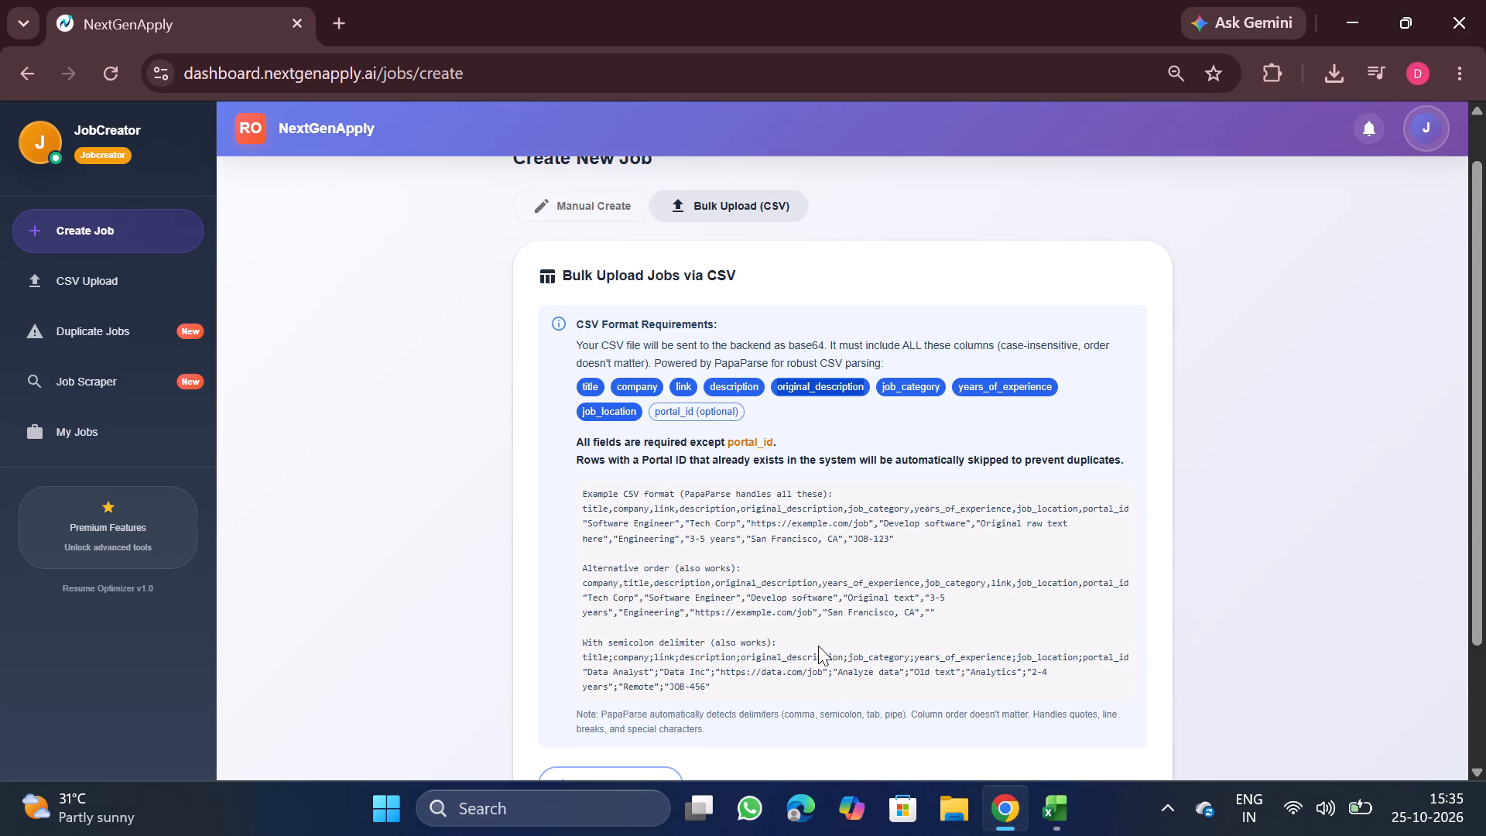
scroll(818, 646, "down", 1)
left_click(587, 670)
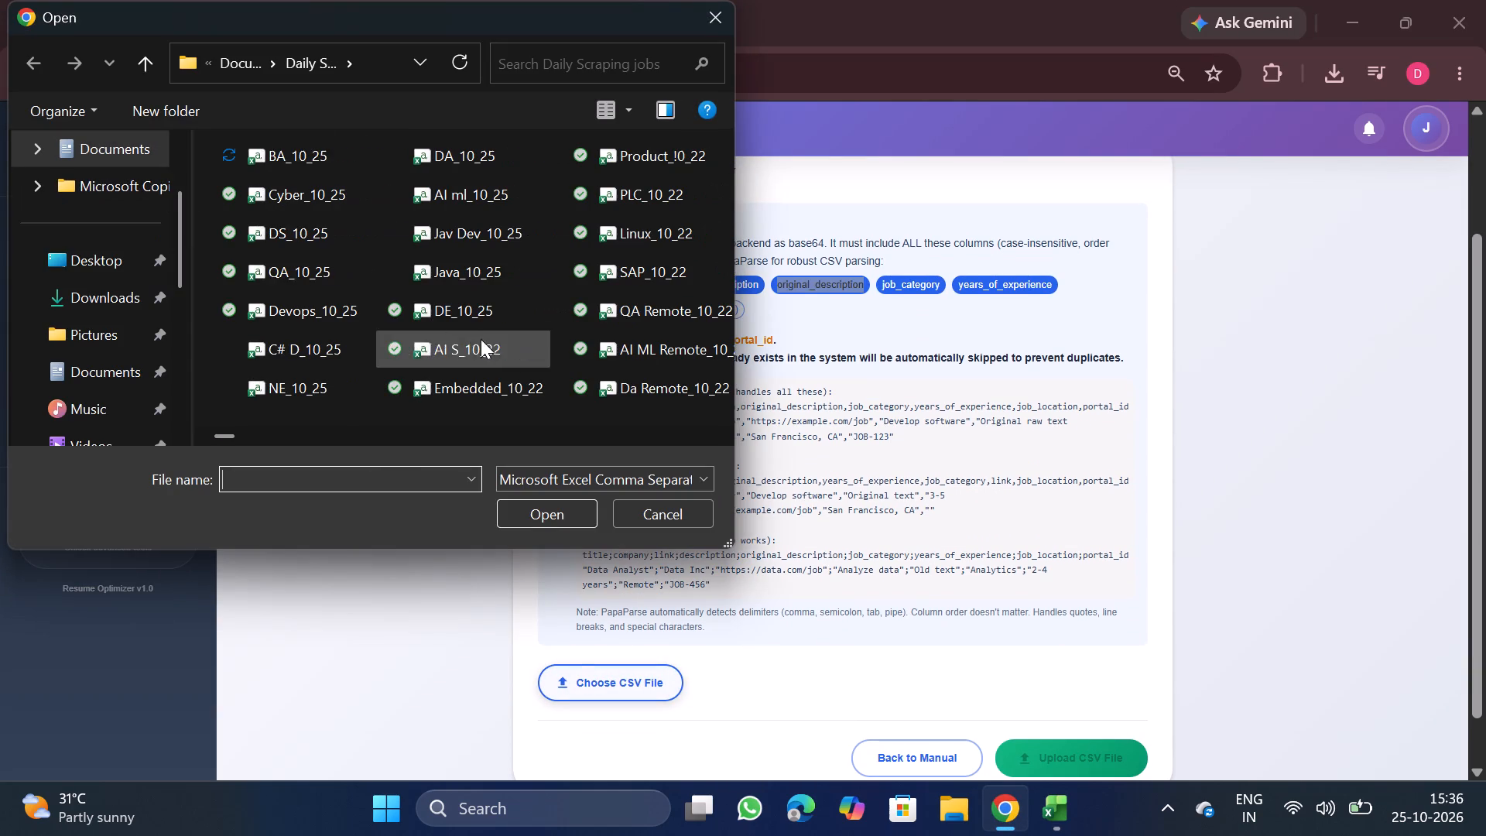
double_click(310, 160)
Examine the data preview of the selected BA_10_25 CSV file on the bulk upload page.
scroll(626, 490, "down", 1)
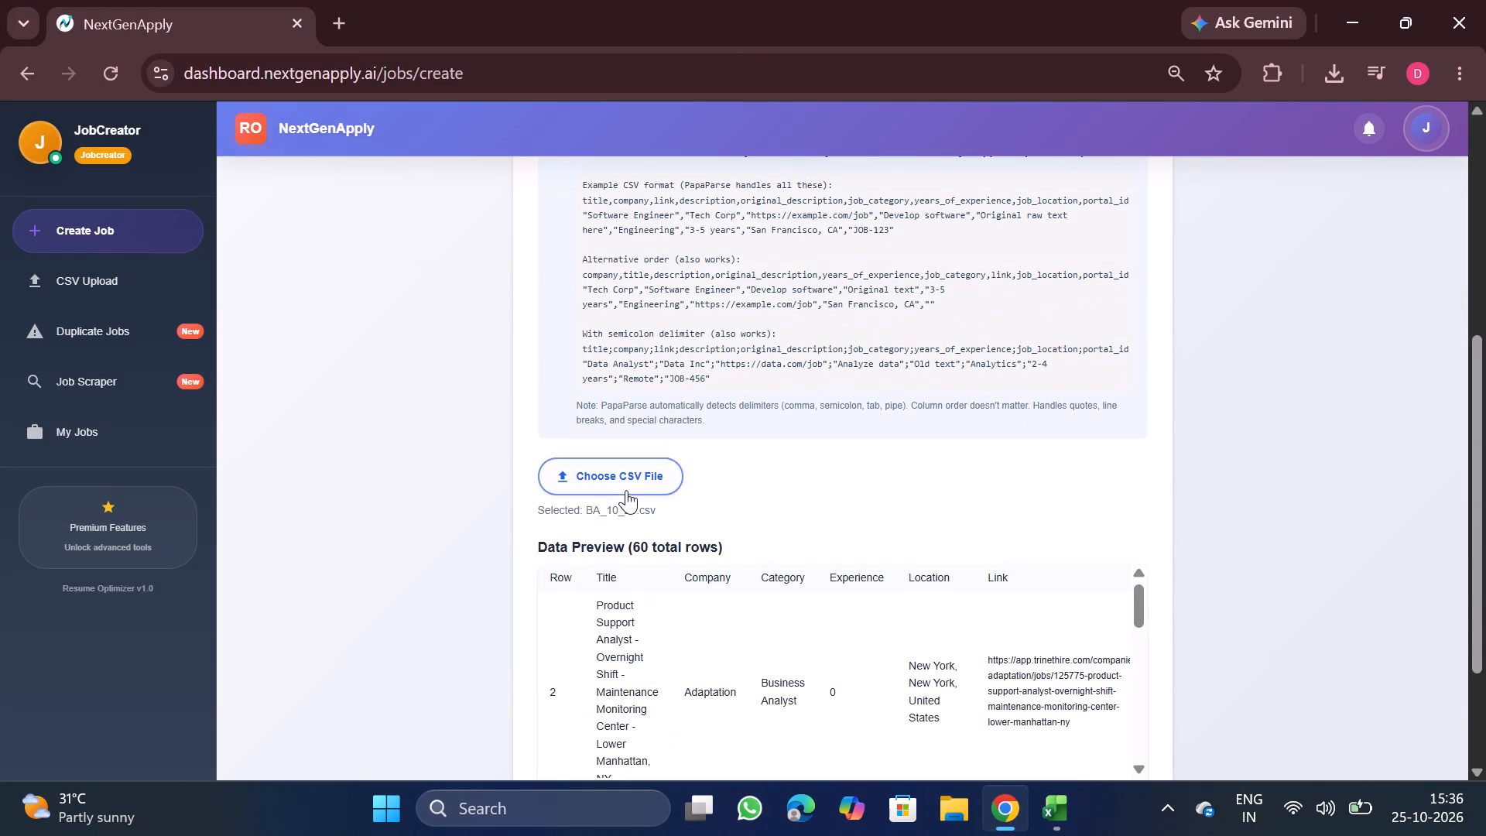
scroll(897, 587, "down", 1)
scroll(897, 587, "up", 1)
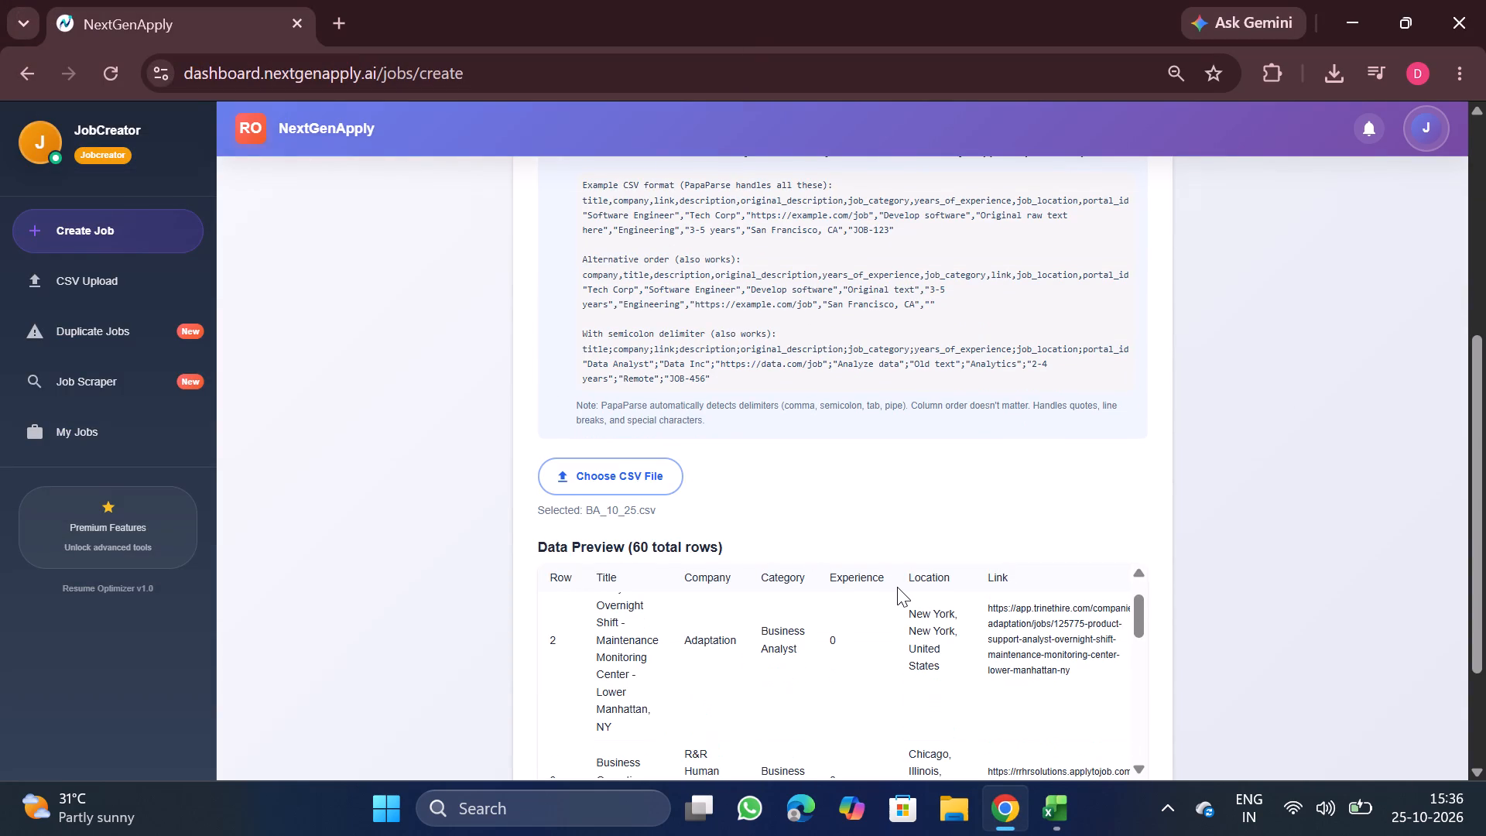
scroll(861, 706, "down", 2)
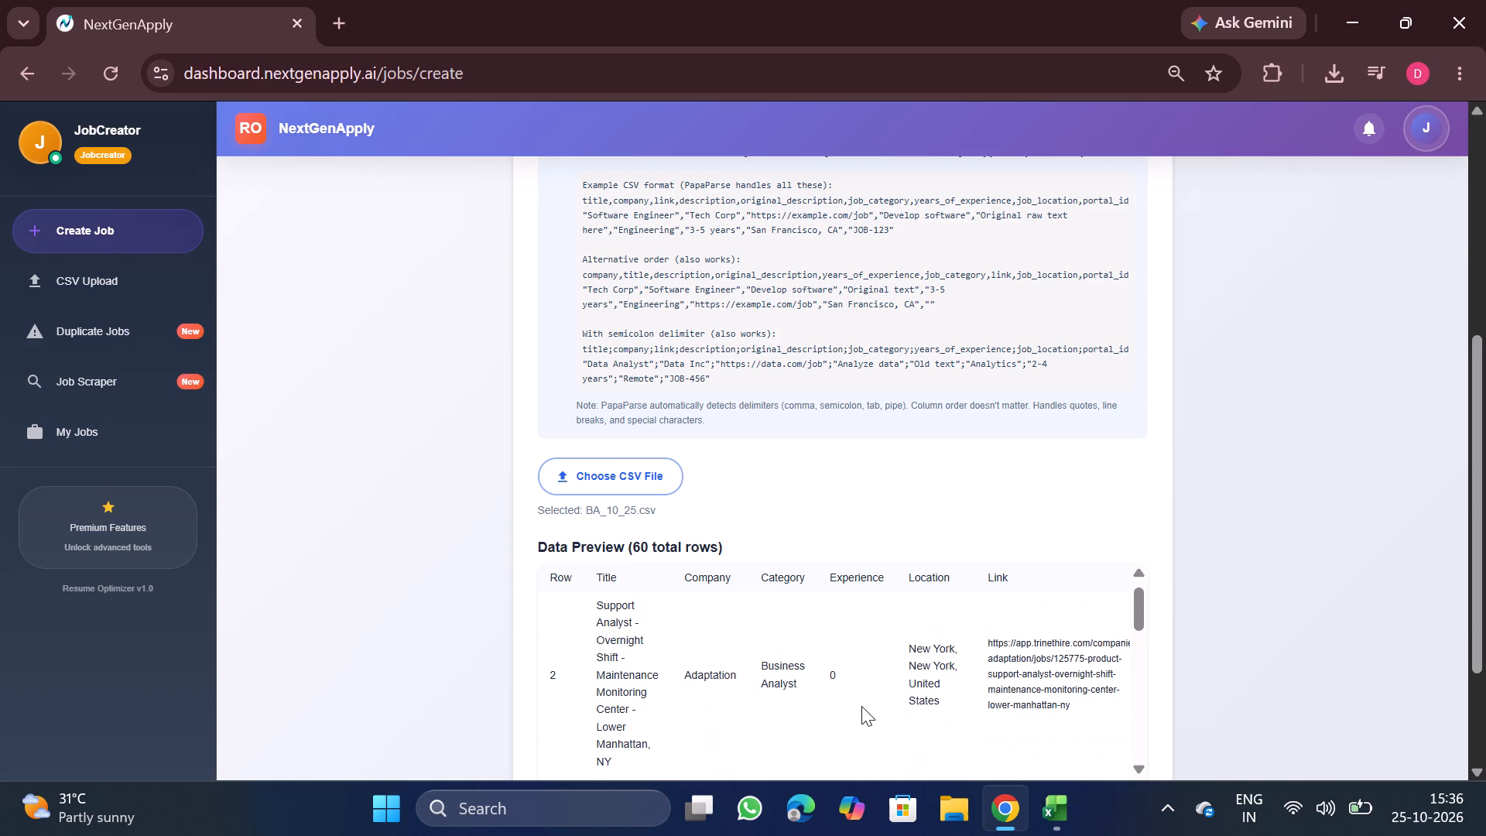
scroll(861, 706, "up", 1)
scroll(861, 706, "down", 1)
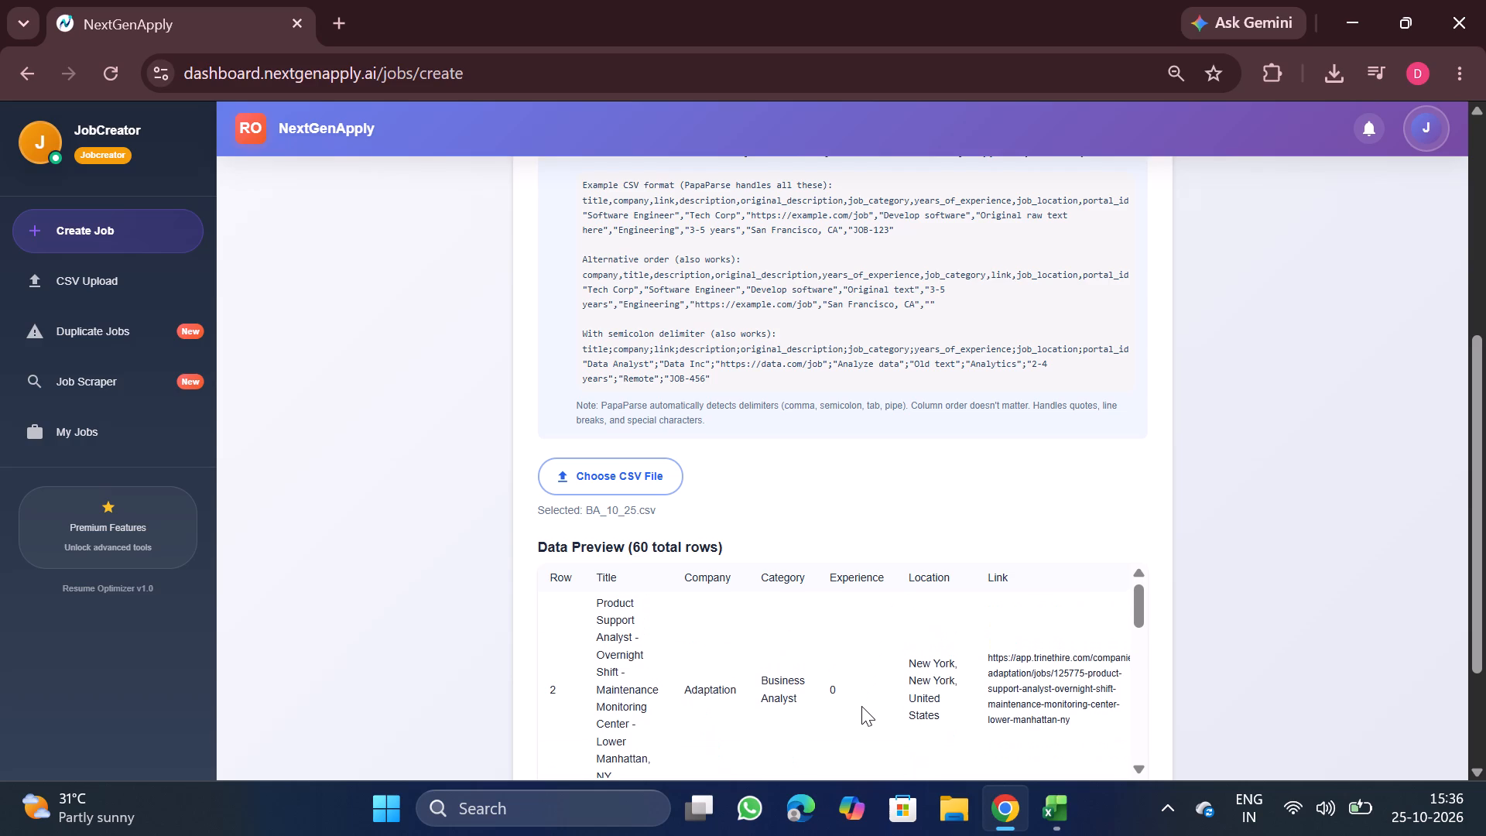
scroll(861, 706, "down", 3)
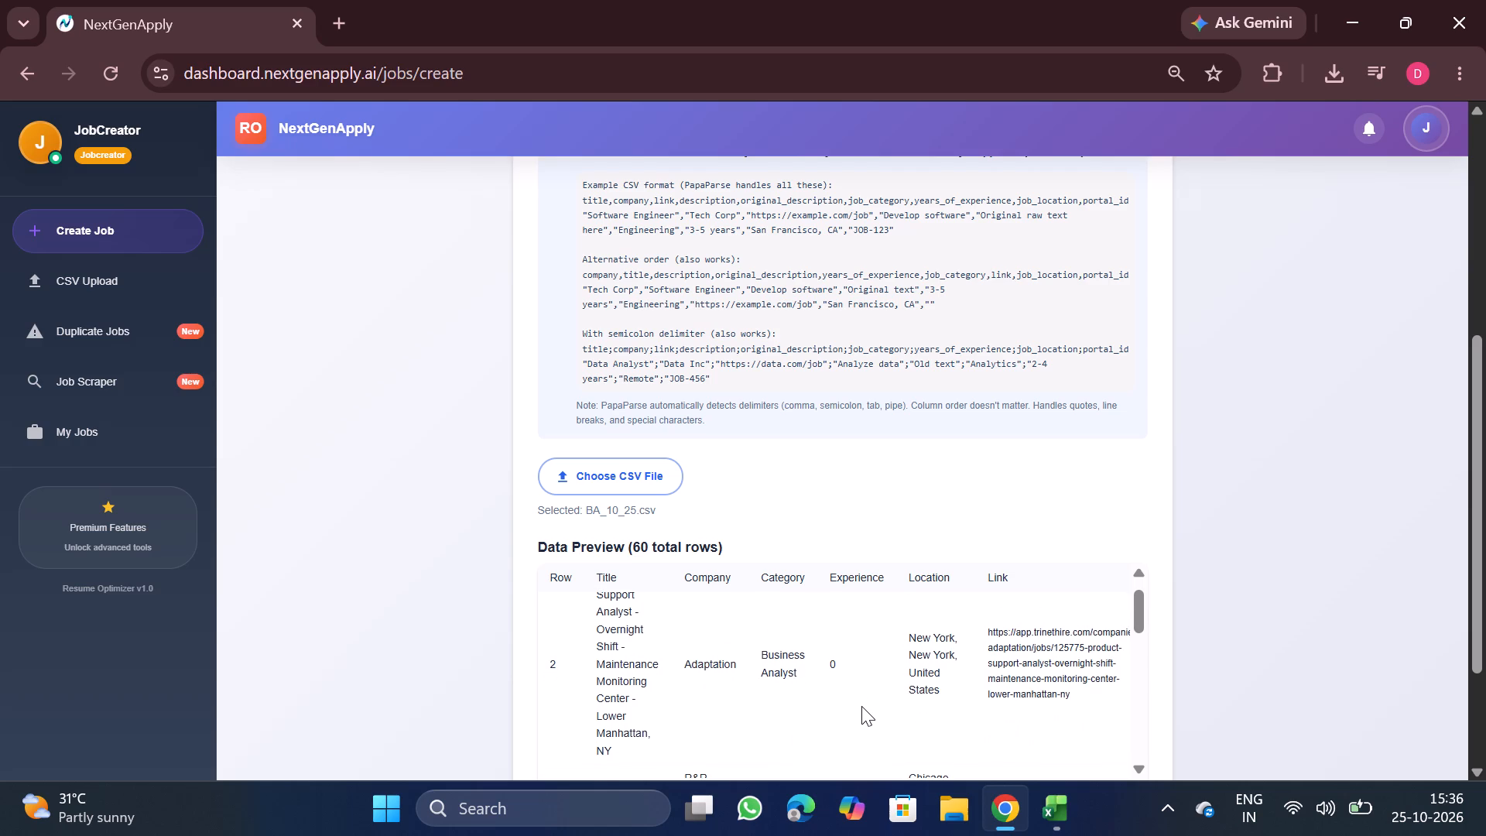
Upload the selected BA_10_25 CSV file and check the upload result on the bulk upload page.
scroll(861, 706, "down", 2)
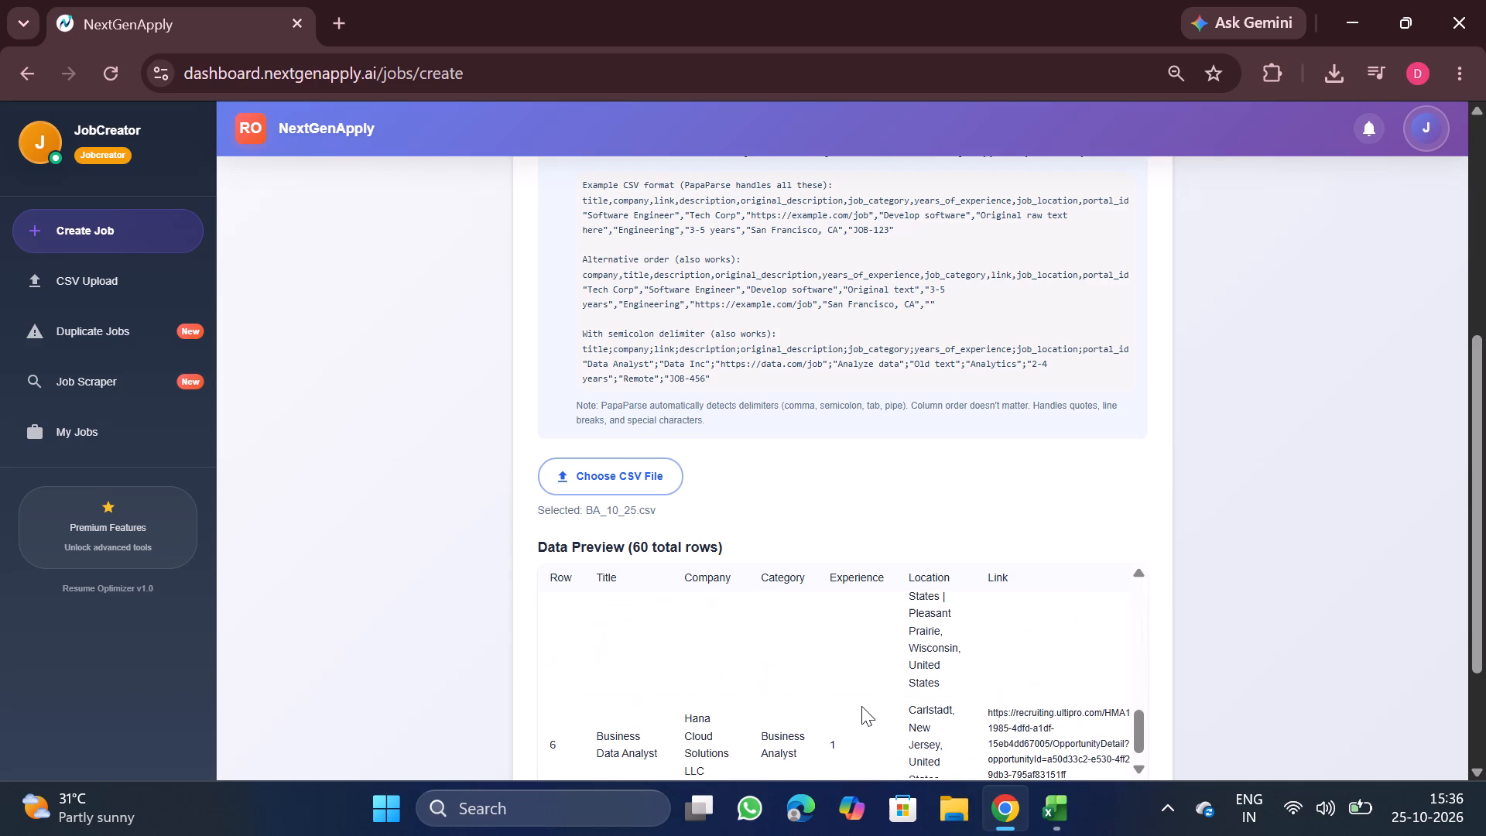
scroll(861, 706, "down", 2)
left_click(1056, 698)
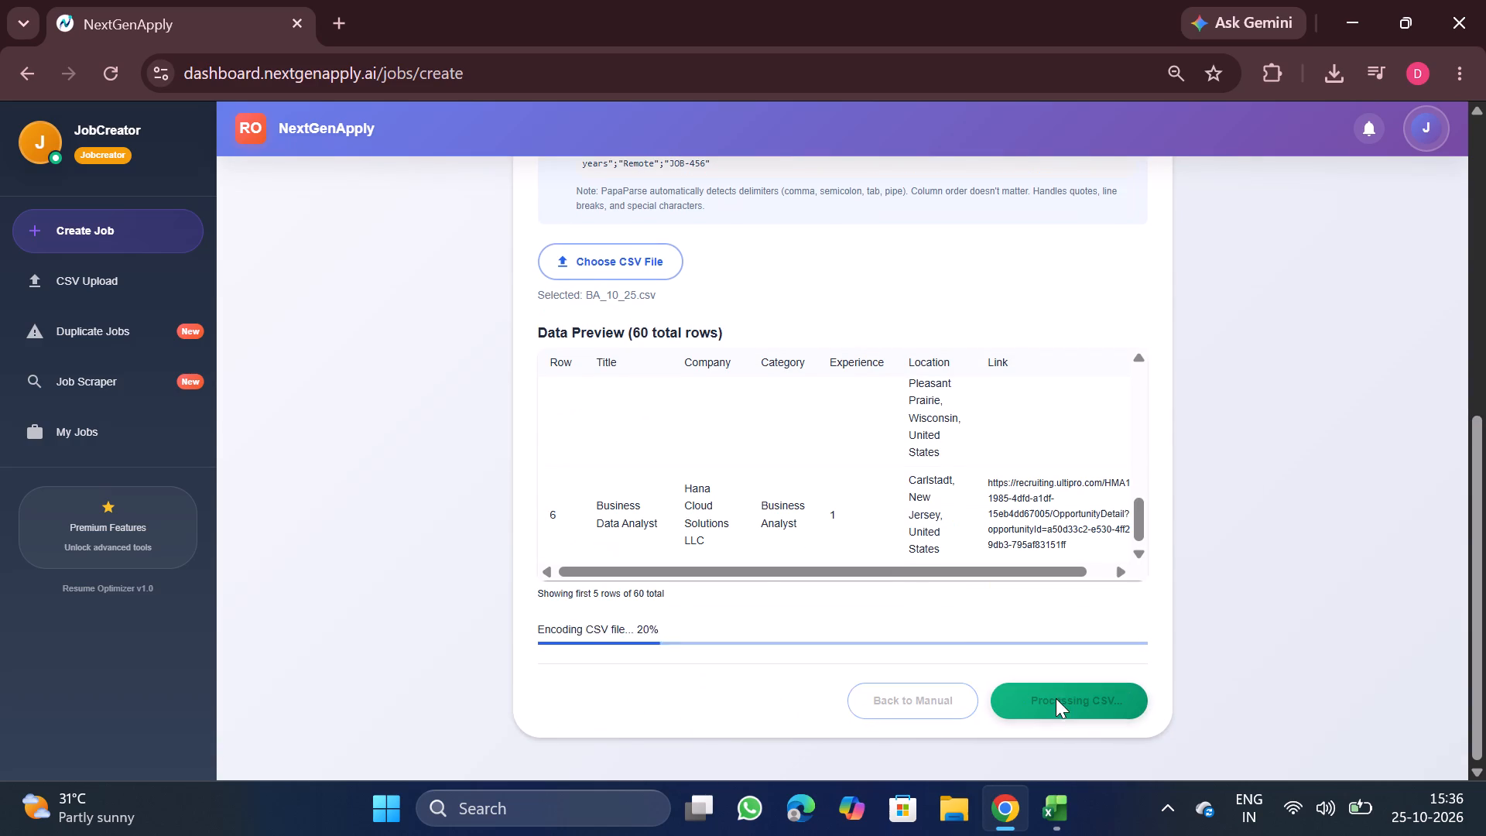
left_click(1163, 608)
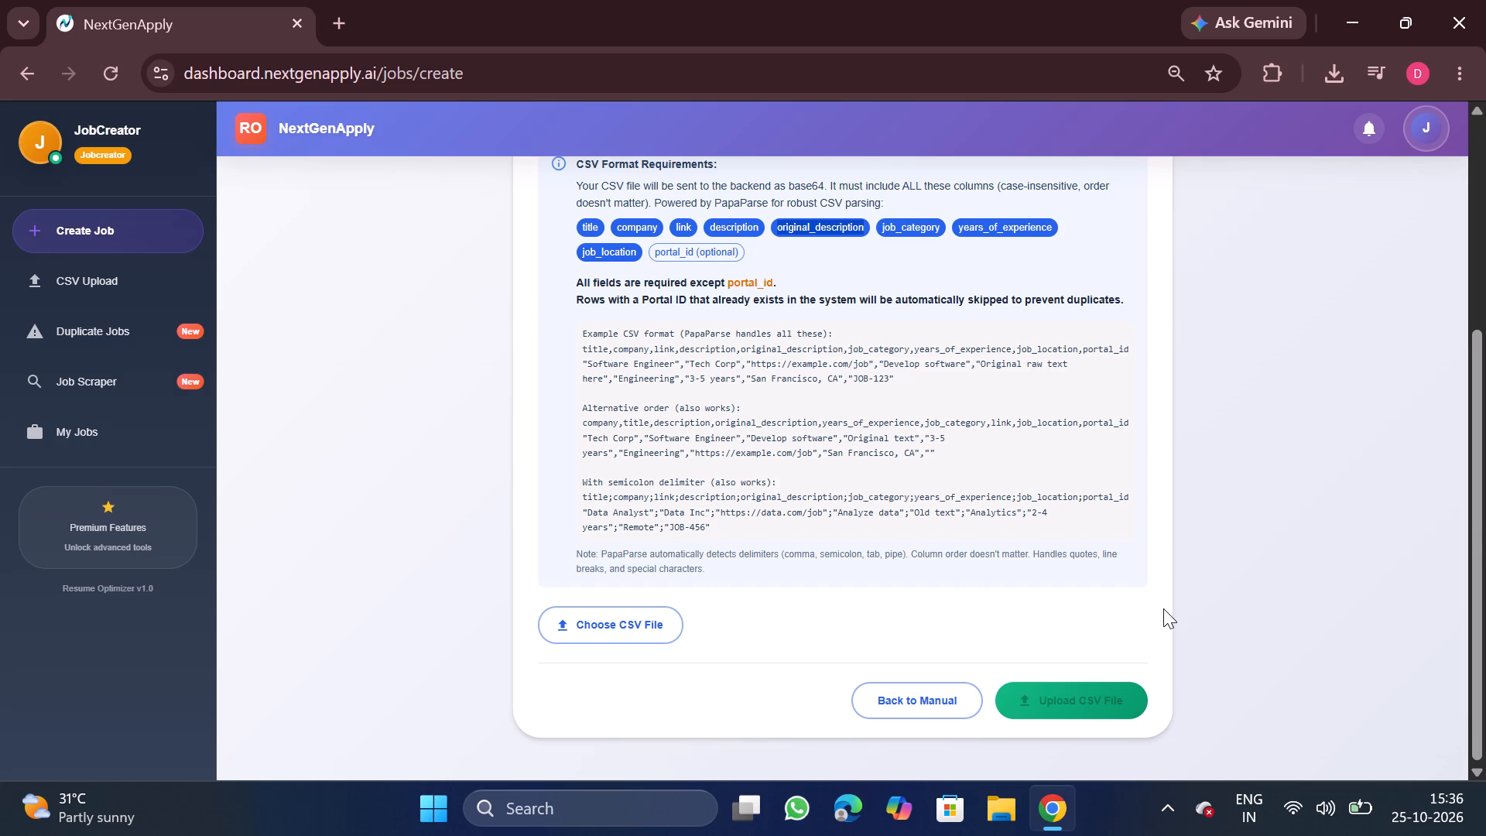
scroll(1085, 565, "up", 3)
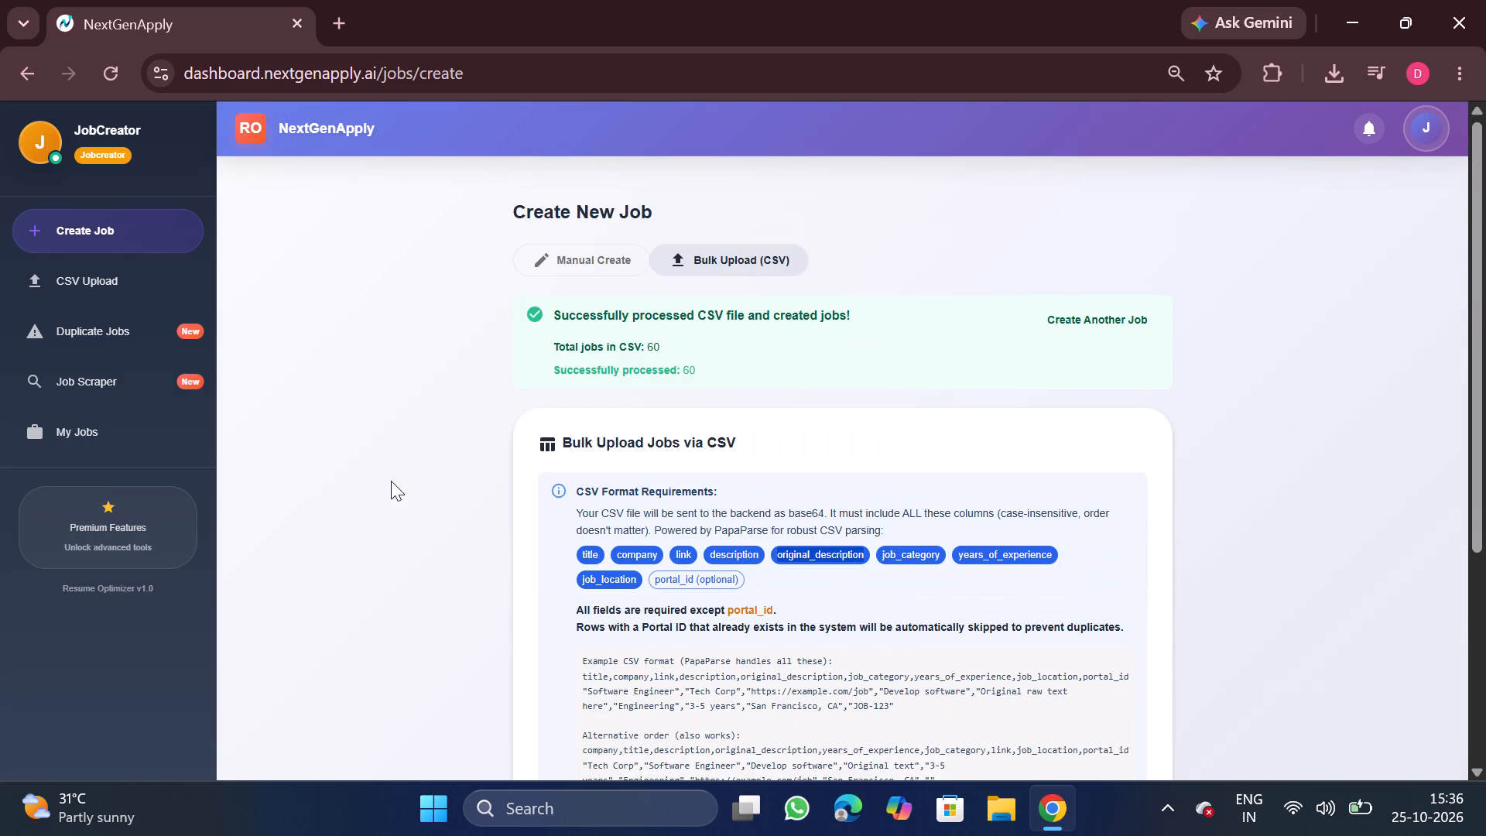
Open the CSV Upload page and go to its upload history.
left_click(156, 284)
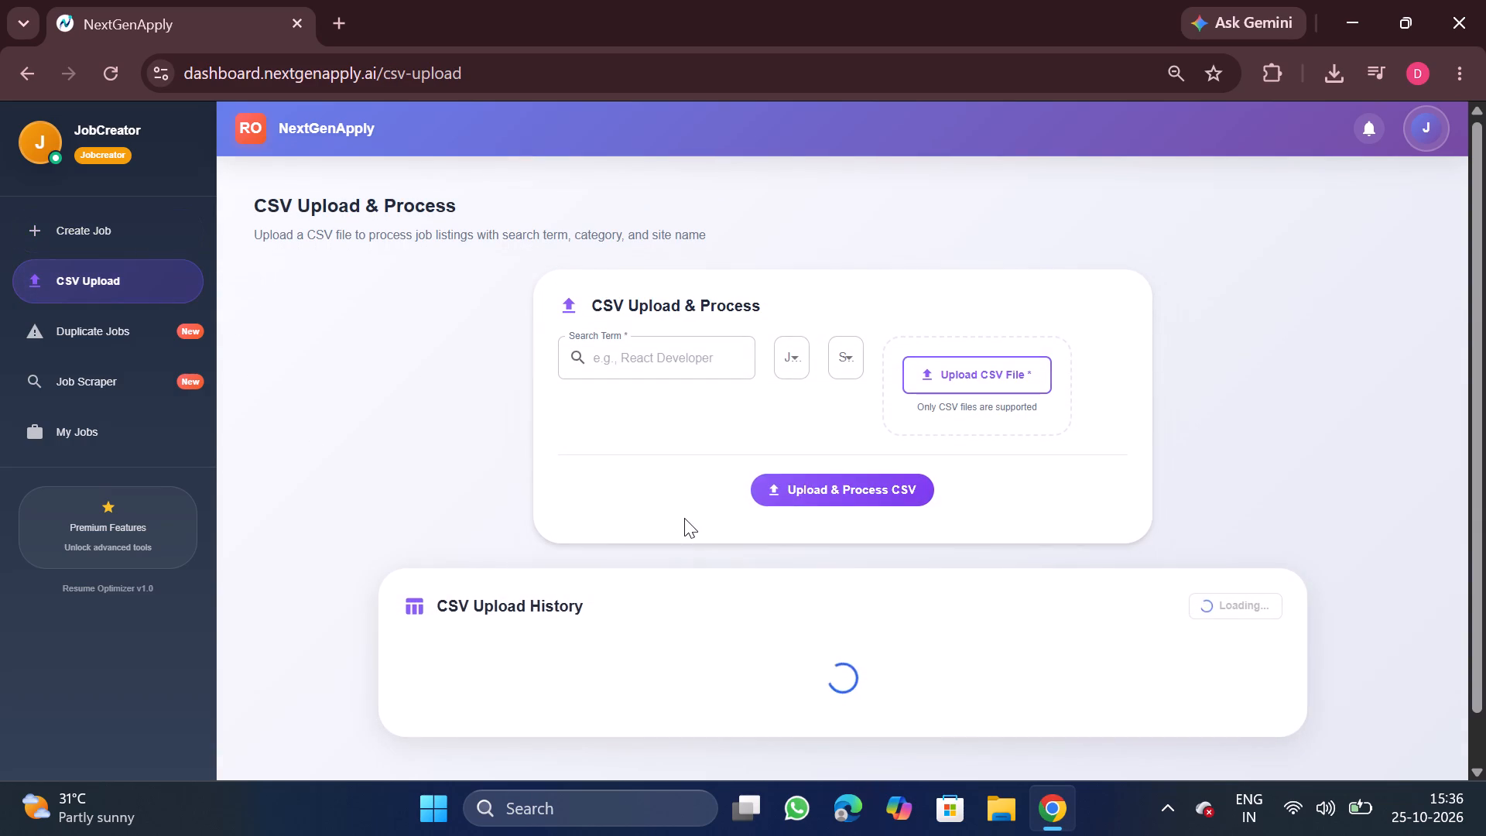
scroll(1003, 656, "down", 1)
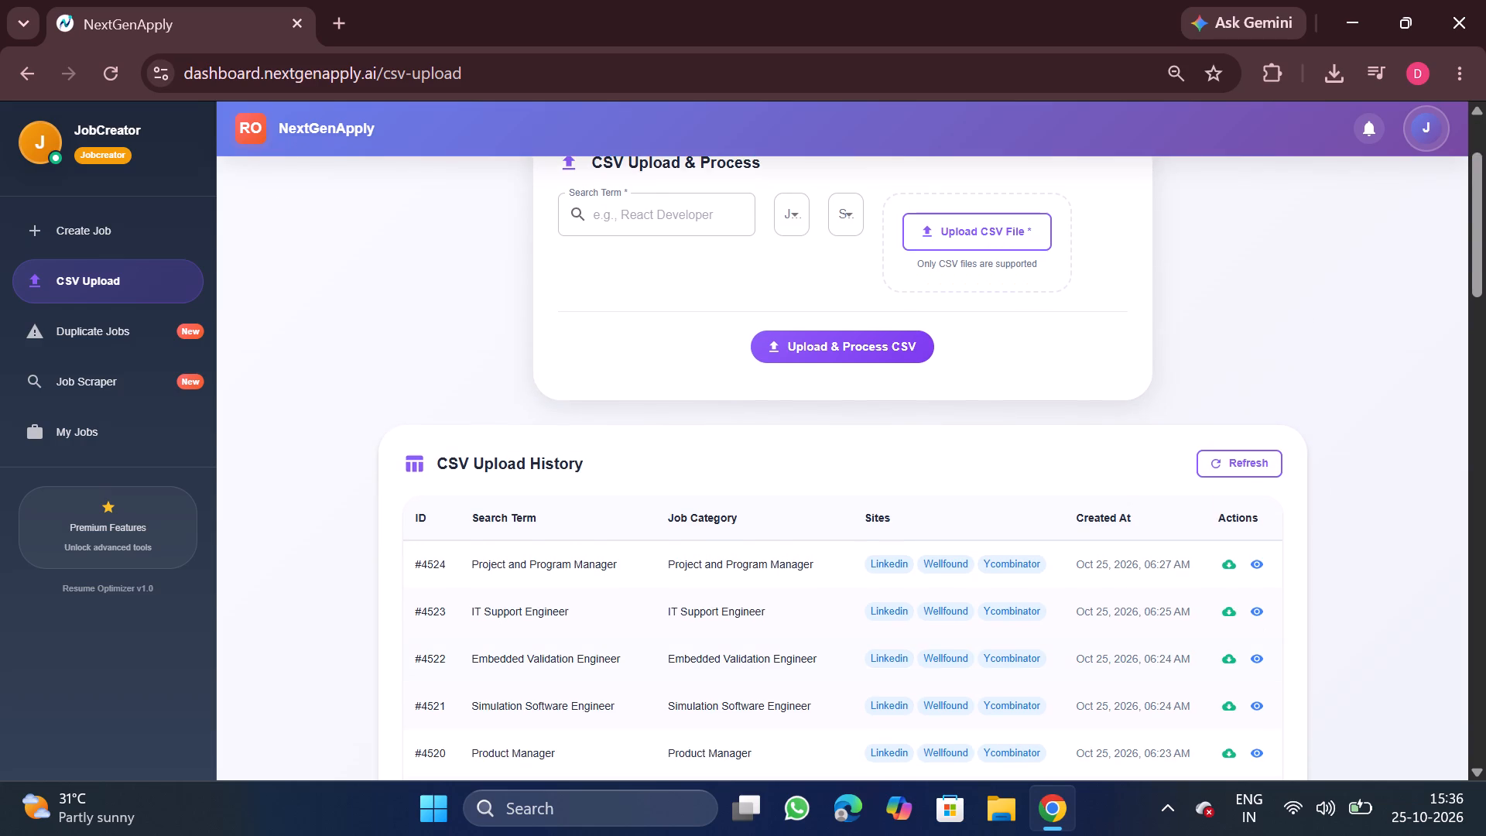
scroll(1003, 656, "down", 1)
Open the BA_10_25 file in Excel from the Daily Scraping jobs folder in Documents.
left_click(994, 810)
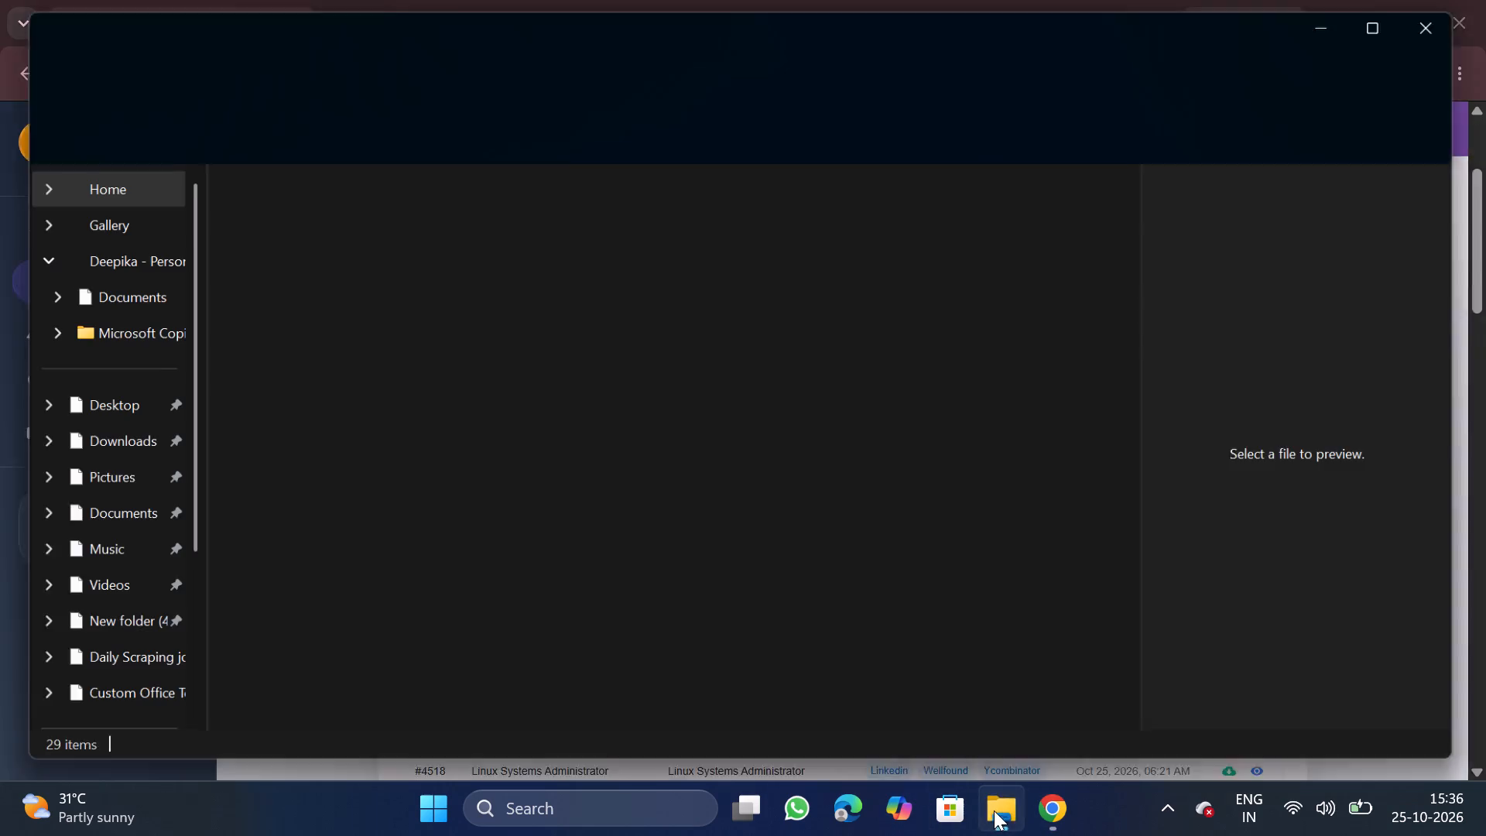
double_click(105, 521)
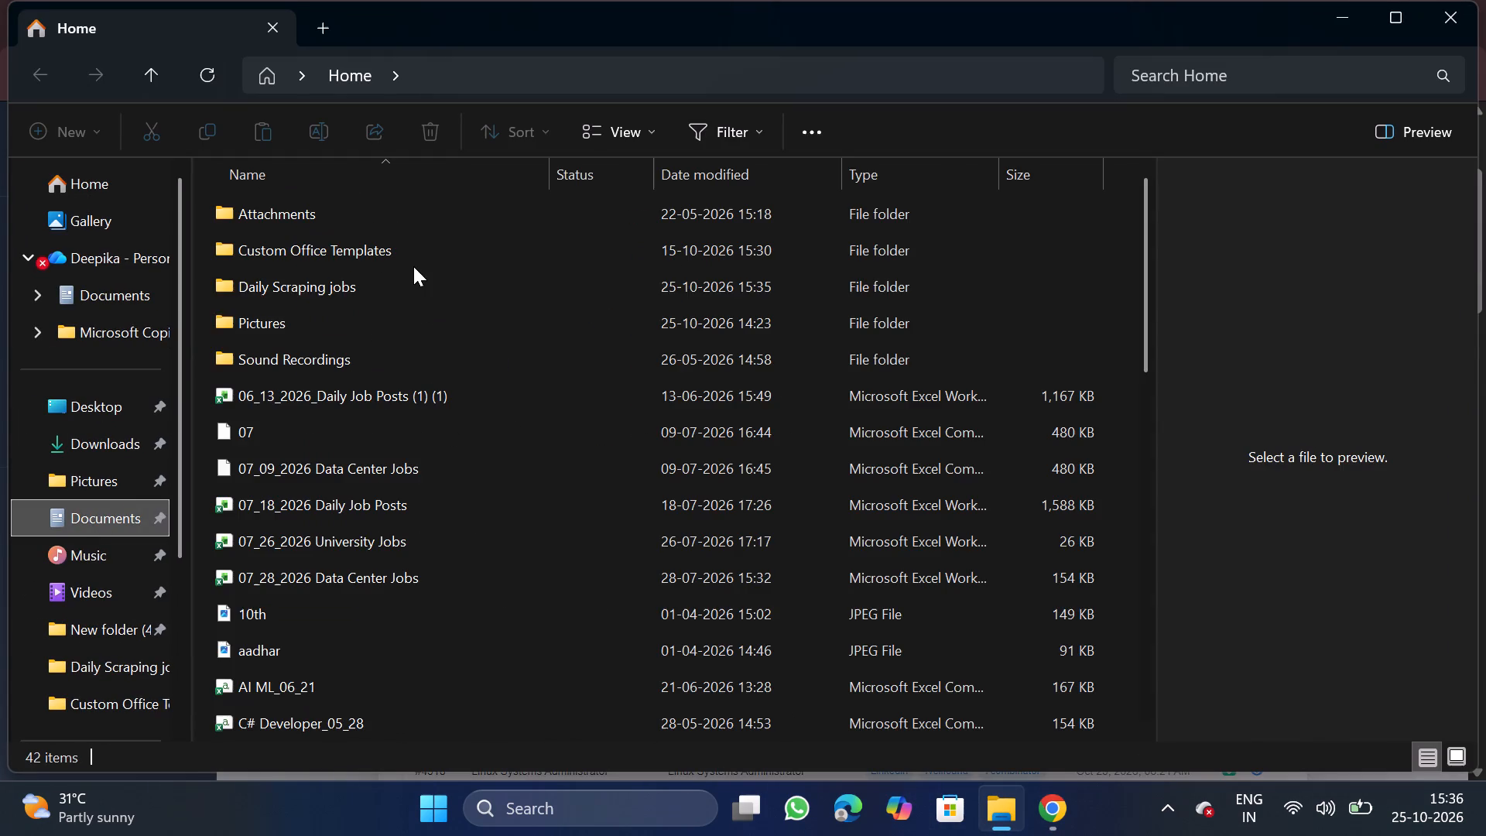
double_click(396, 282)
double_click(395, 203)
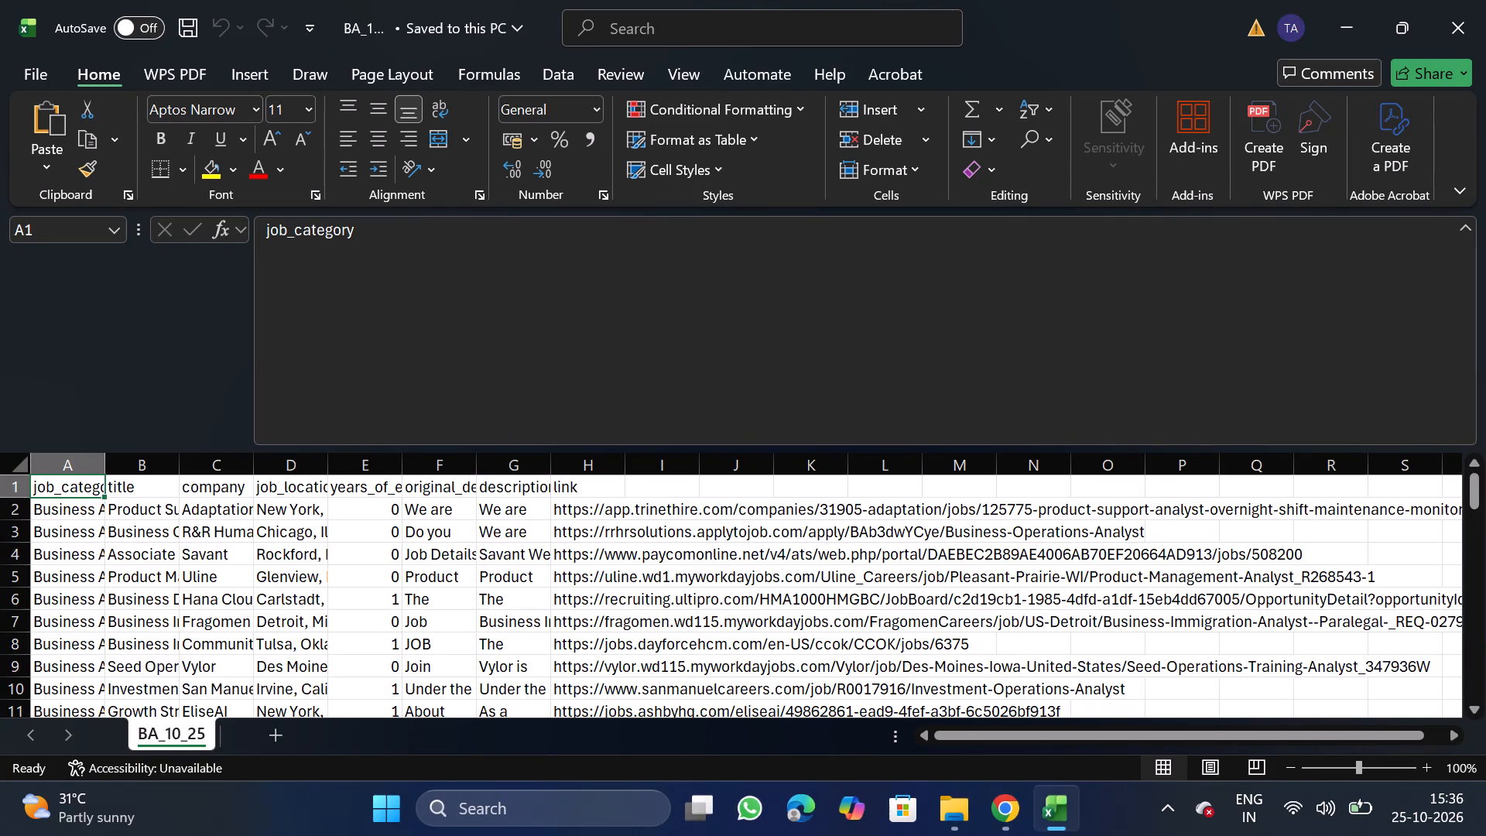
Run Remove Duplicates on all BA_10_25 data by the company column only, and close the workbook.
key("ctrl+a")
left_click(570, 80)
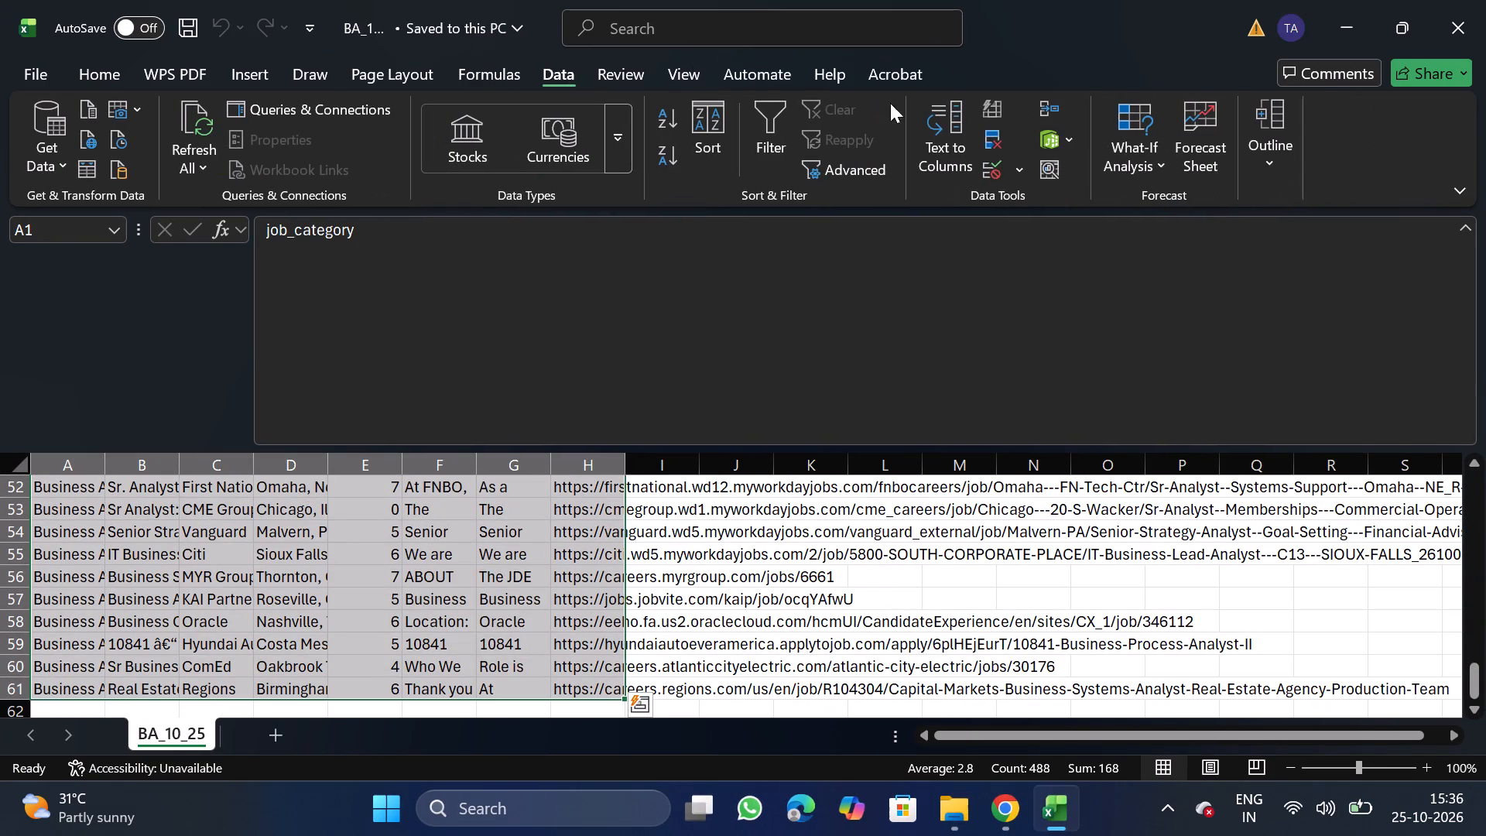
left_click(984, 136)
left_click(322, 355)
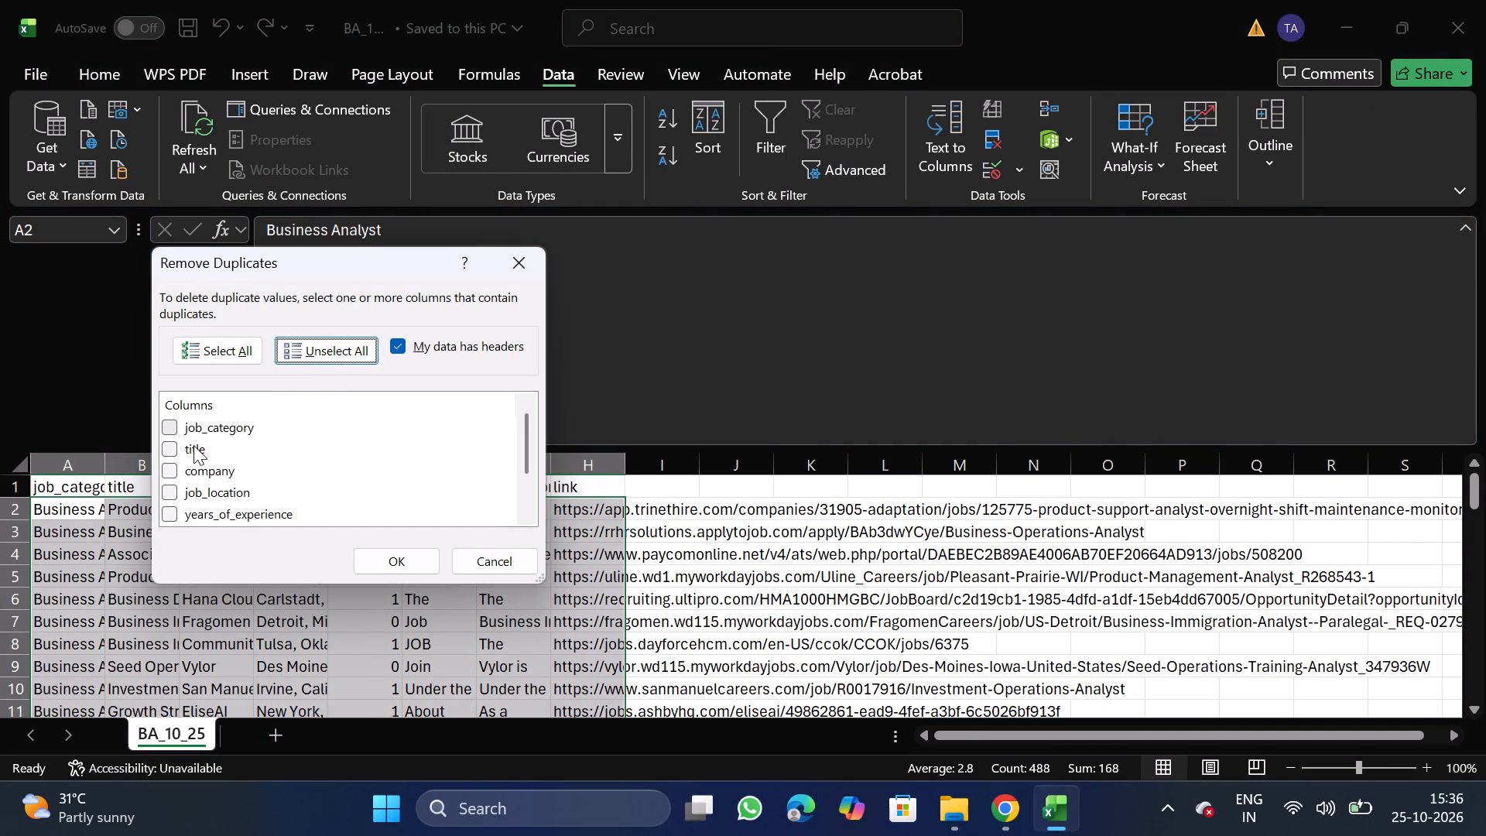
left_click(167, 466)
left_click(395, 550)
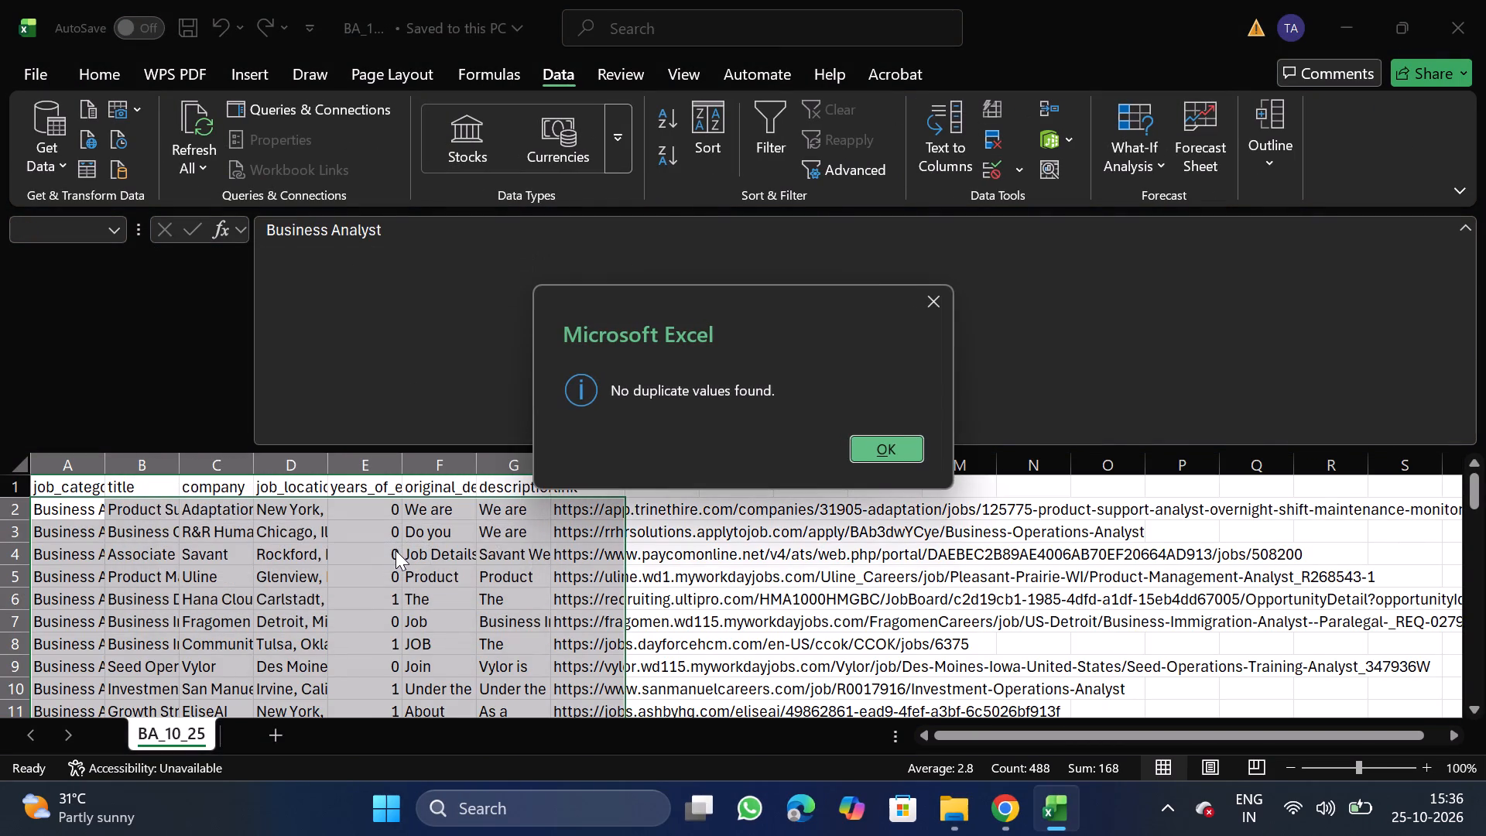
left_click_drag(889, 472, 905, 457)
left_click(905, 457)
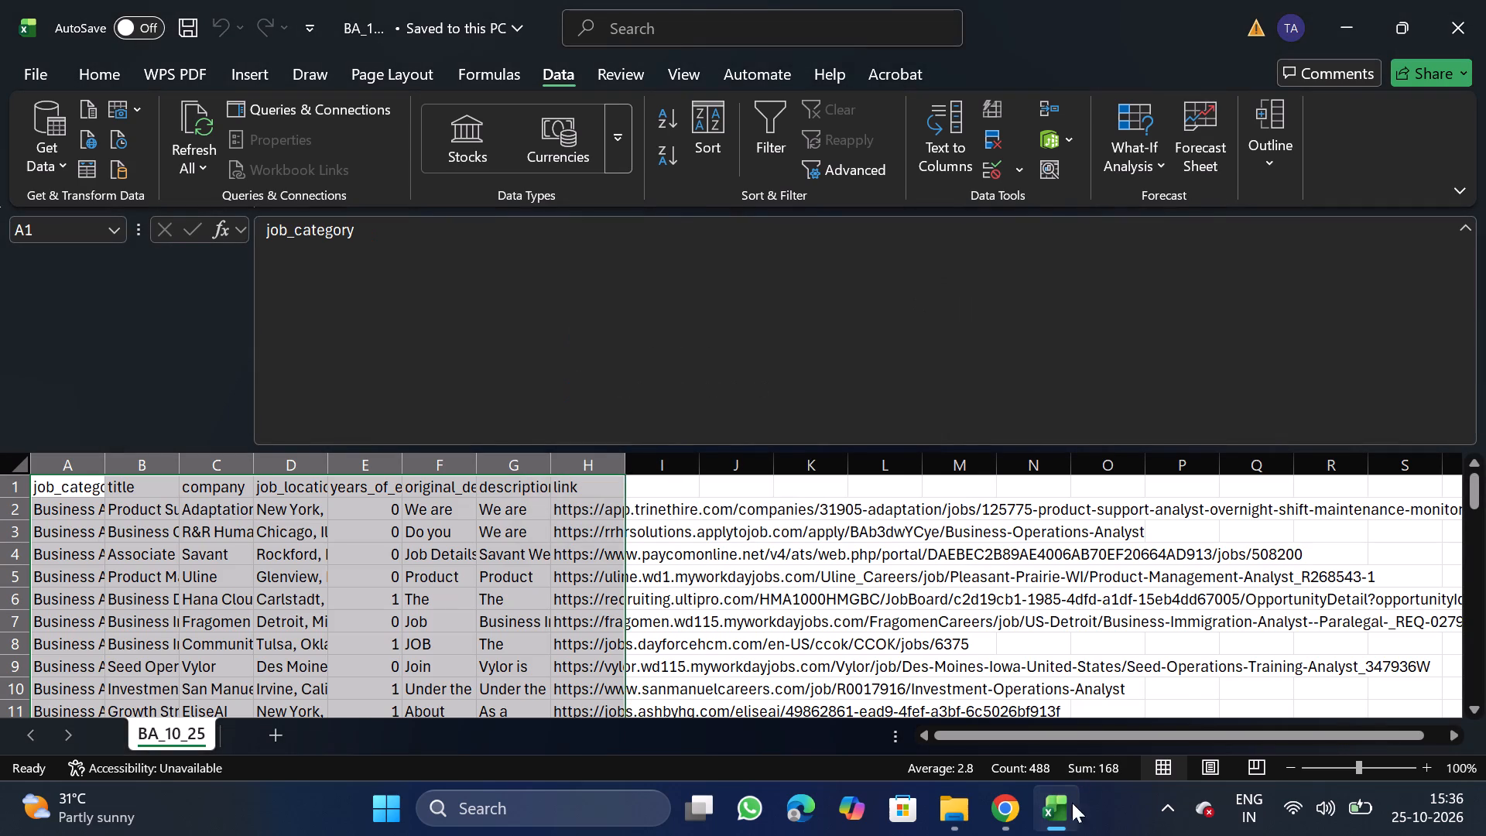
left_click(1169, 606)
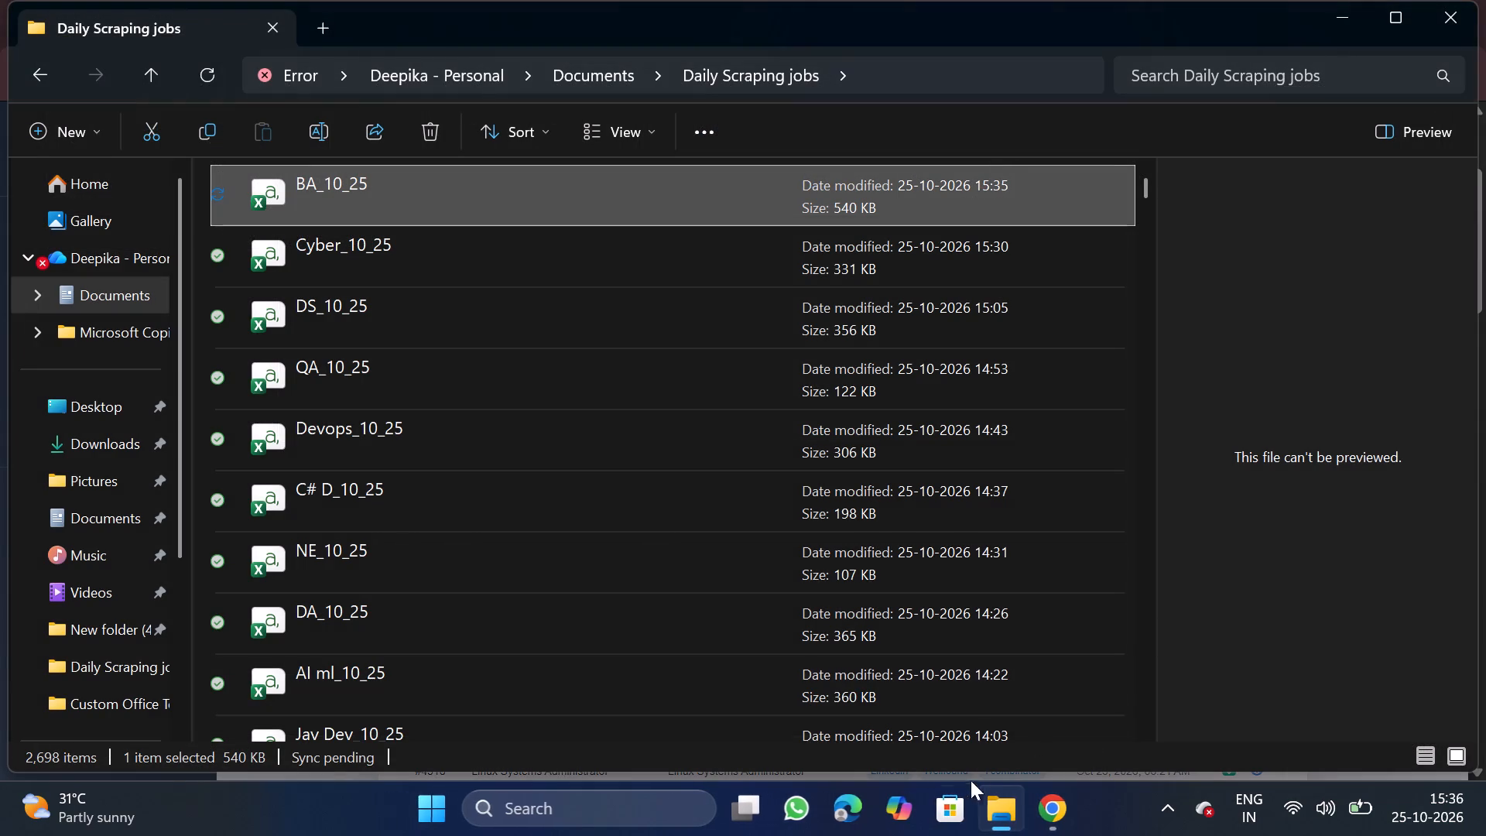
Return to the CSV upload history in Chrome, download the Quality Engineer CSV (#4506), and open it in Excel.
left_click(1044, 821)
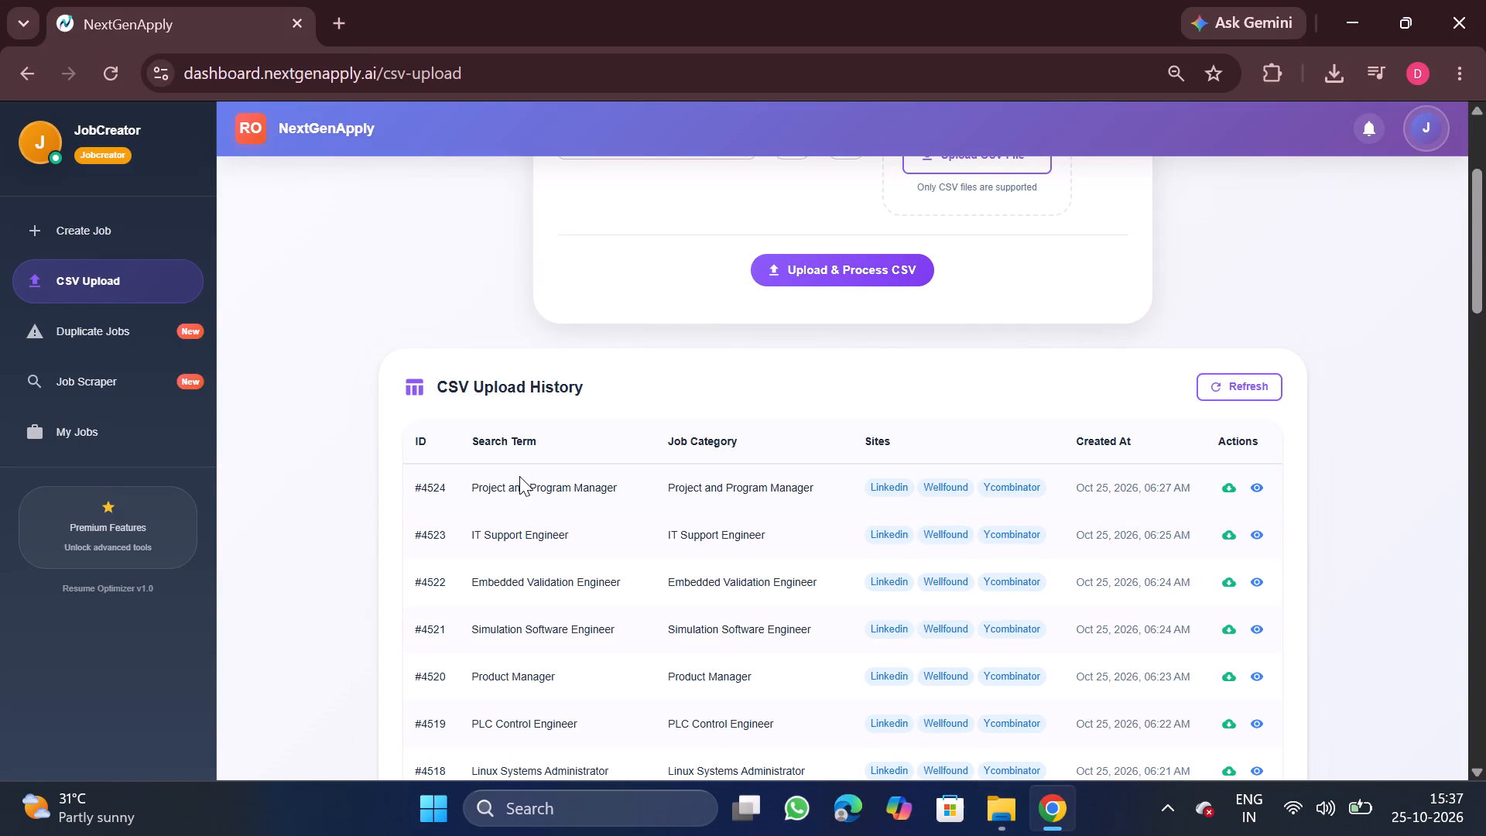
scroll(519, 476, "down", 2)
scroll(711, 618, "down", 1)
scroll(817, 650, "down", 1)
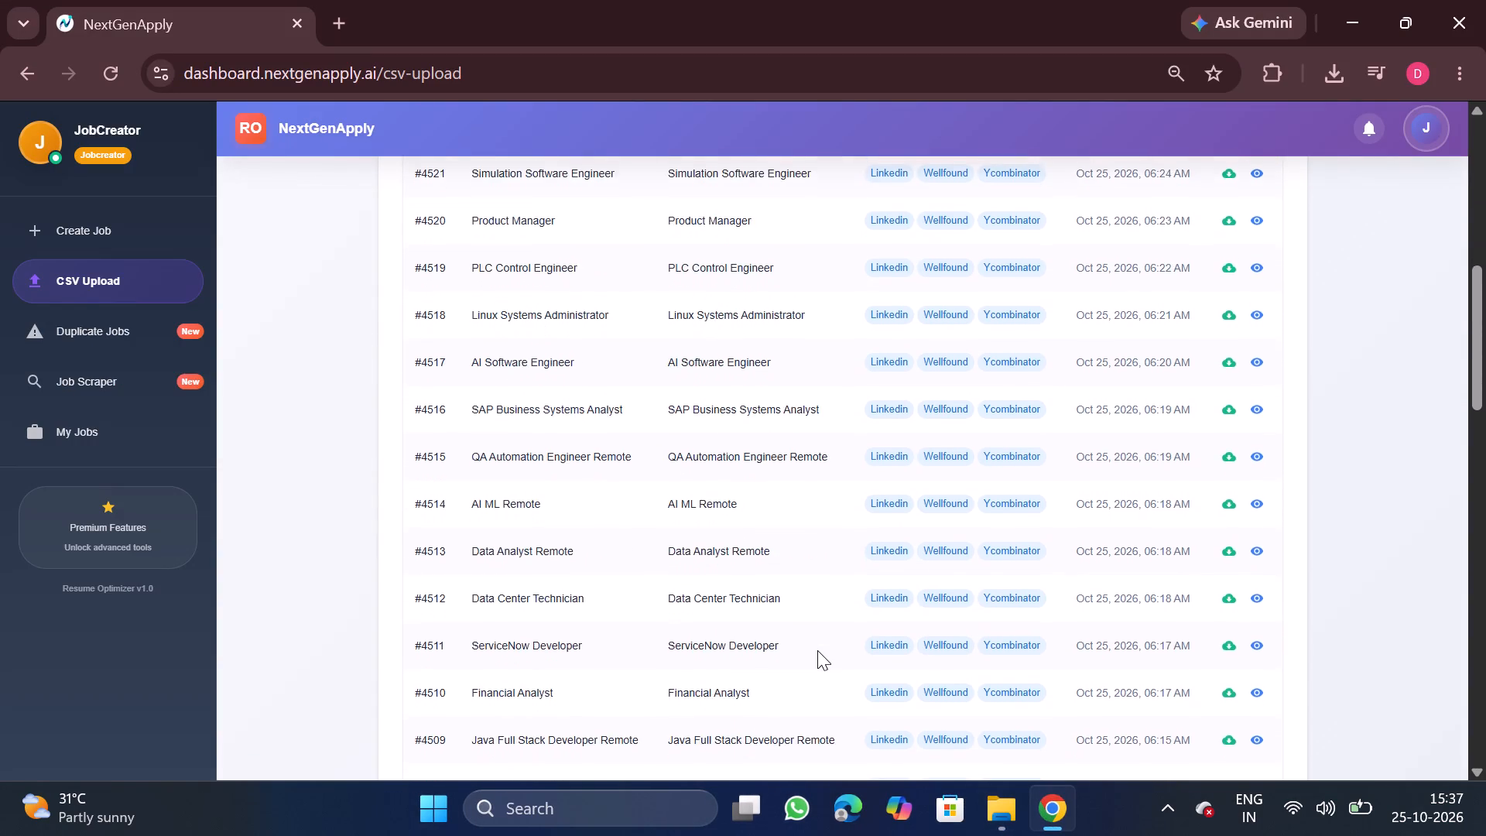
scroll(817, 650, "down", 1)
scroll(817, 650, "up", 1)
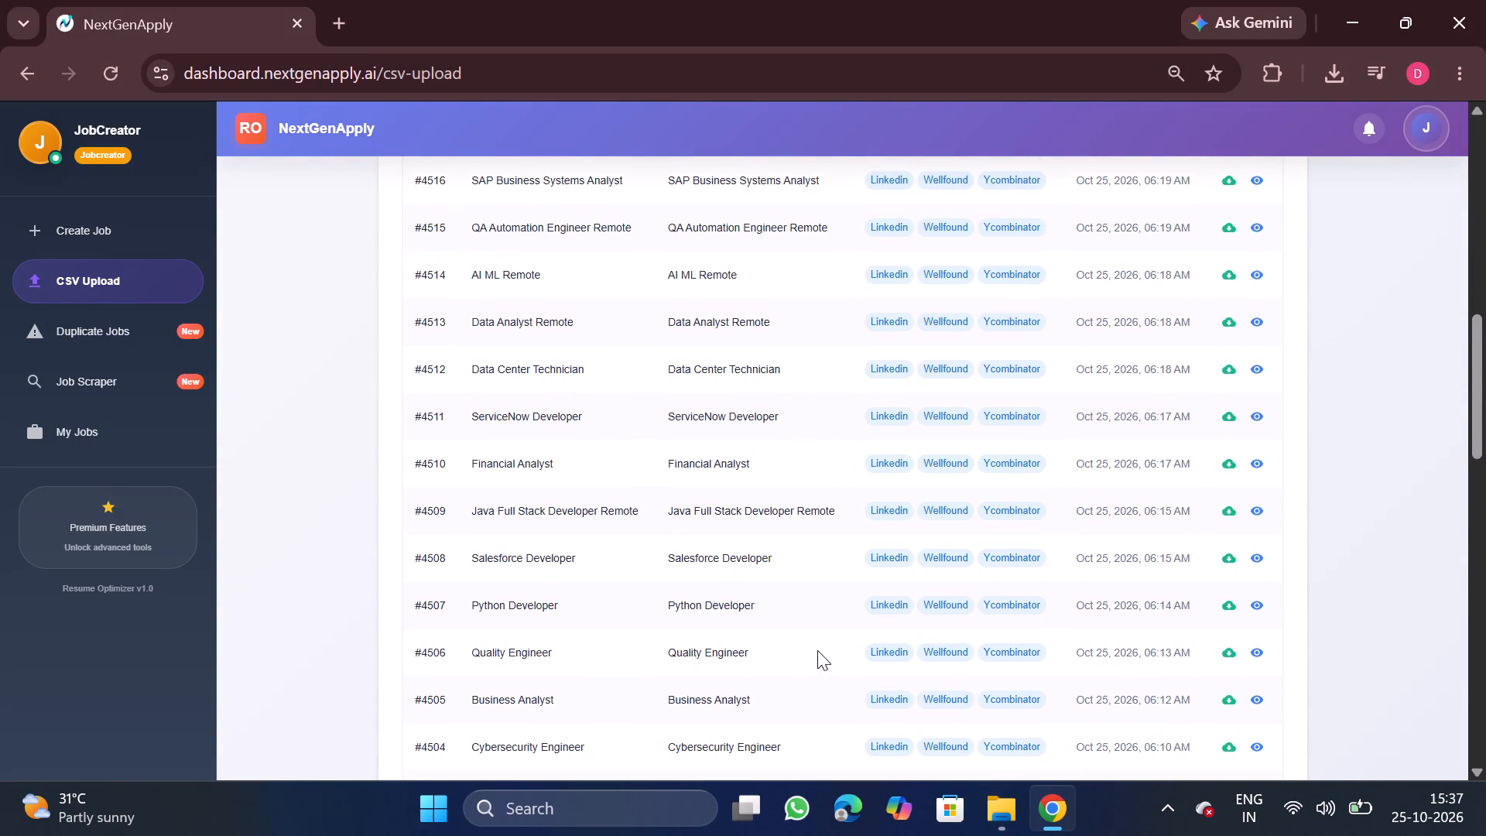
scroll(817, 650, "up", 1)
left_click(1224, 653)
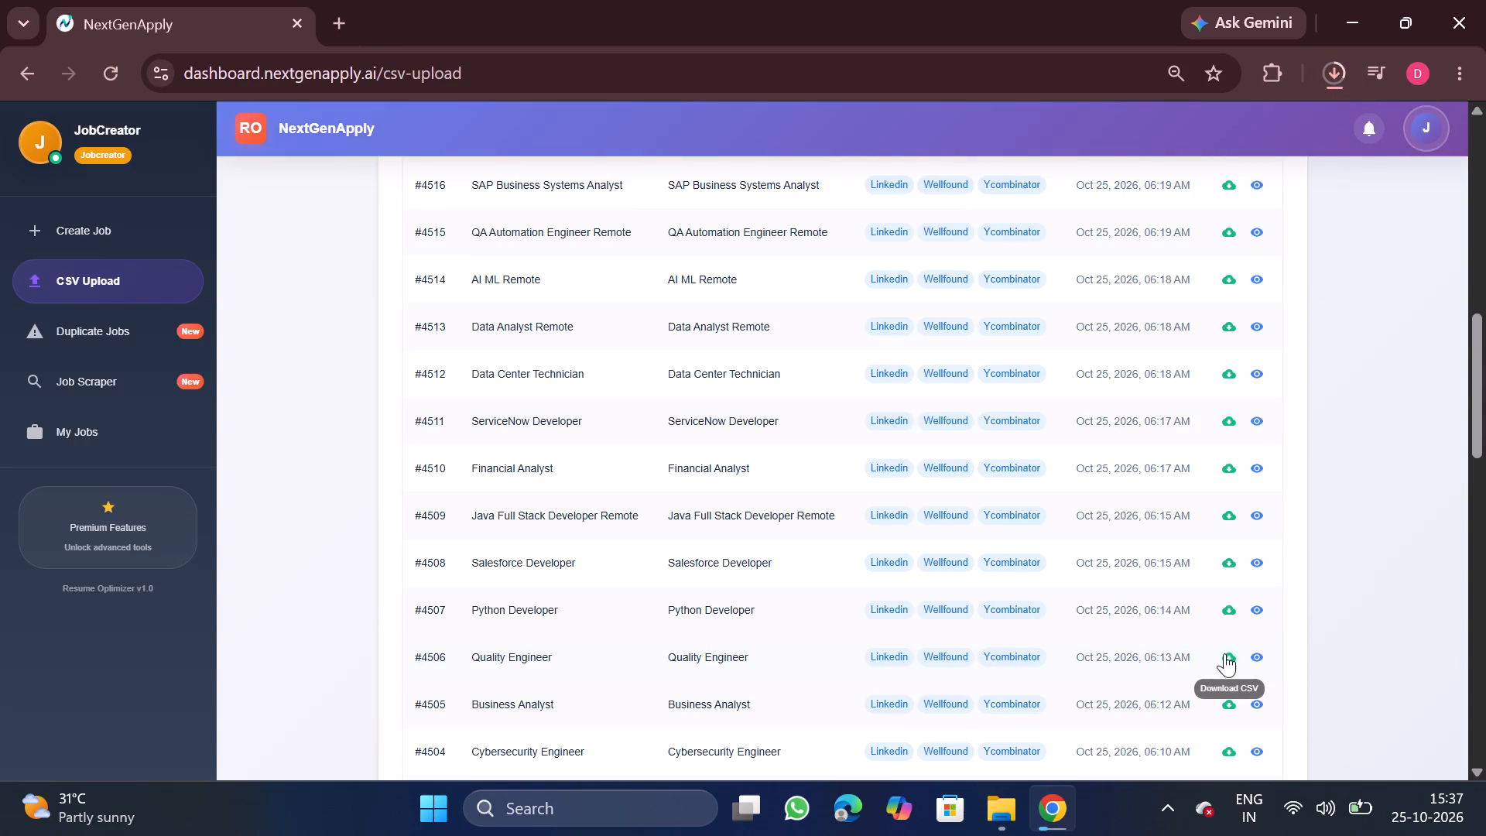
left_click(1136, 123)
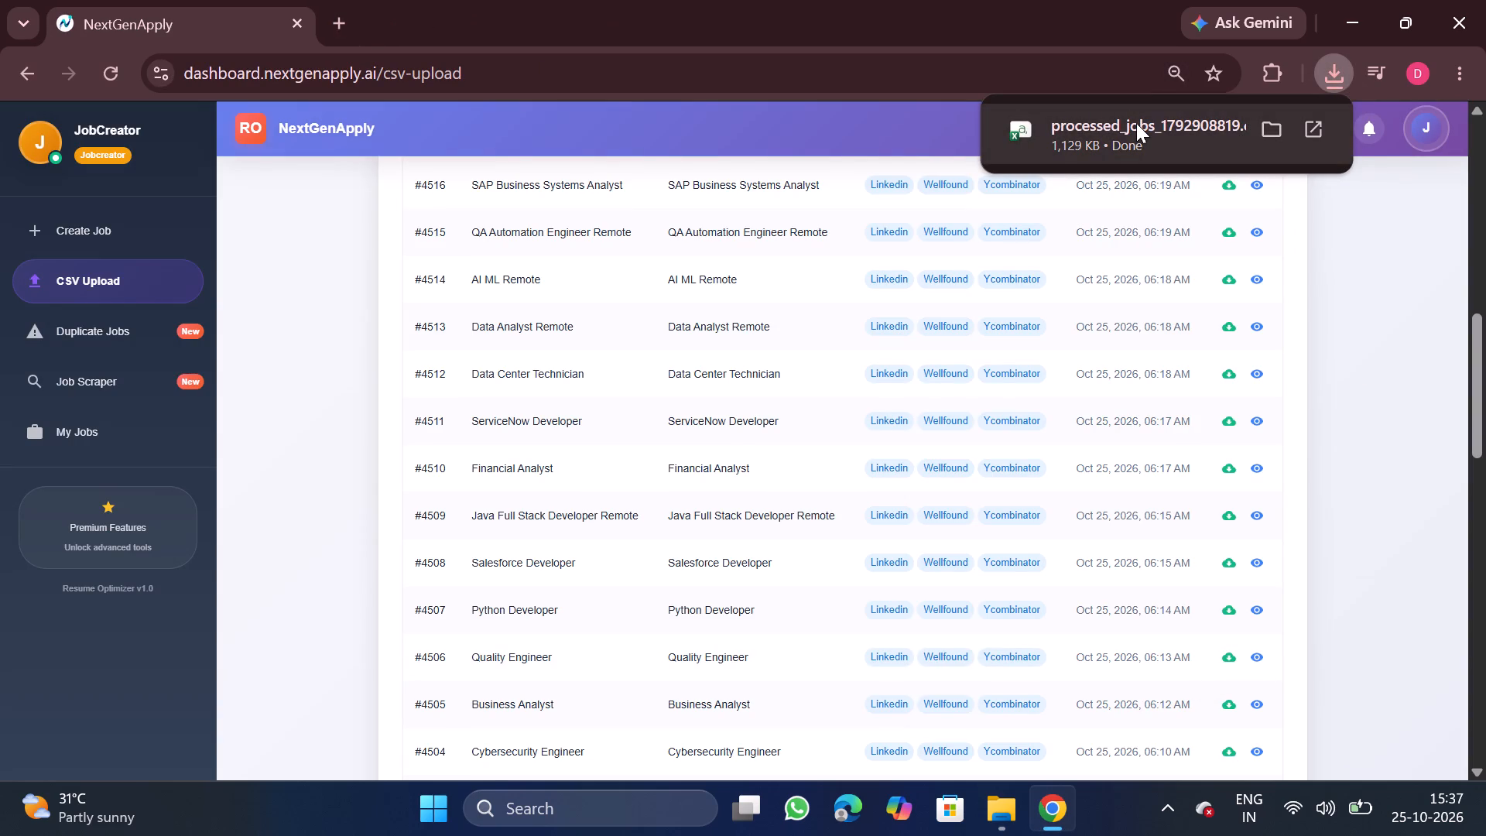
Remove duplicate rows from the whole Quality Engineer sheet, comparing only the company column.
left_click(373, 617)
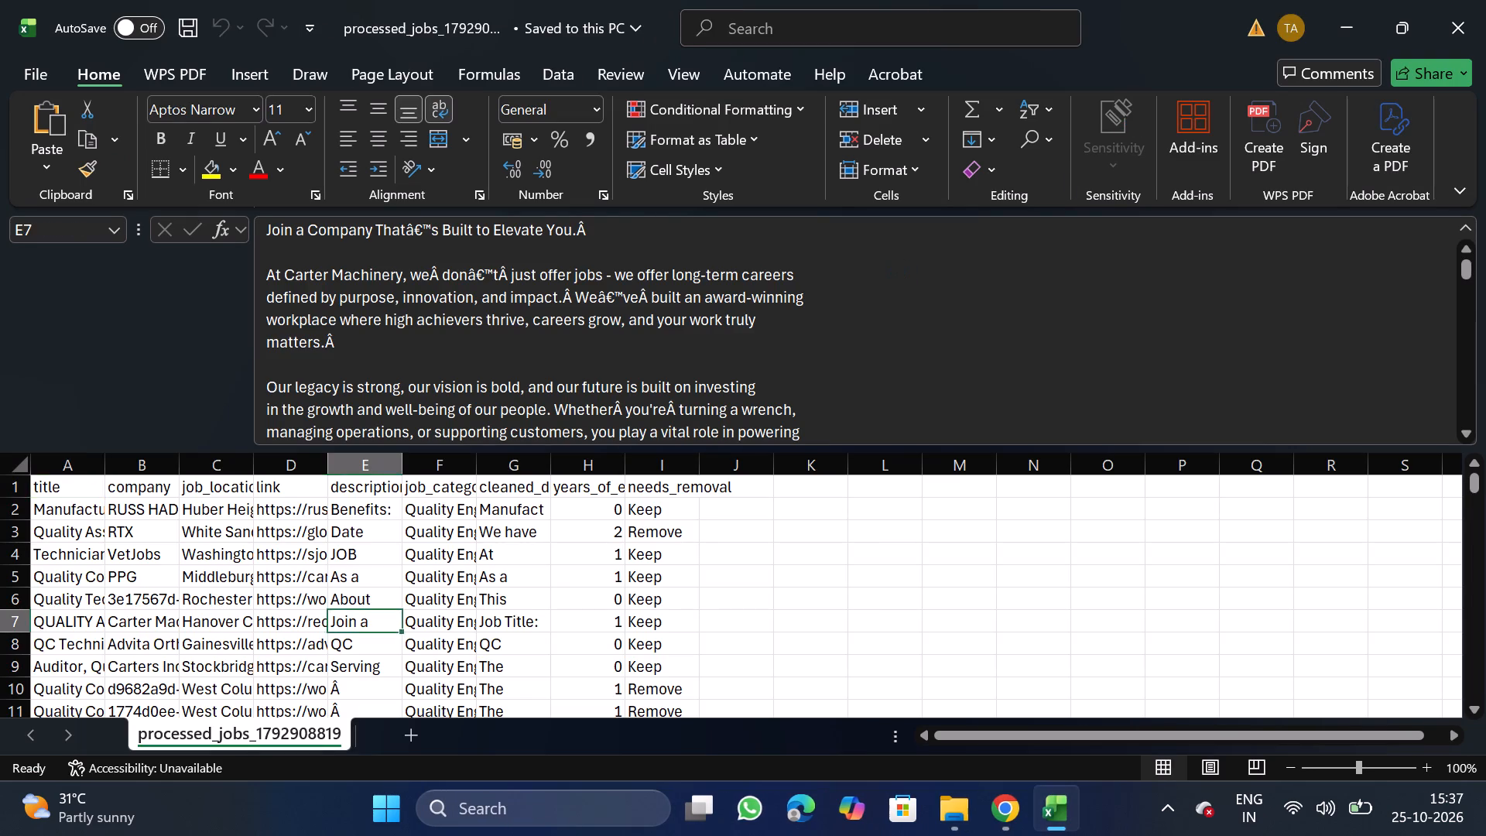
key("ctrl+a")
left_click(573, 75)
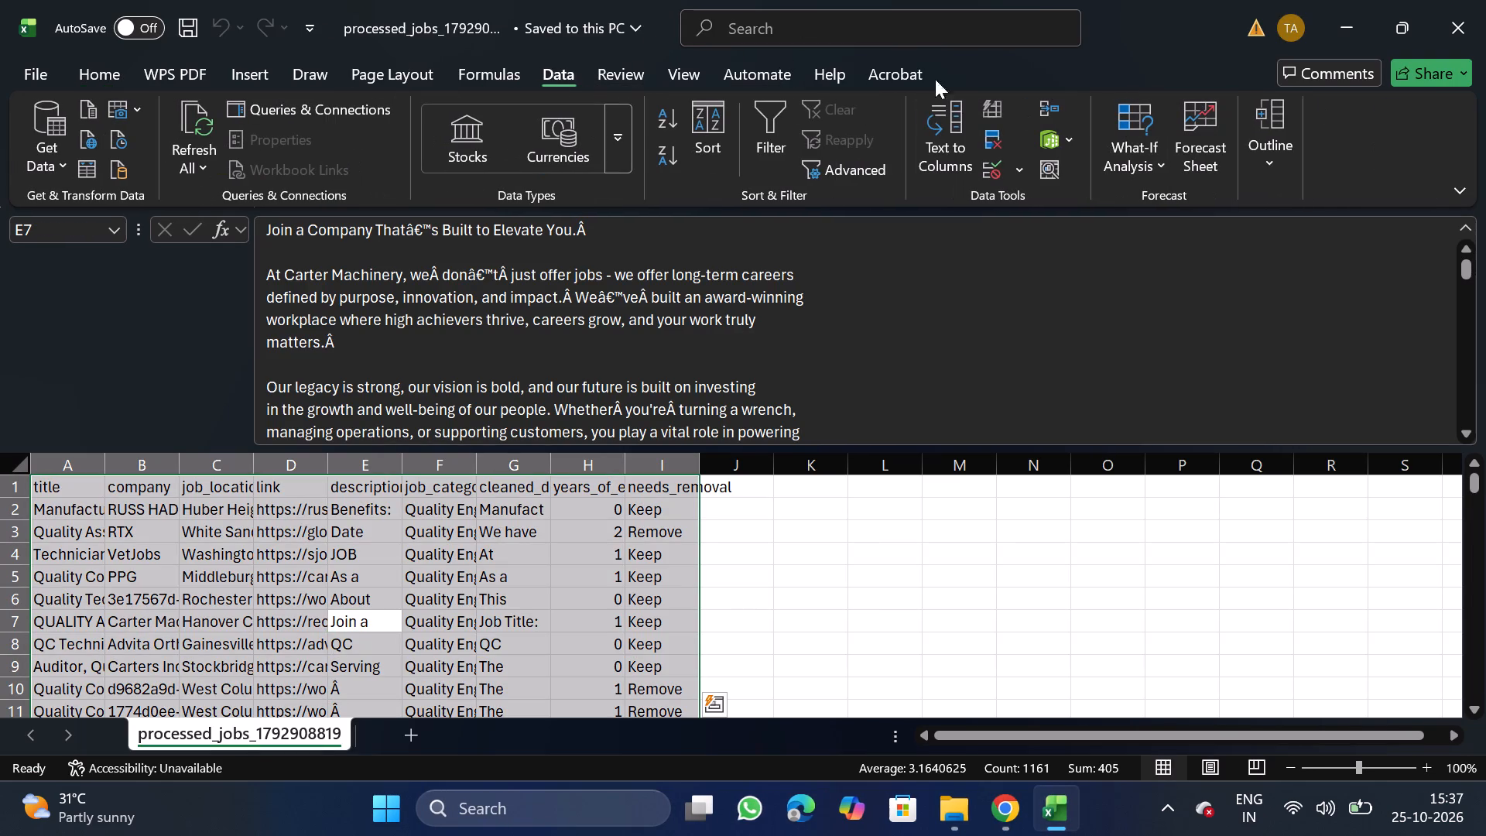
left_click(998, 135)
left_click(353, 353)
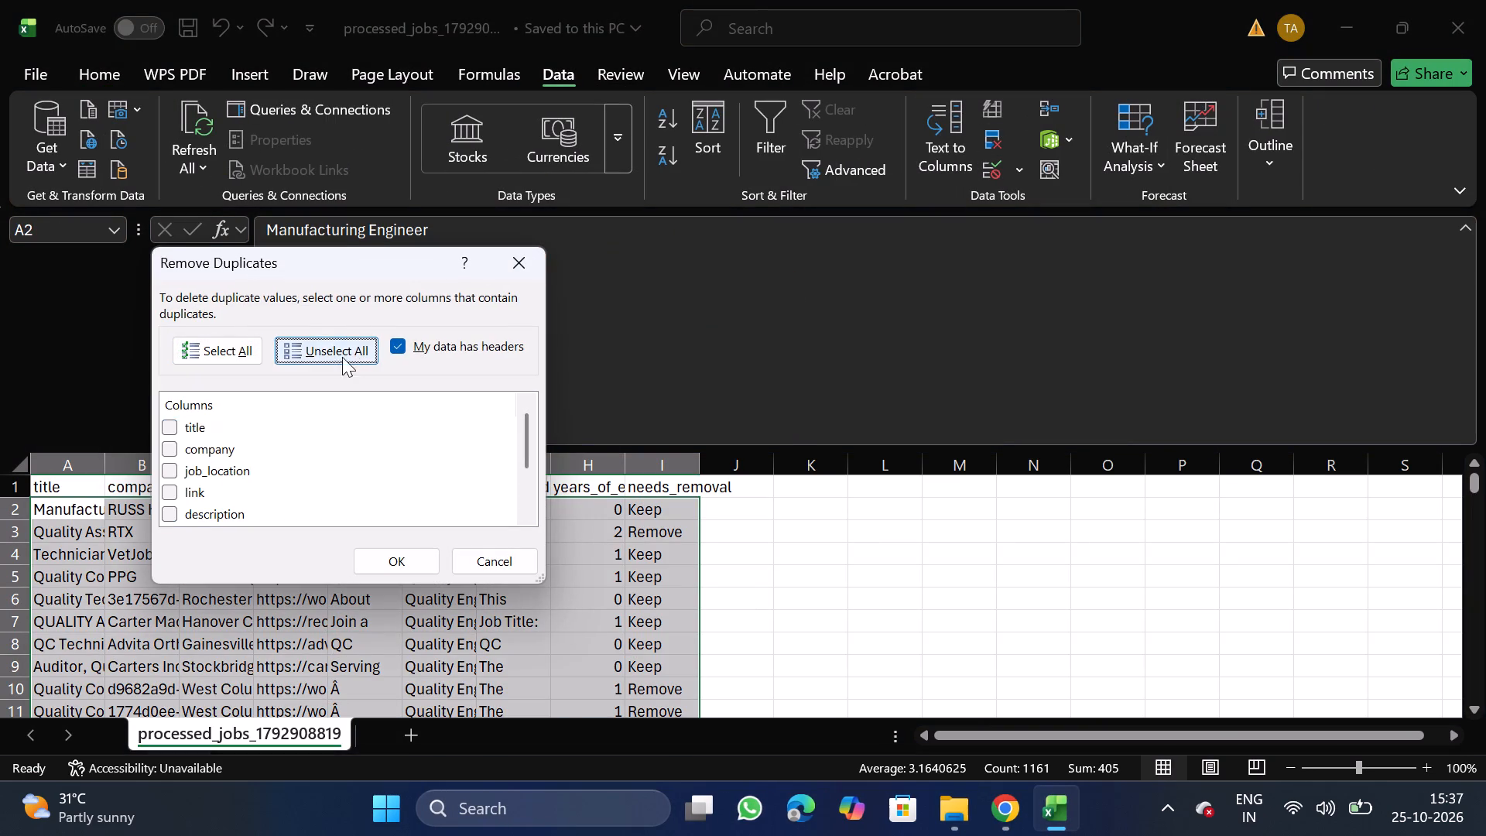
left_click(162, 452)
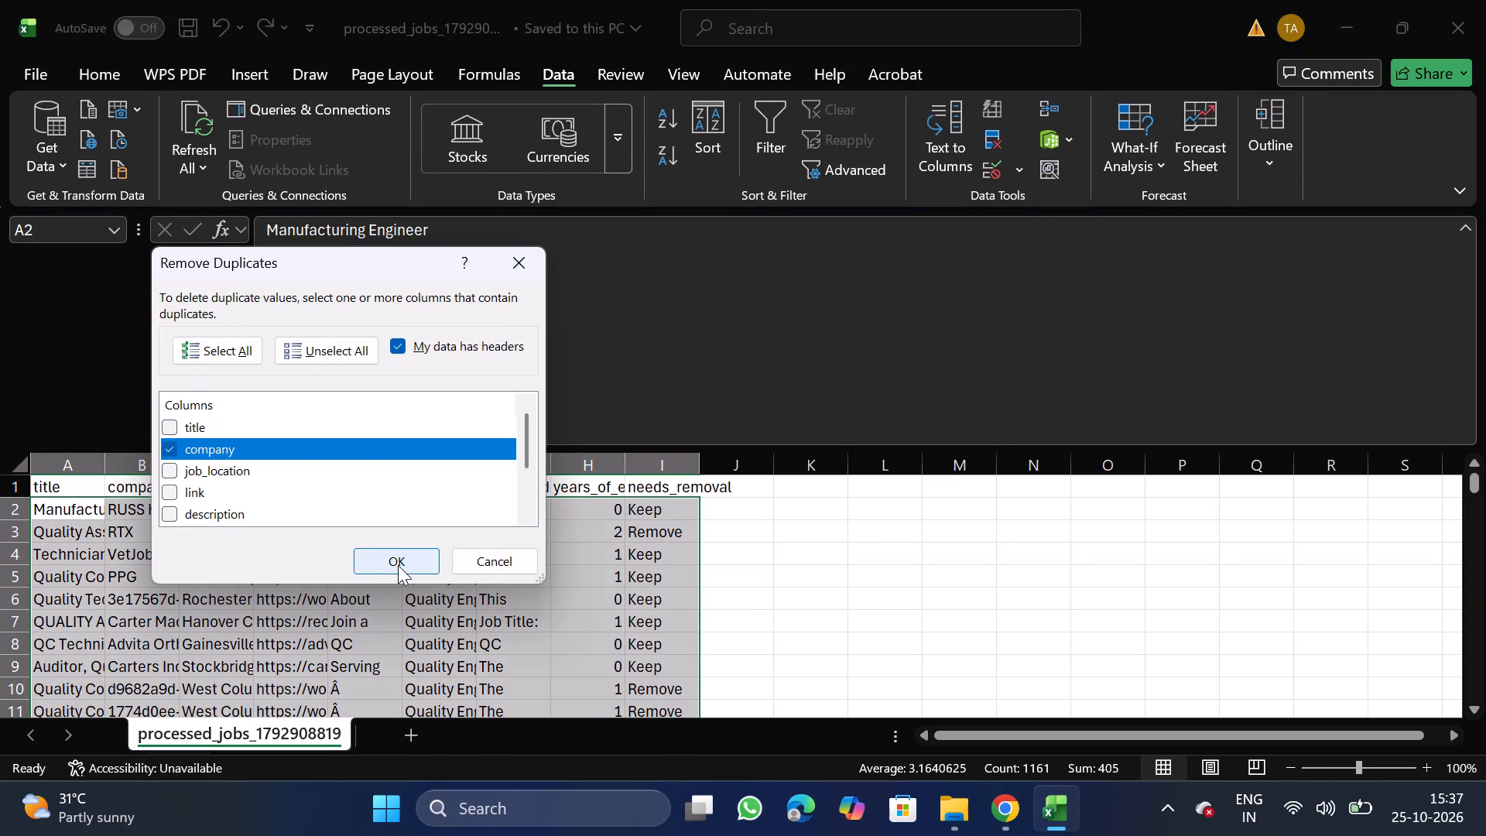
left_click(398, 565)
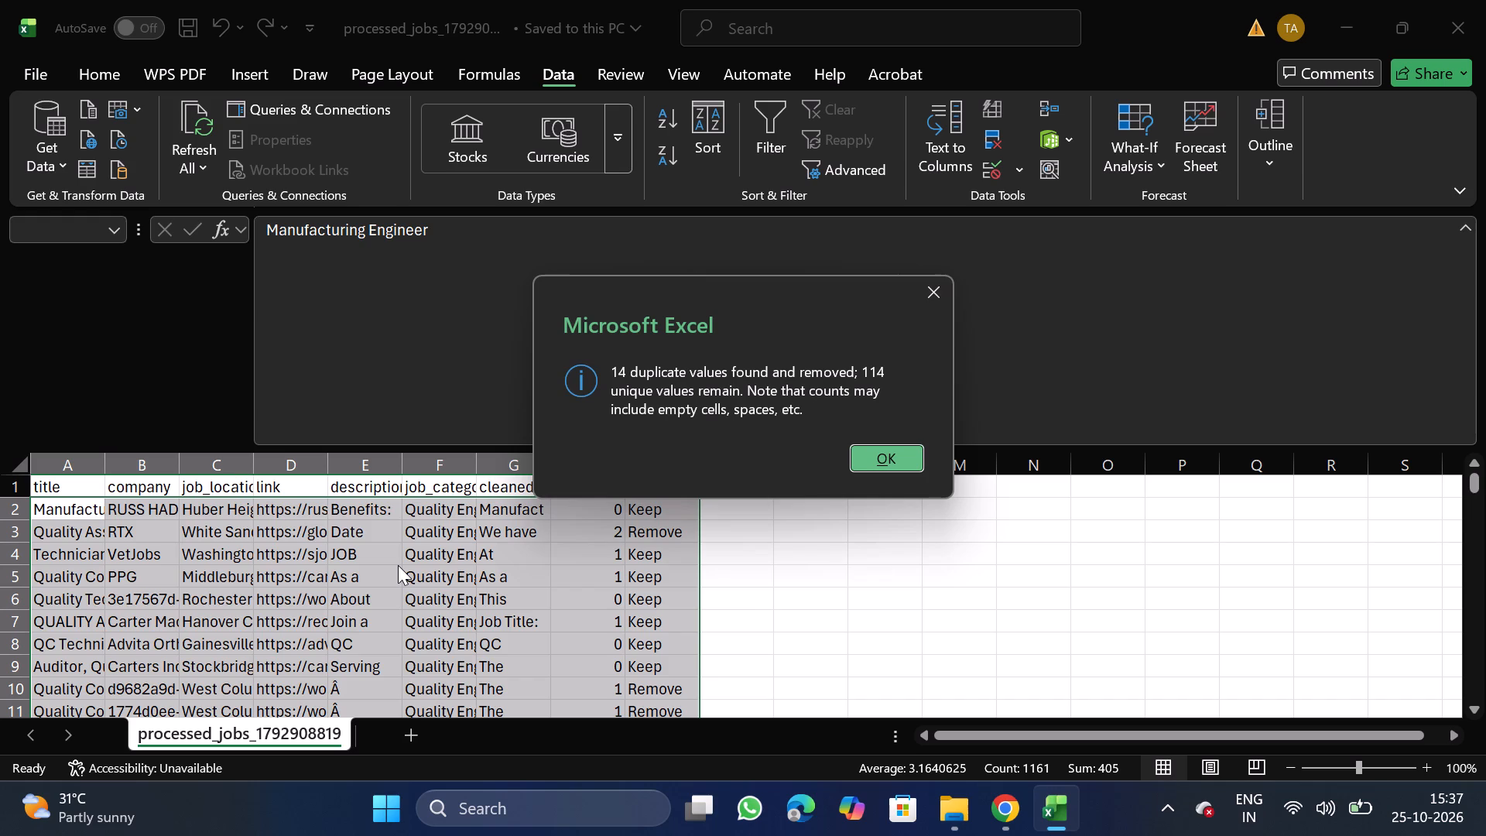
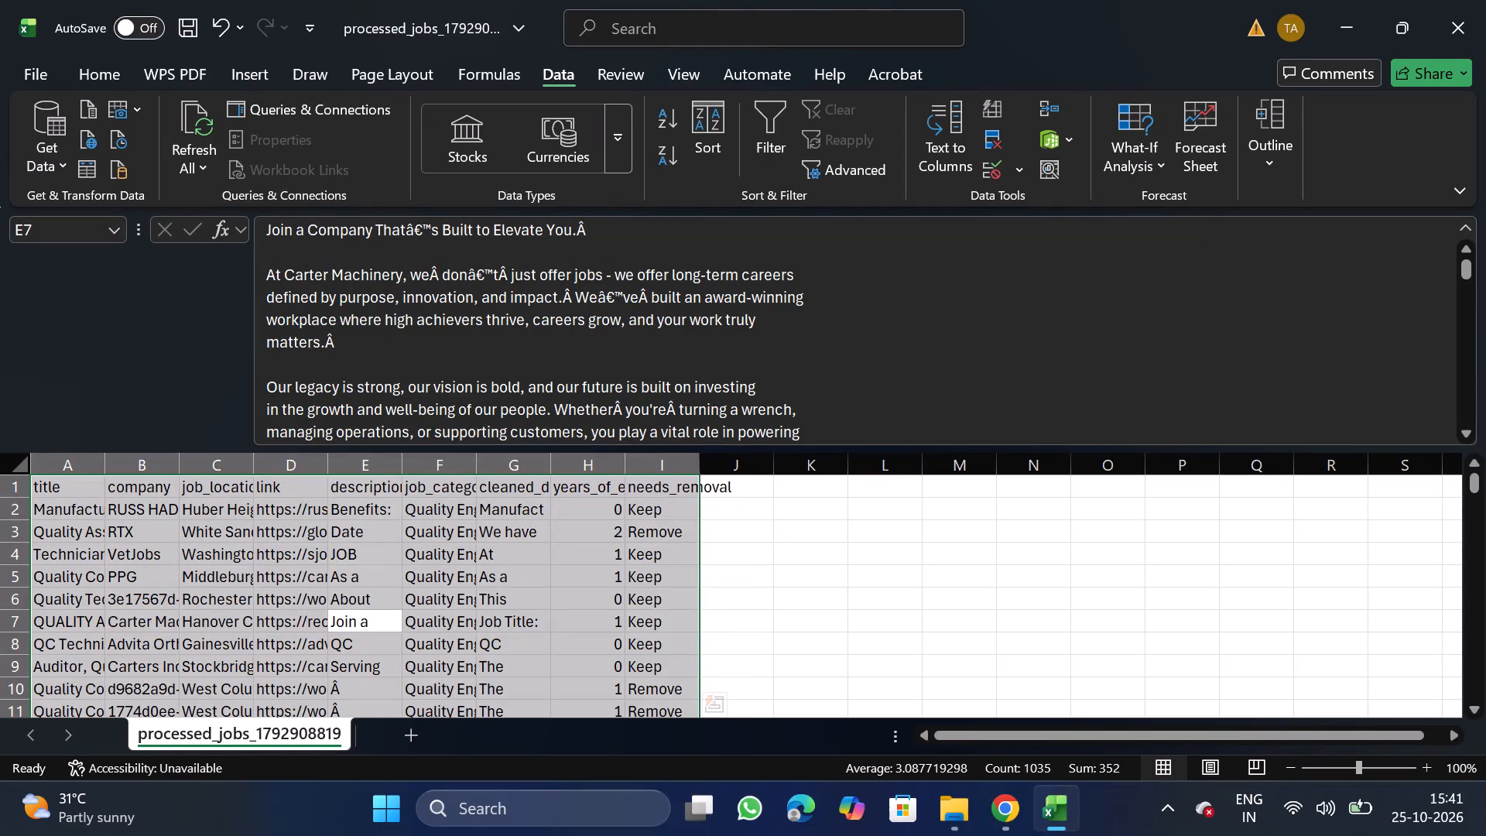
Run Remove Duplicates on the Quality Engineer data with headers, comparing only the company column.
left_click(988, 132)
left_click(359, 344)
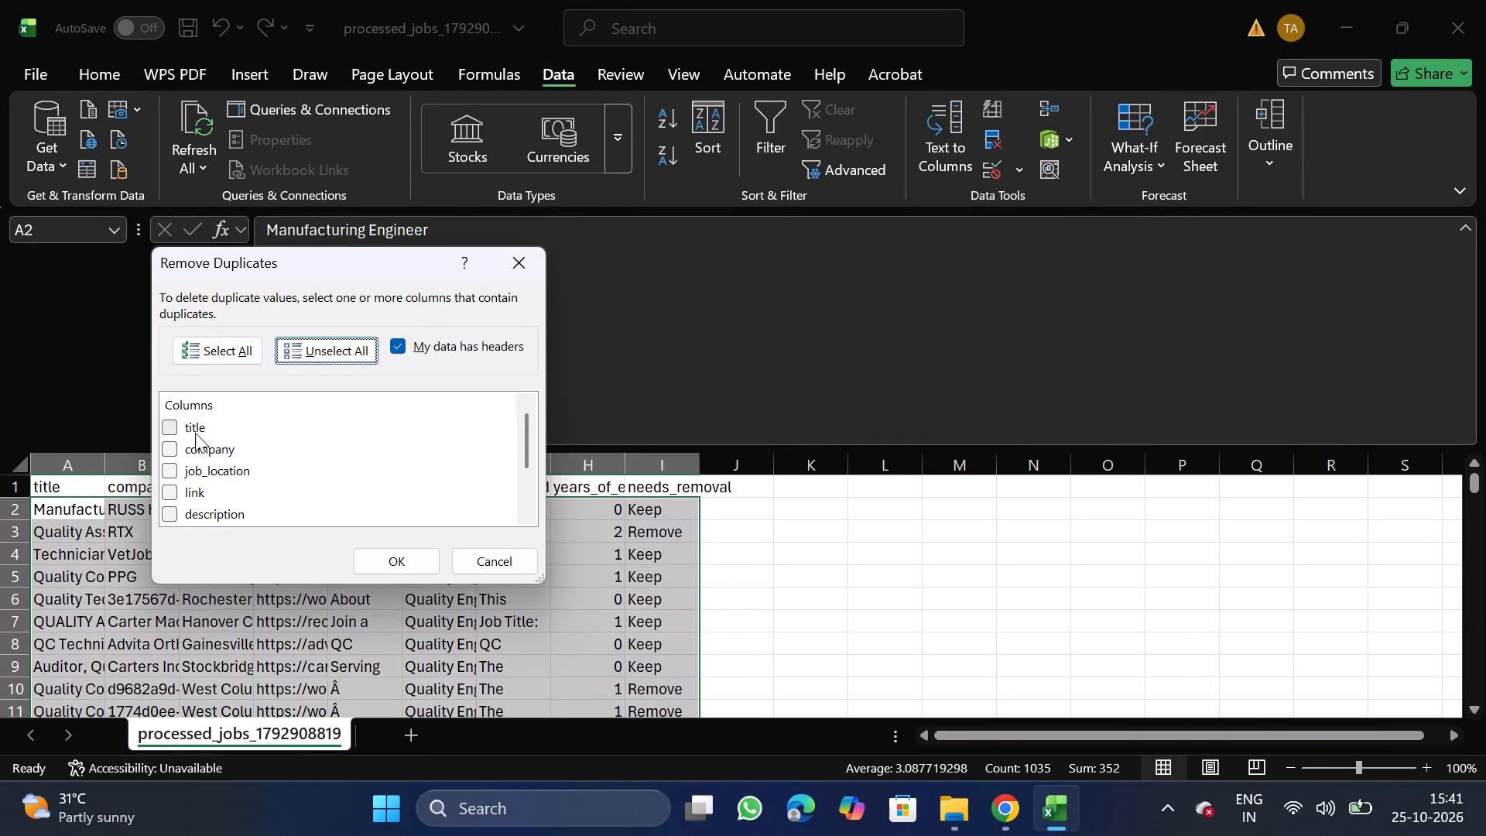
left_click(166, 443)
left_click(420, 564)
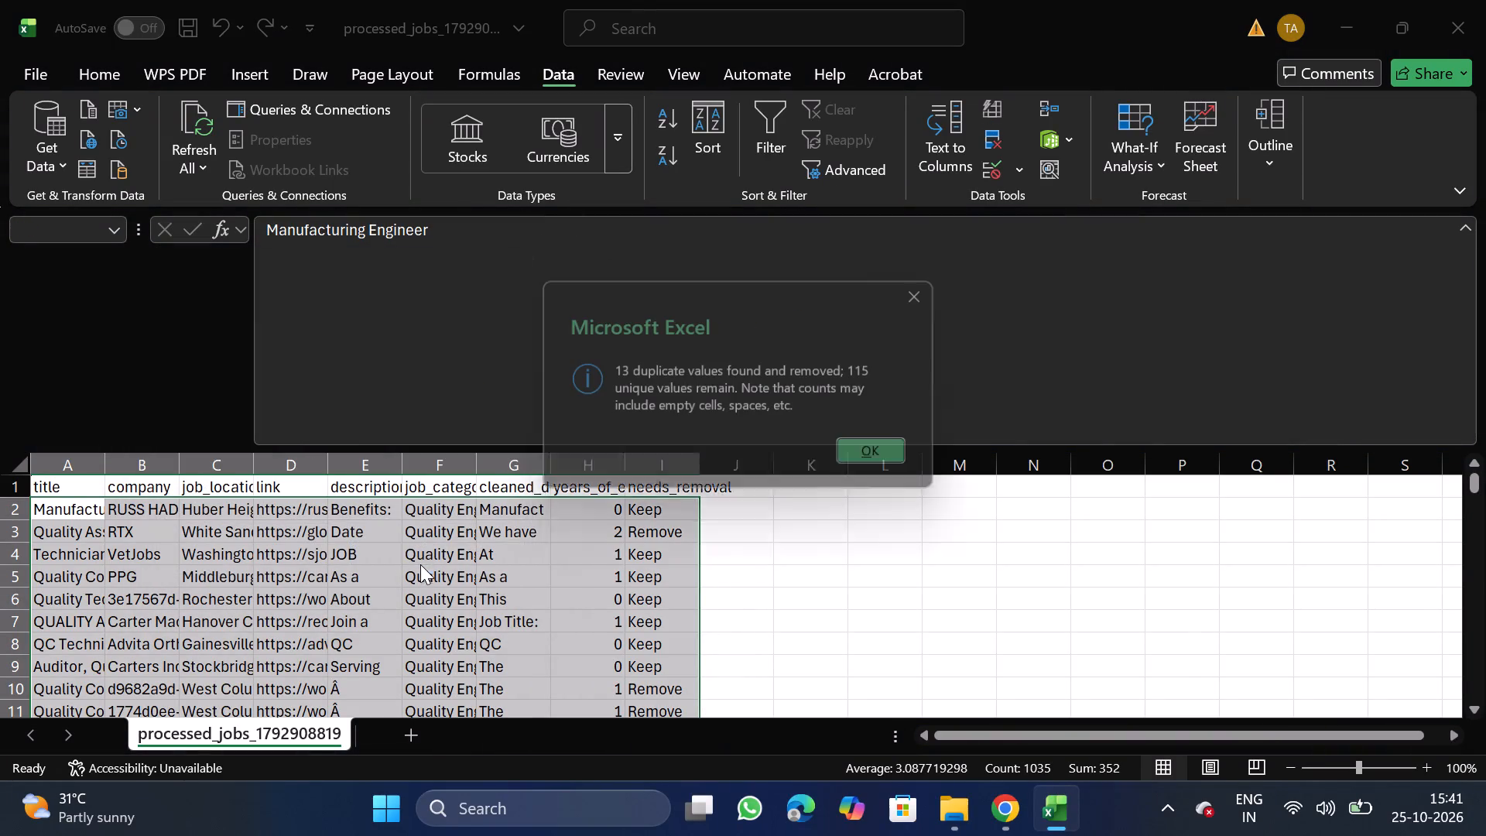
left_click(884, 457)
left_click(538, 590)
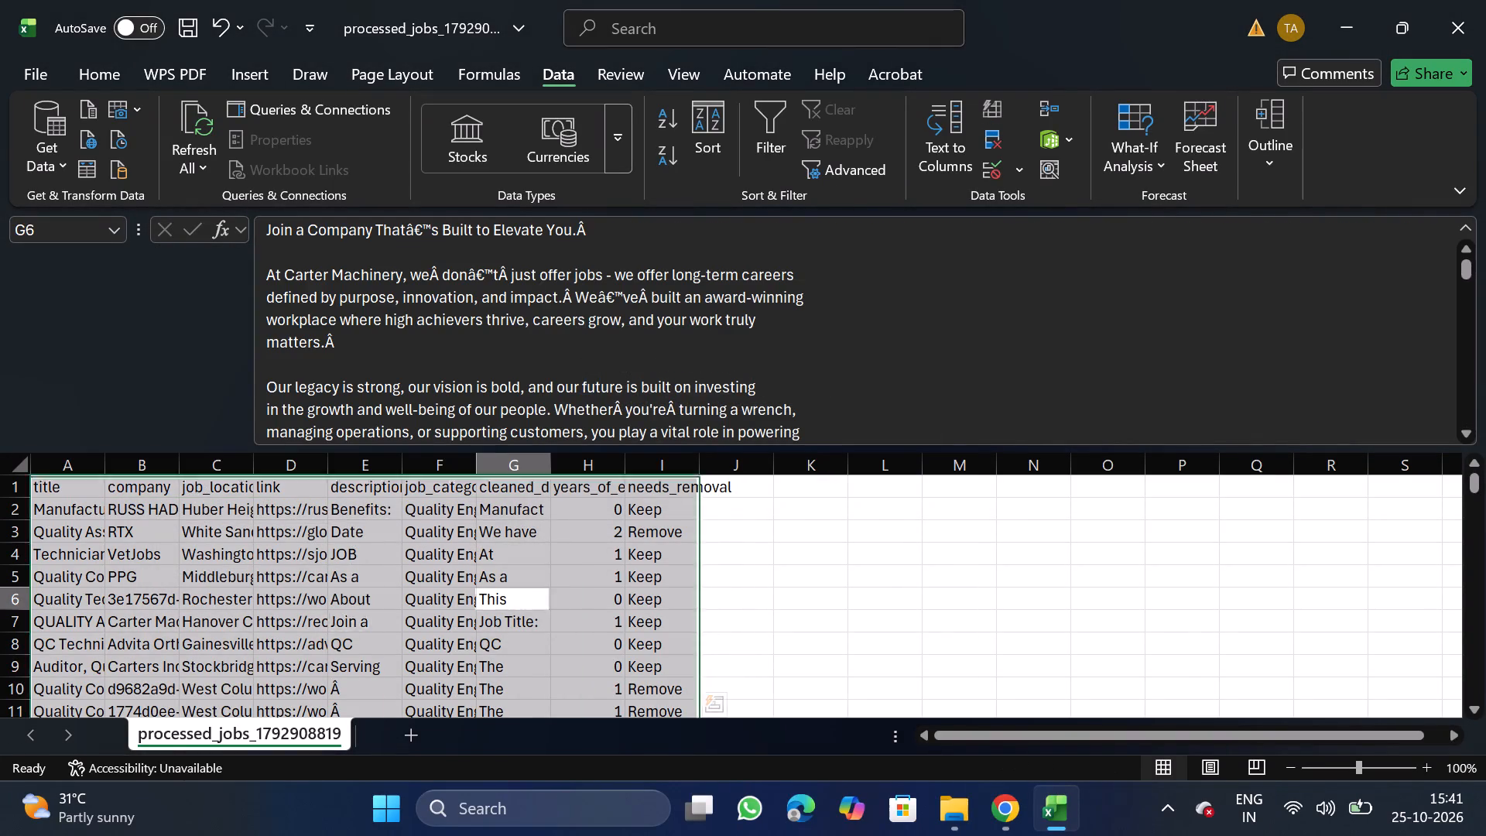
Filter needs_removal to show only Remove, delete all the matching rows, and turn the filter off.
left_click(668, 478)
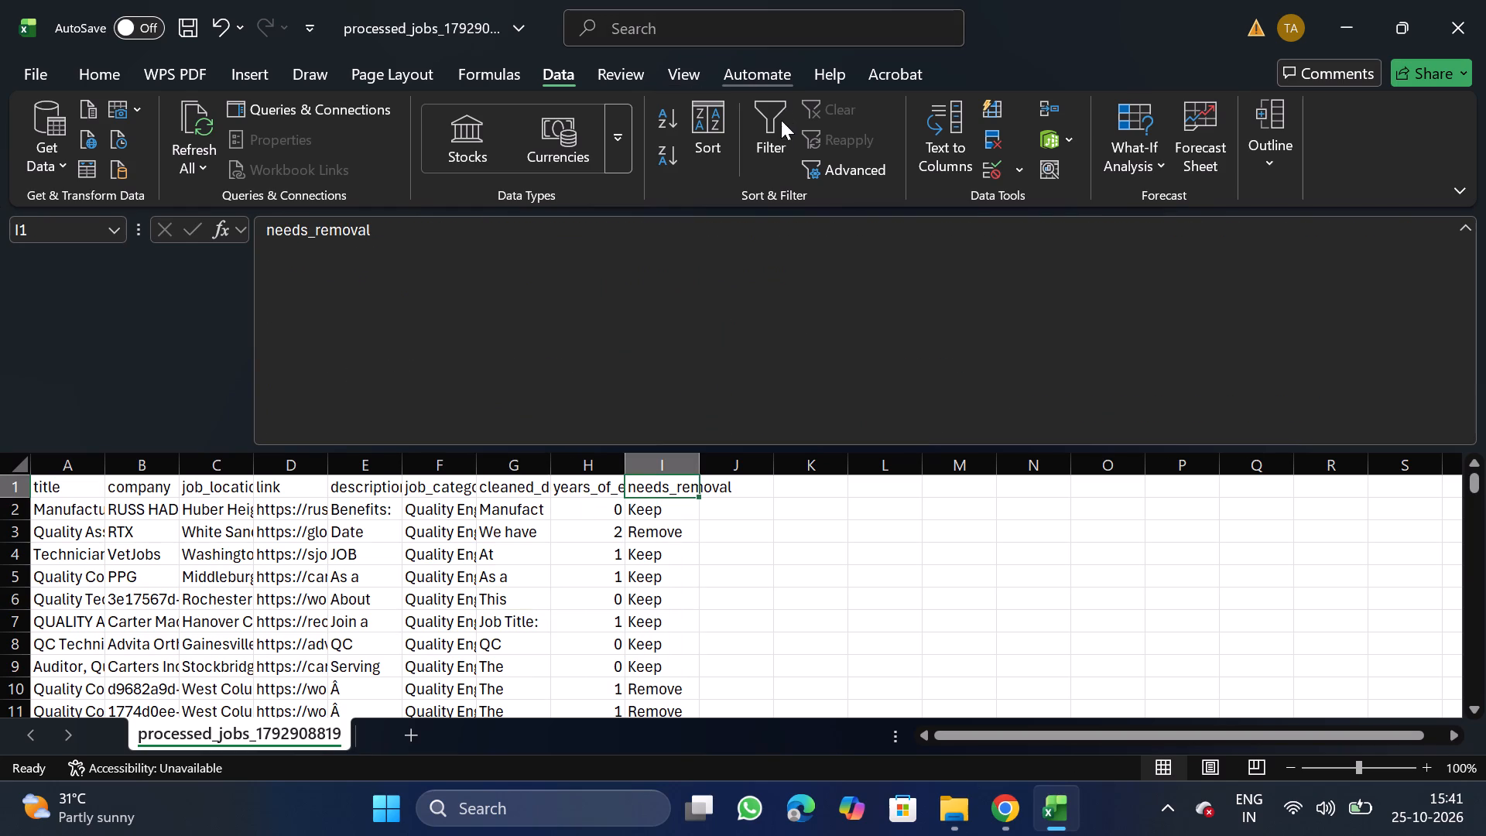
left_click(777, 129)
left_click(695, 494)
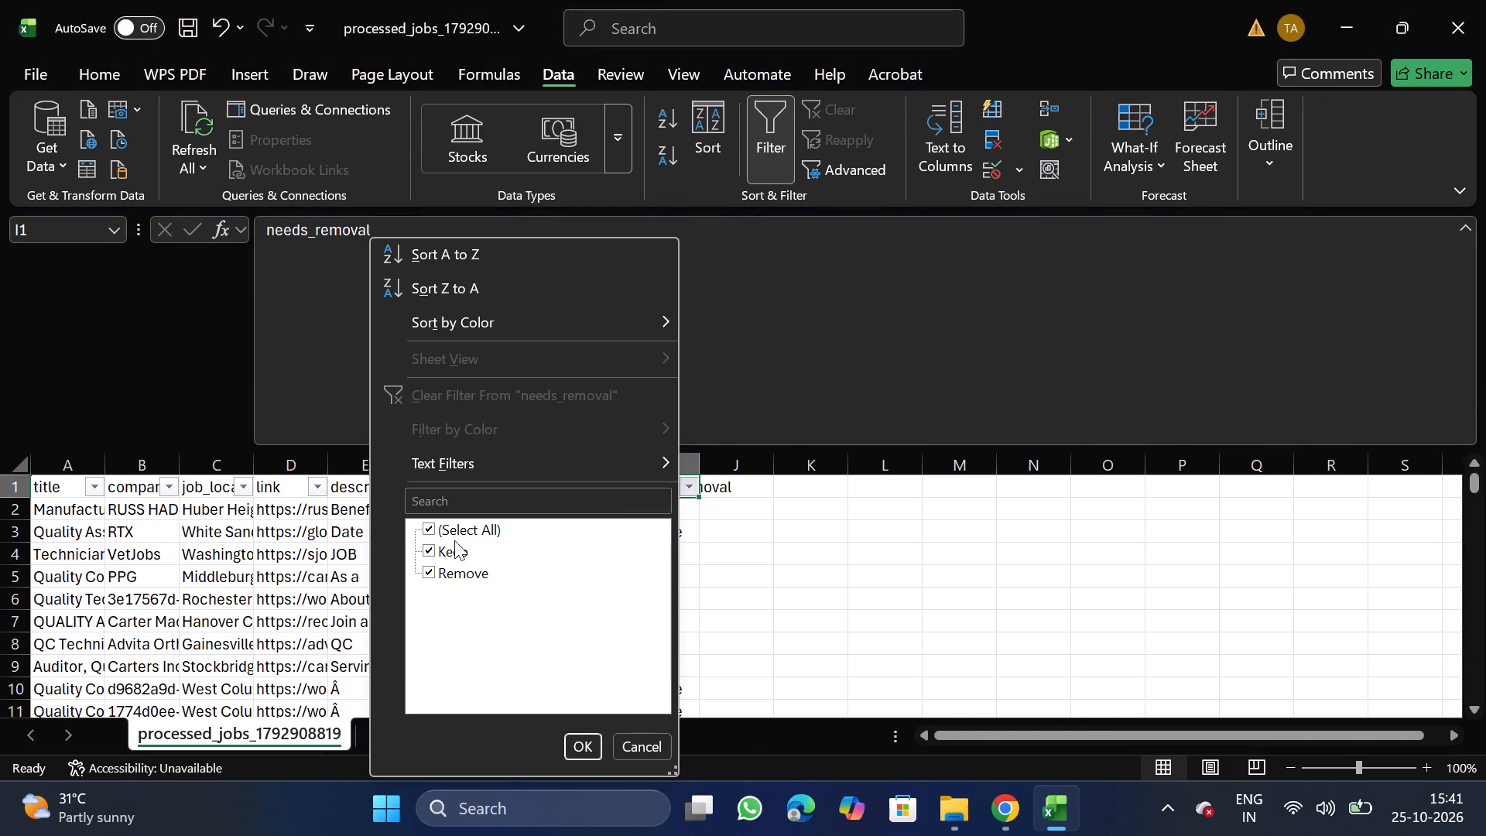
left_click(442, 551)
left_click(585, 745)
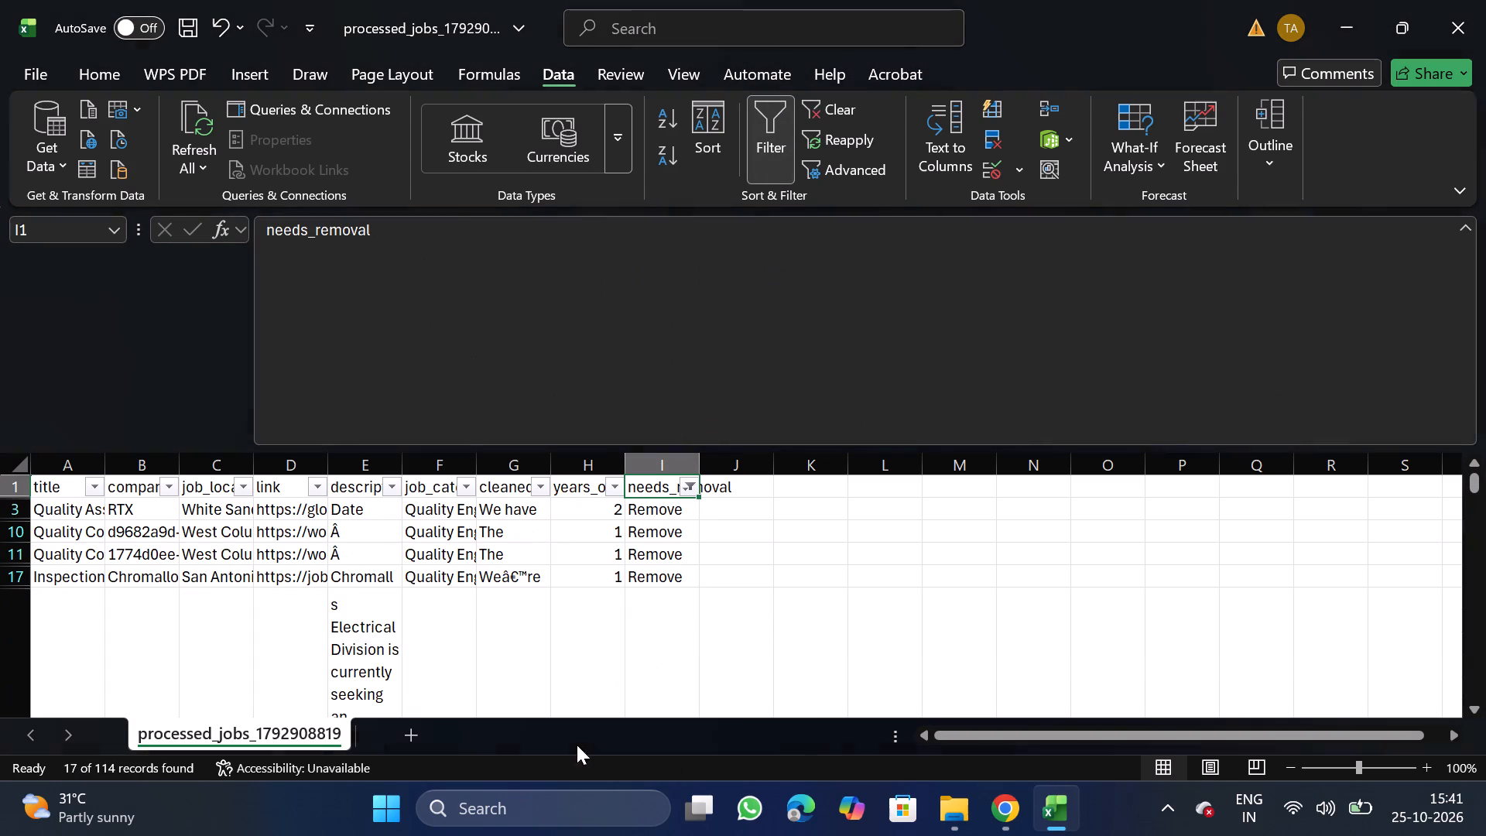
left_click(0, 506)
key("ctrl+shift+Down")
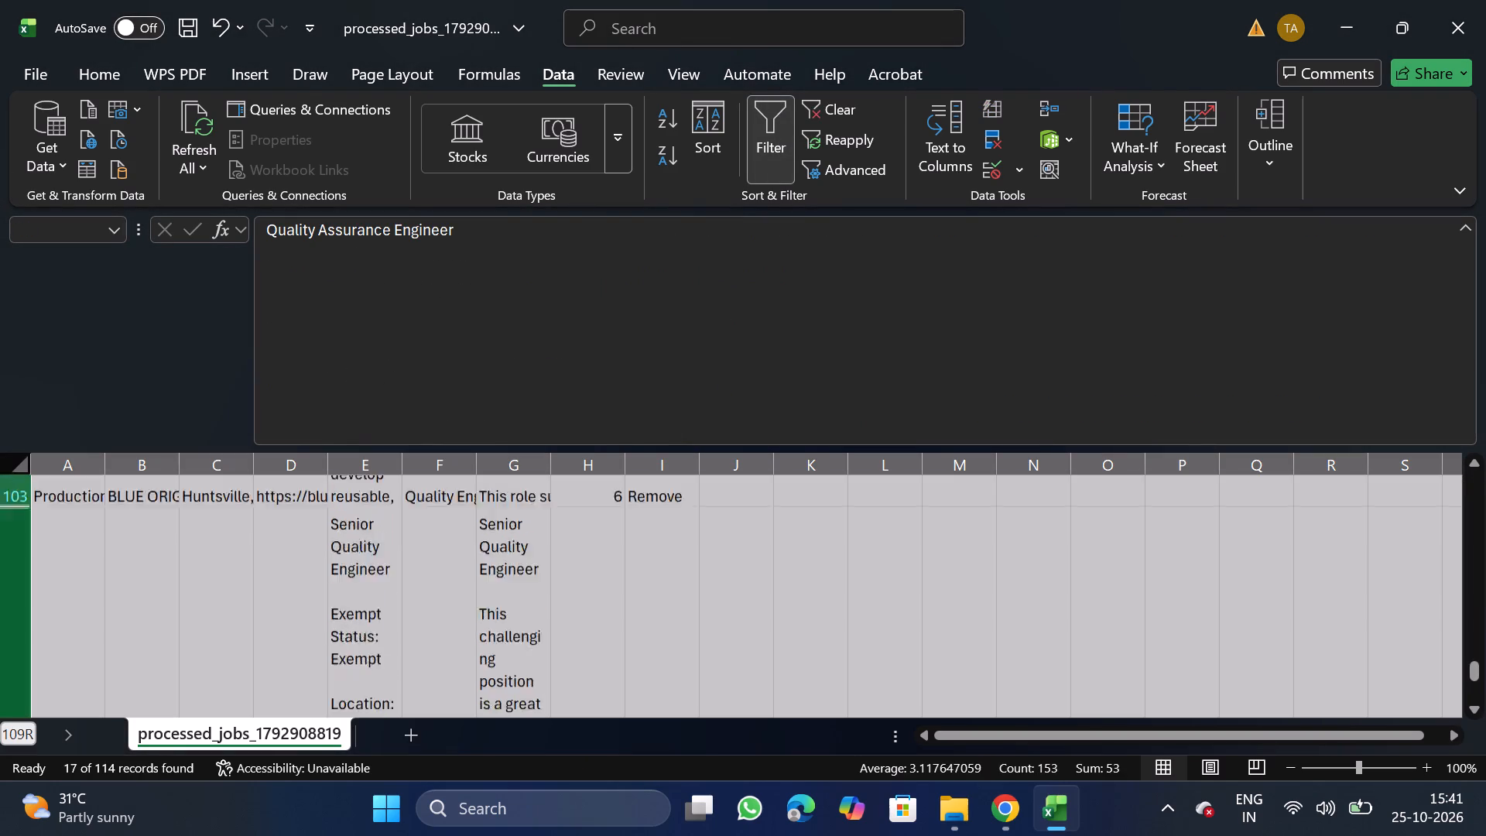
right_click(85, 571)
left_click(191, 373)
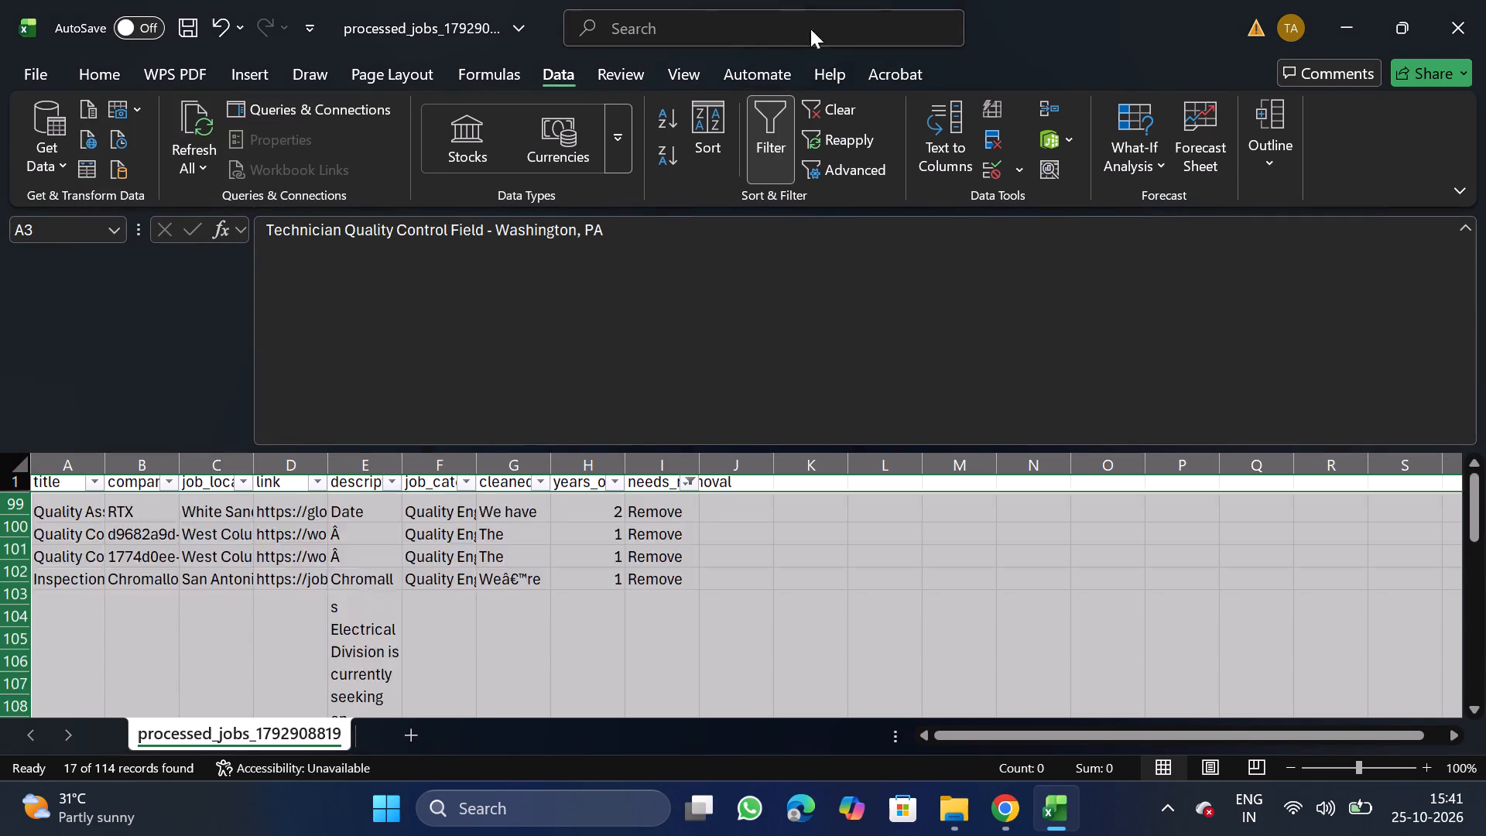
left_click(755, 189)
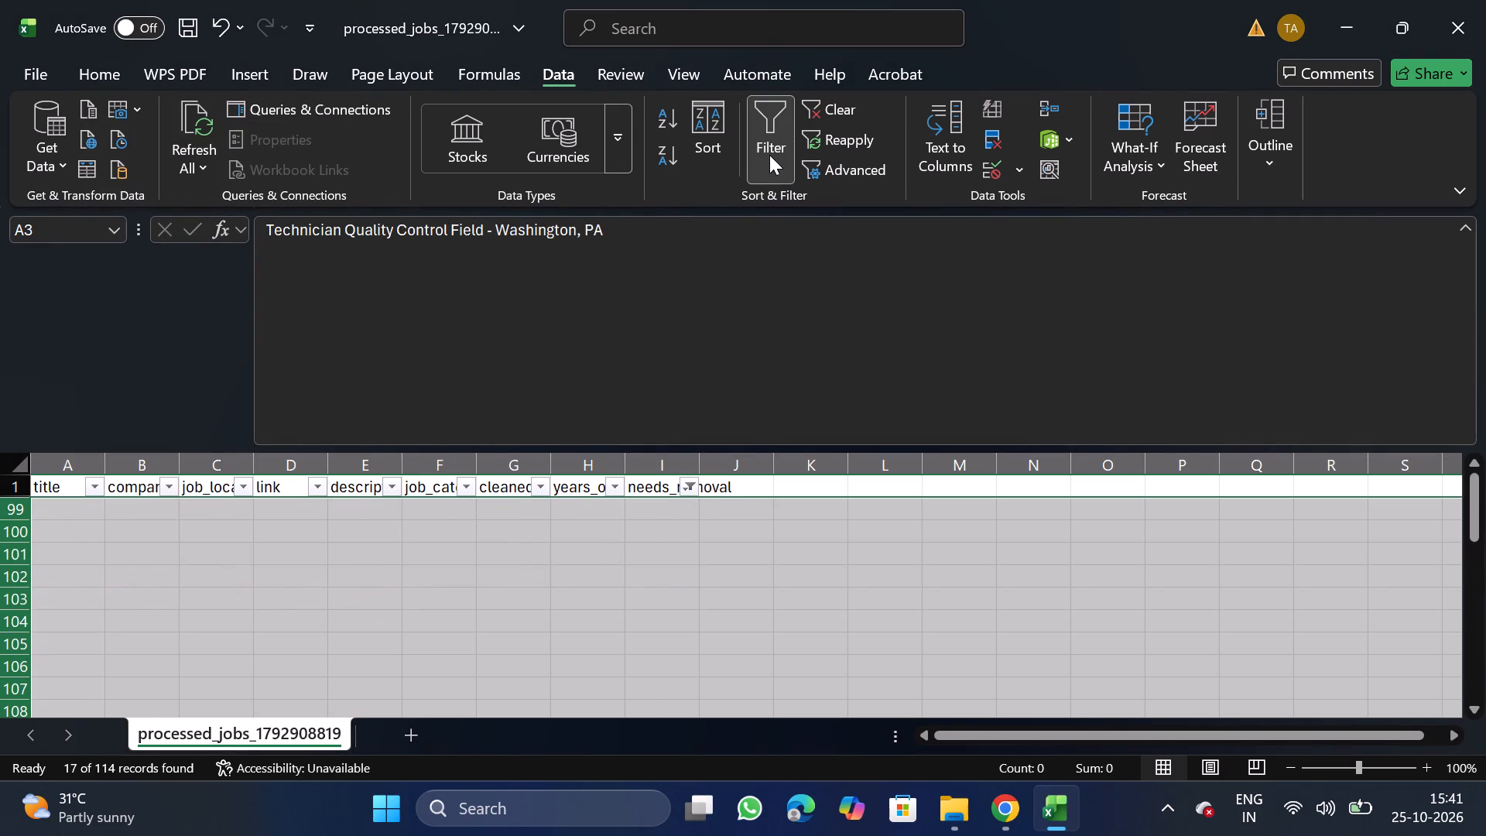
left_click(769, 155)
Filter years_of_experience to 8, 10 and 15, delete all the matching rows, and turn the filter off.
left_click(591, 481)
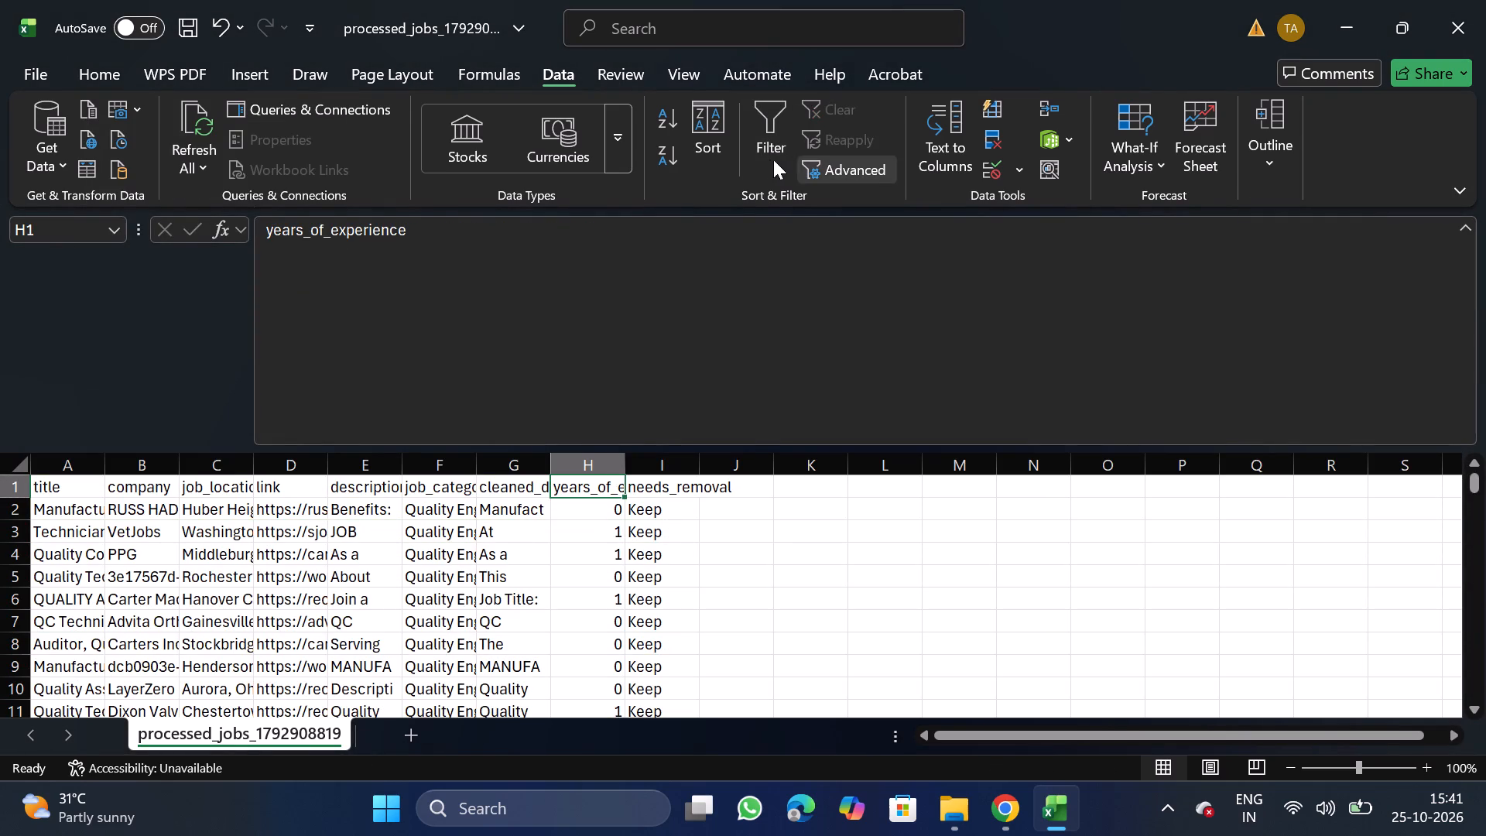
left_click(769, 159)
left_click(618, 495)
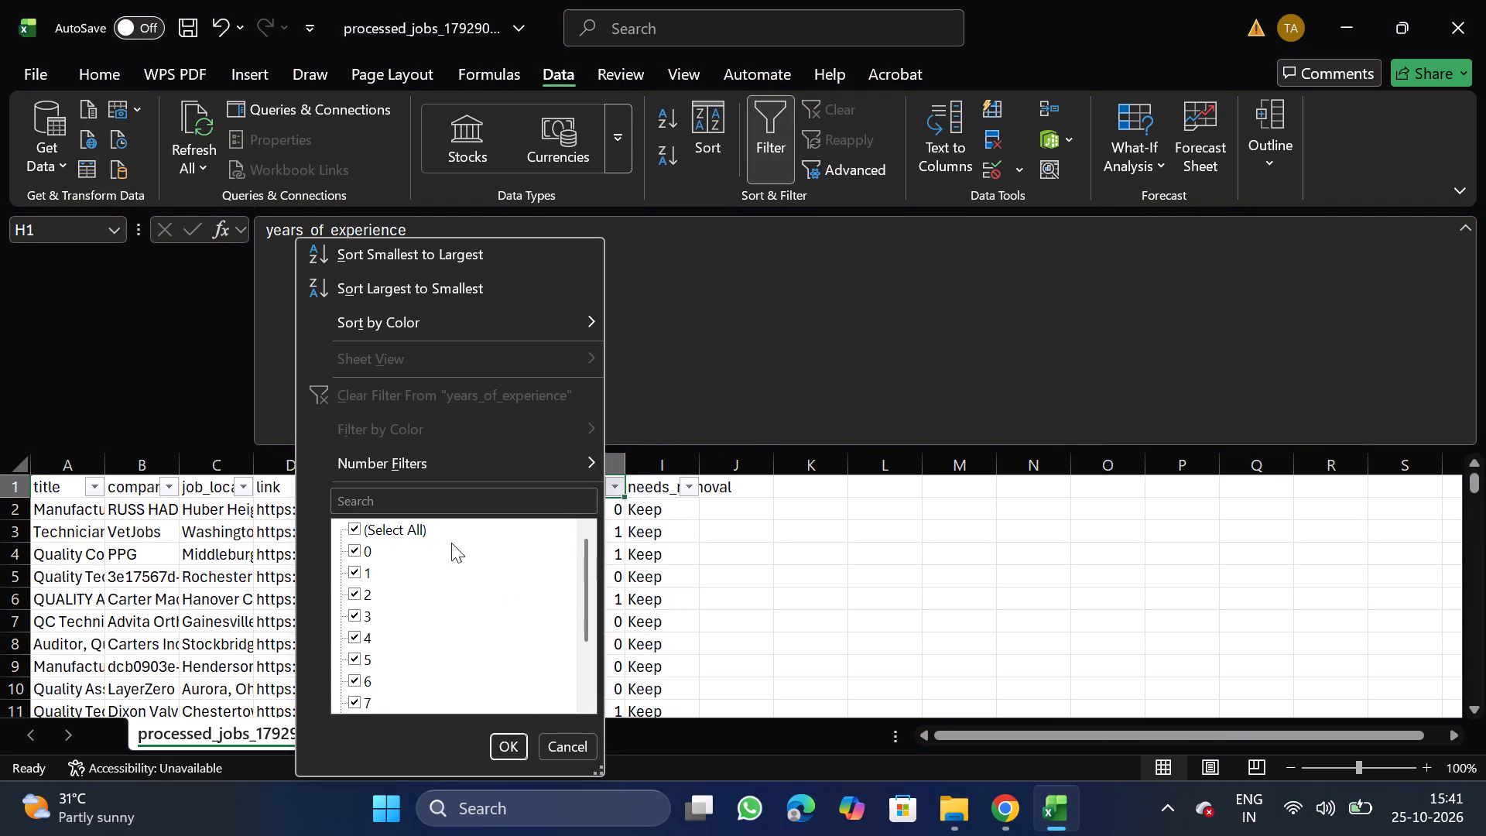
left_click(388, 536)
scroll(358, 678, "down", 1)
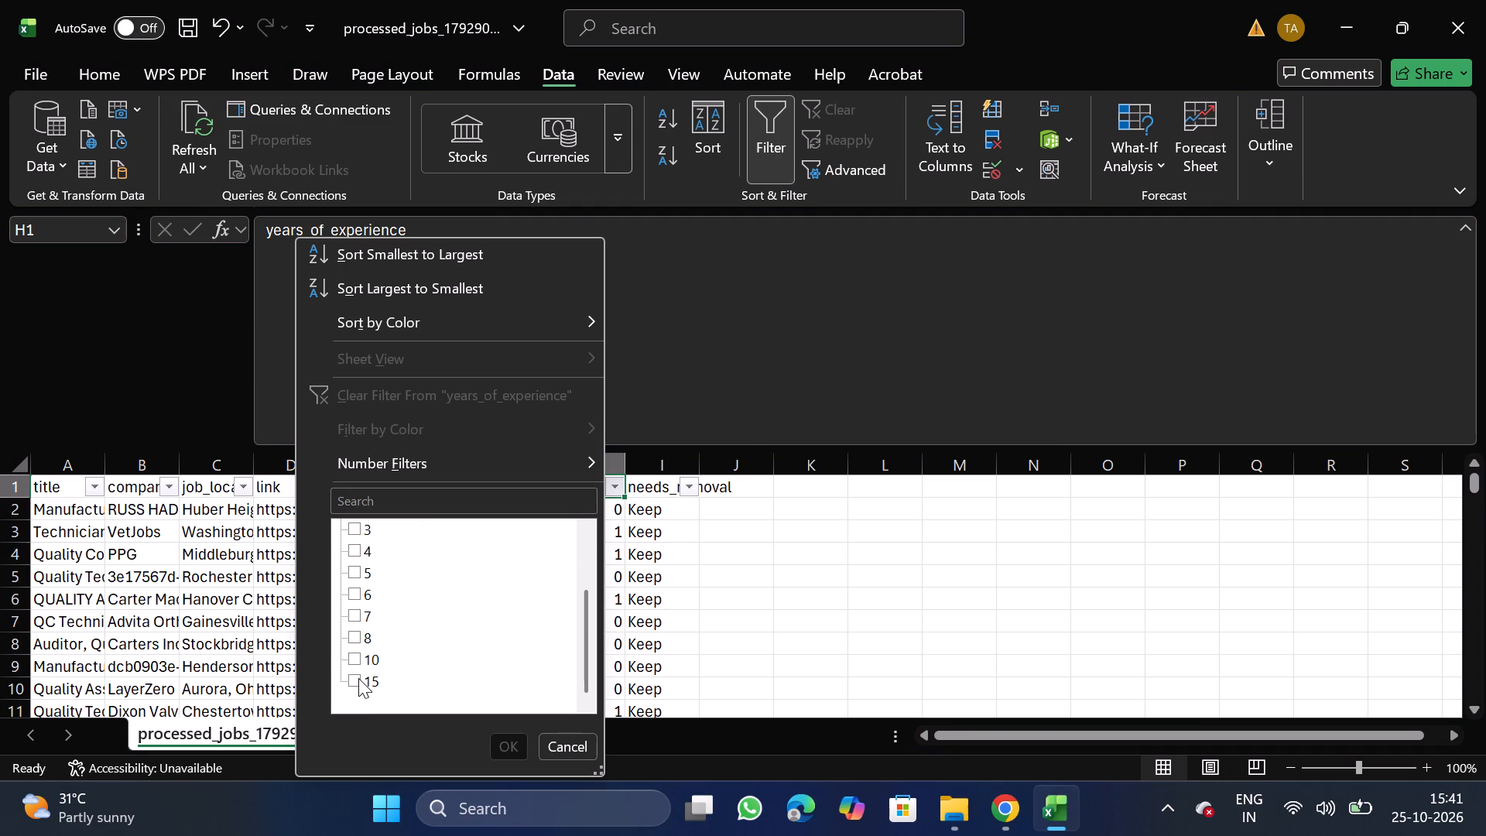
left_click(354, 642)
left_click(351, 663)
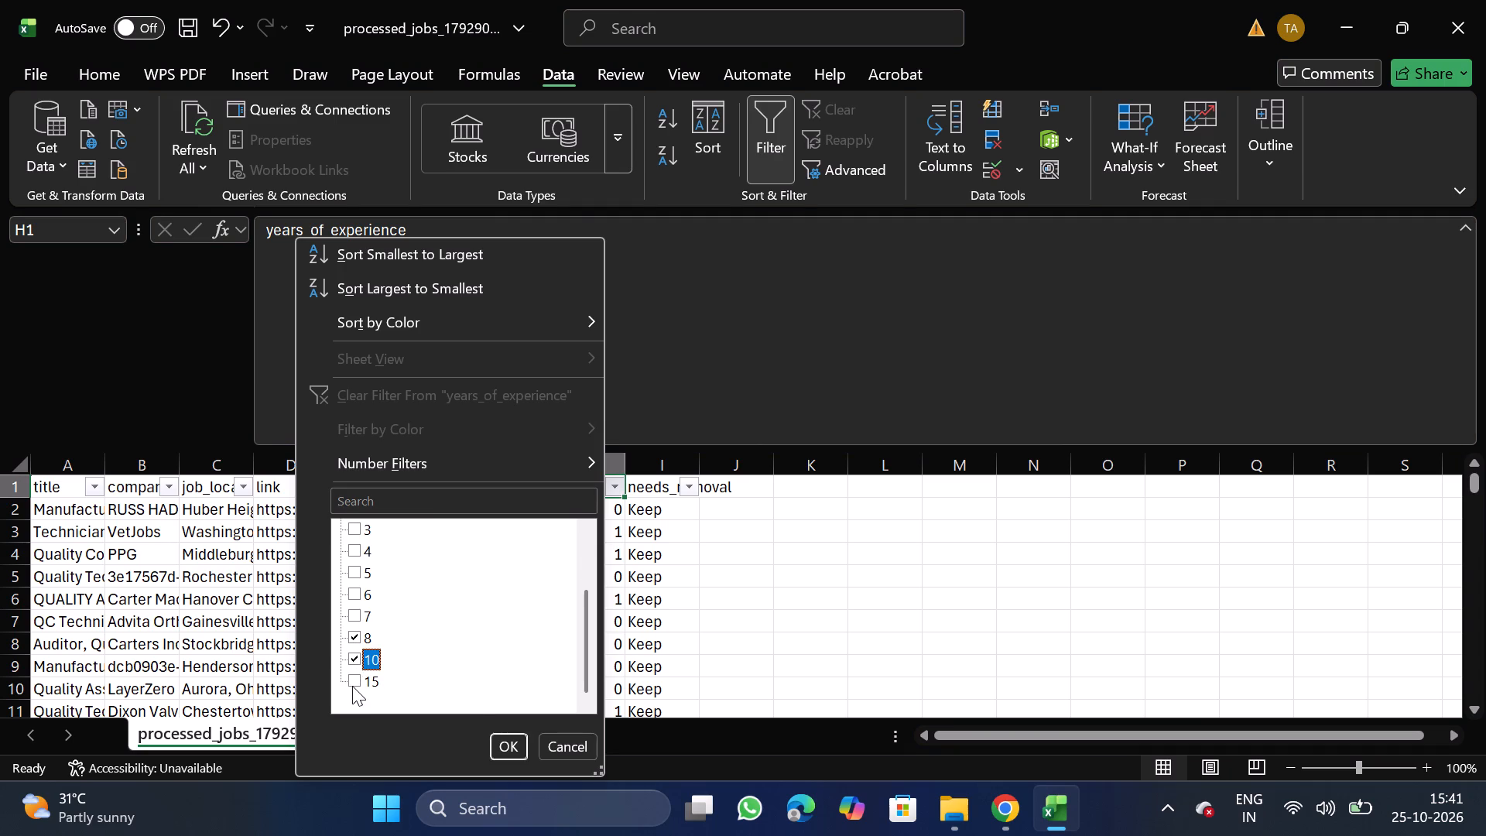
left_click(352, 686)
left_click(512, 752)
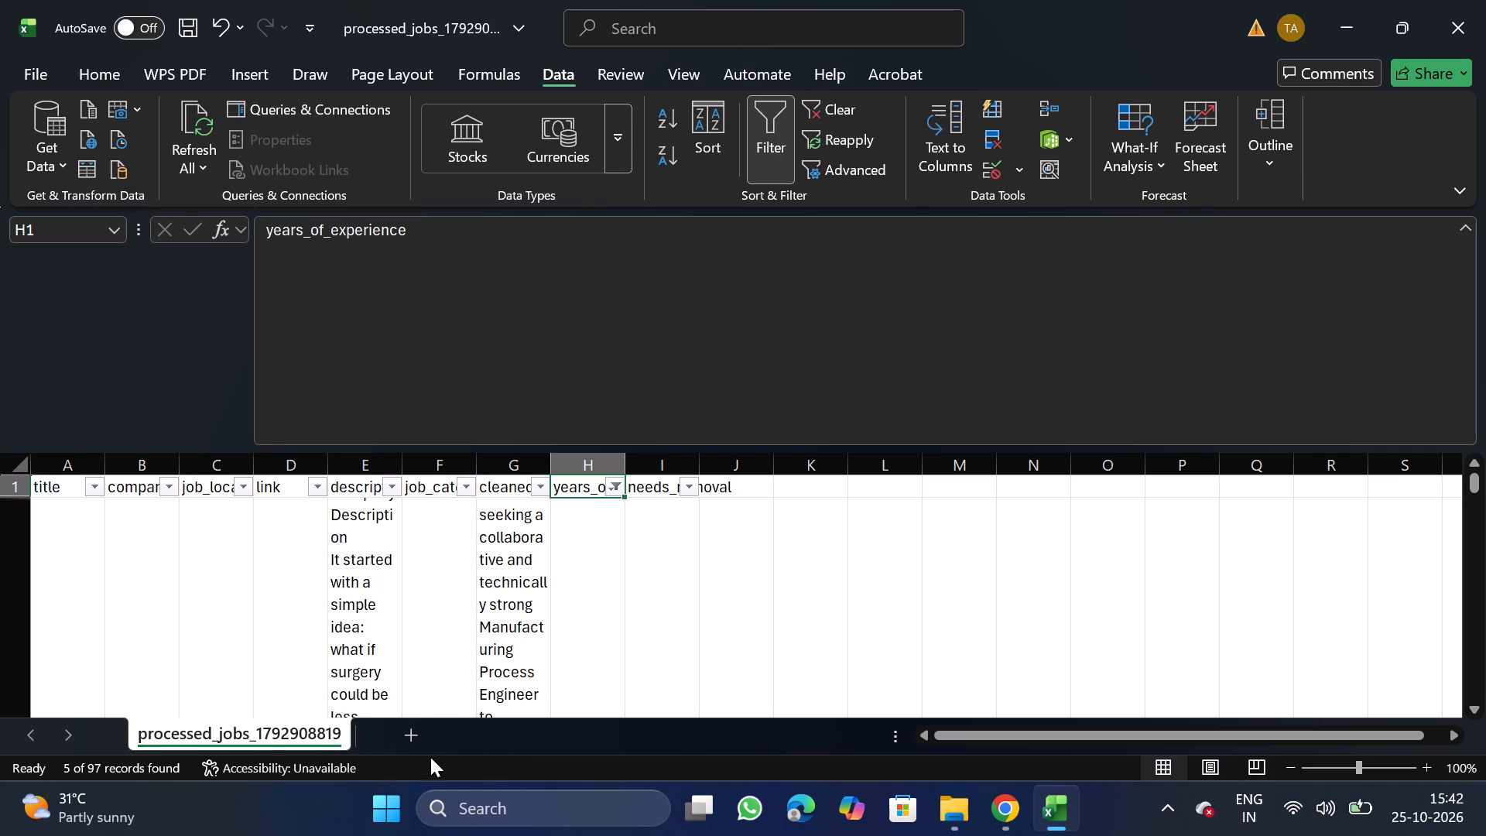
left_click(0, 552)
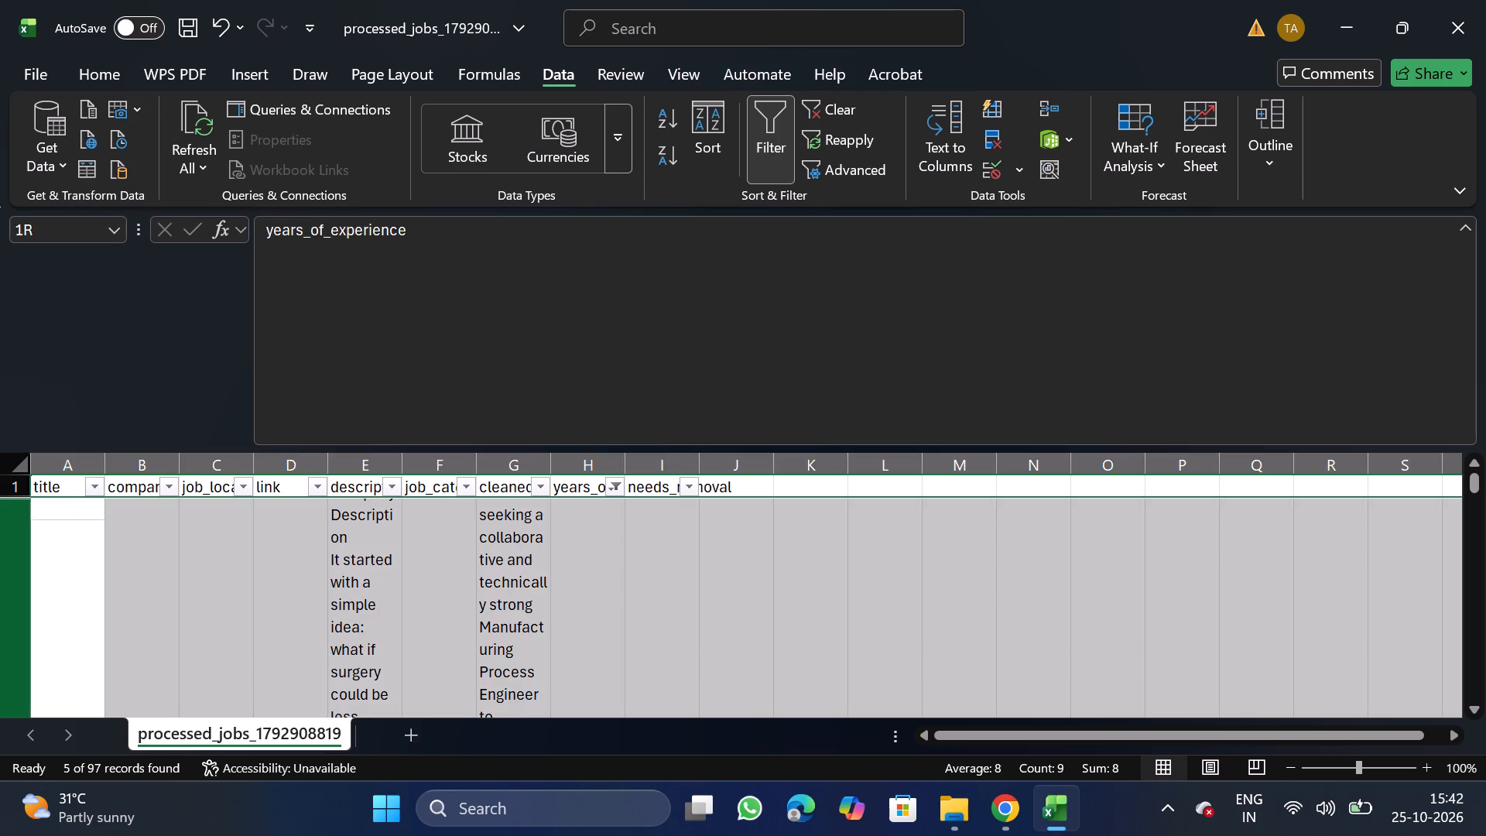
key("ctrl+shift+Down")
right_click(139, 601)
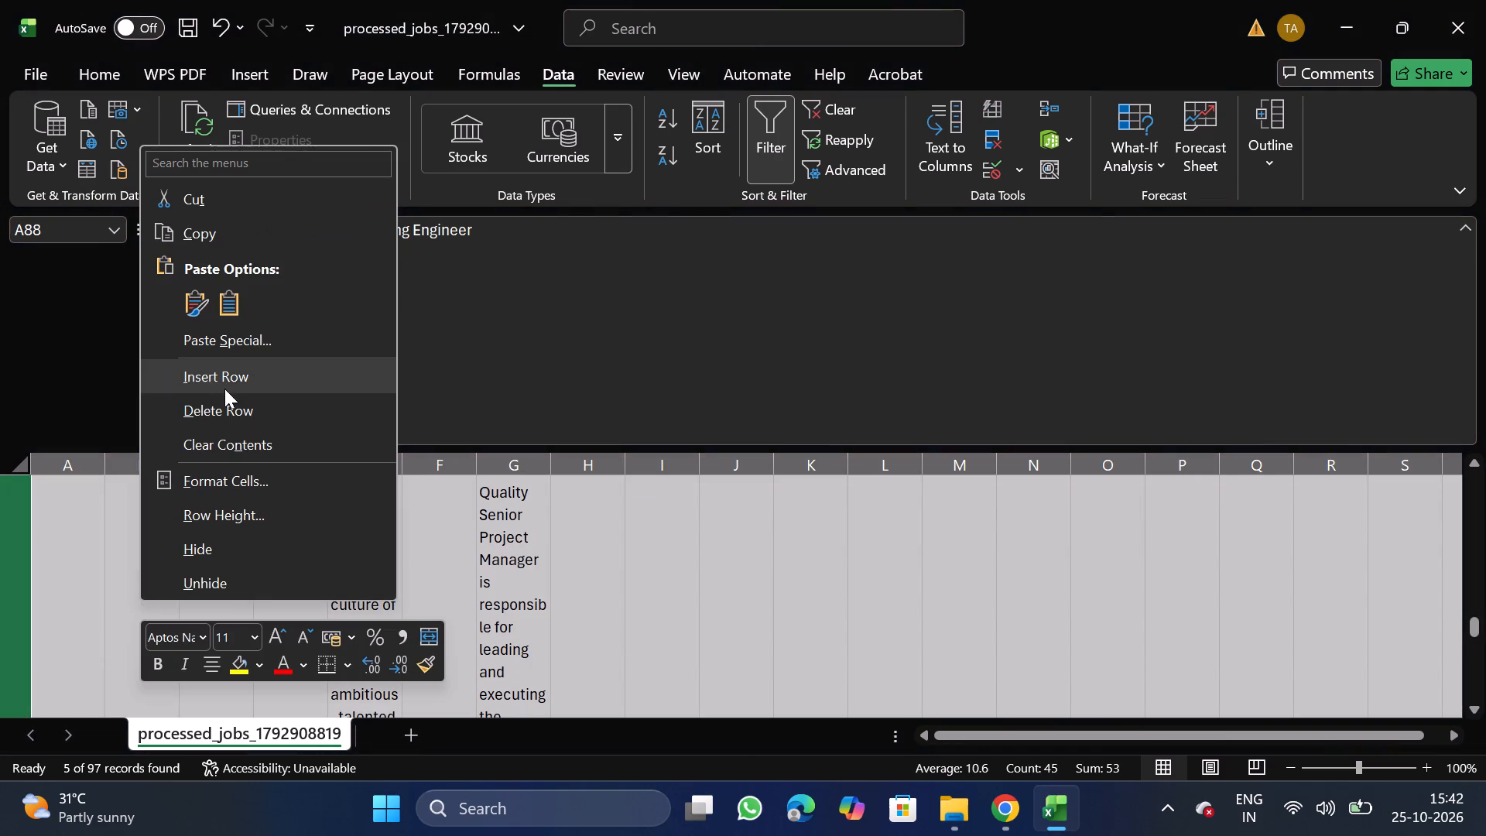
left_click(239, 402)
left_click(777, 141)
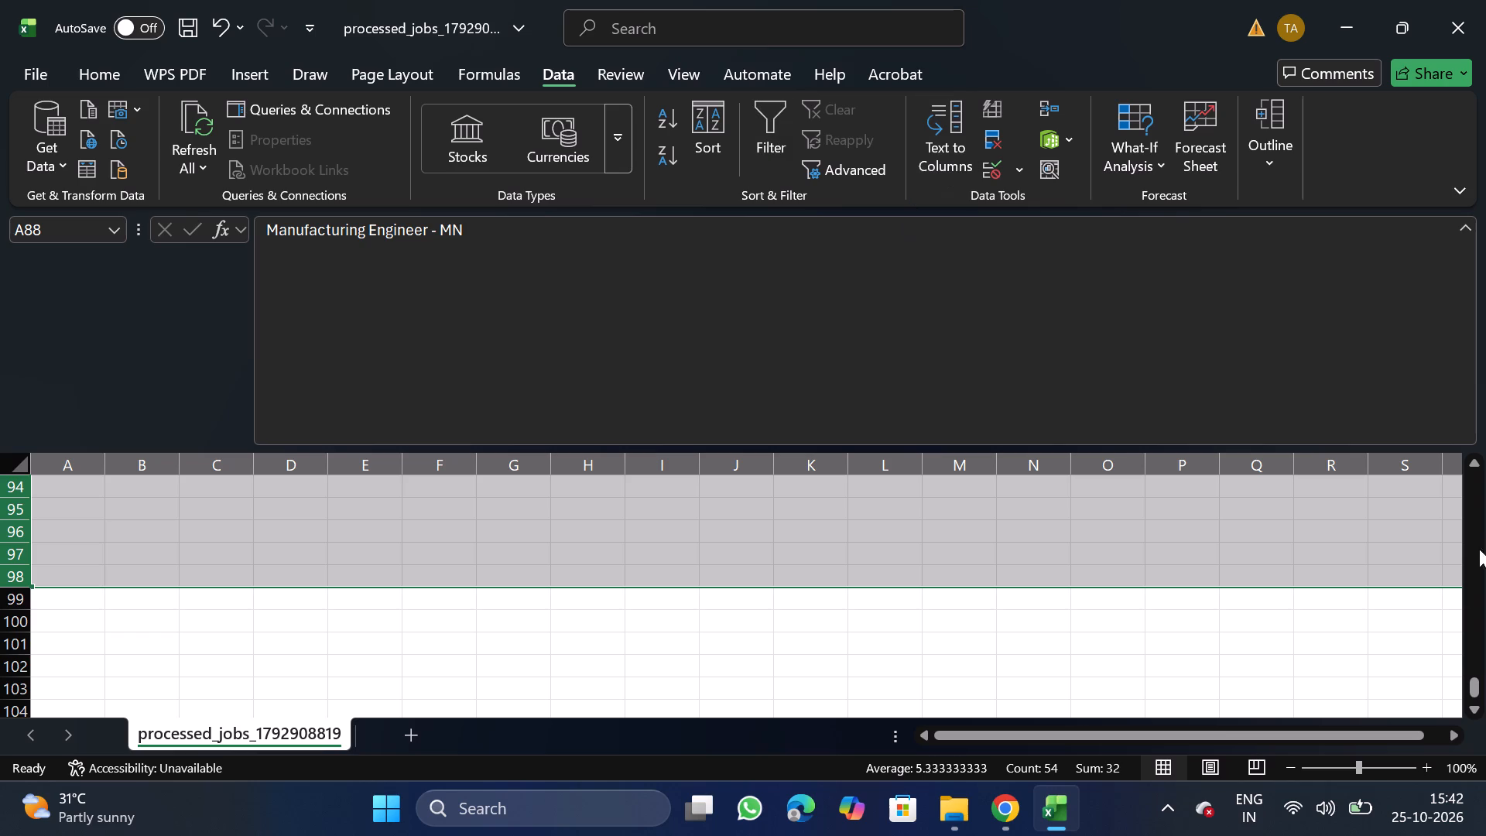
Check which values remain in the years_of_experience filter list without applying a filter.
left_click_drag(1475, 689, 1461, 394)
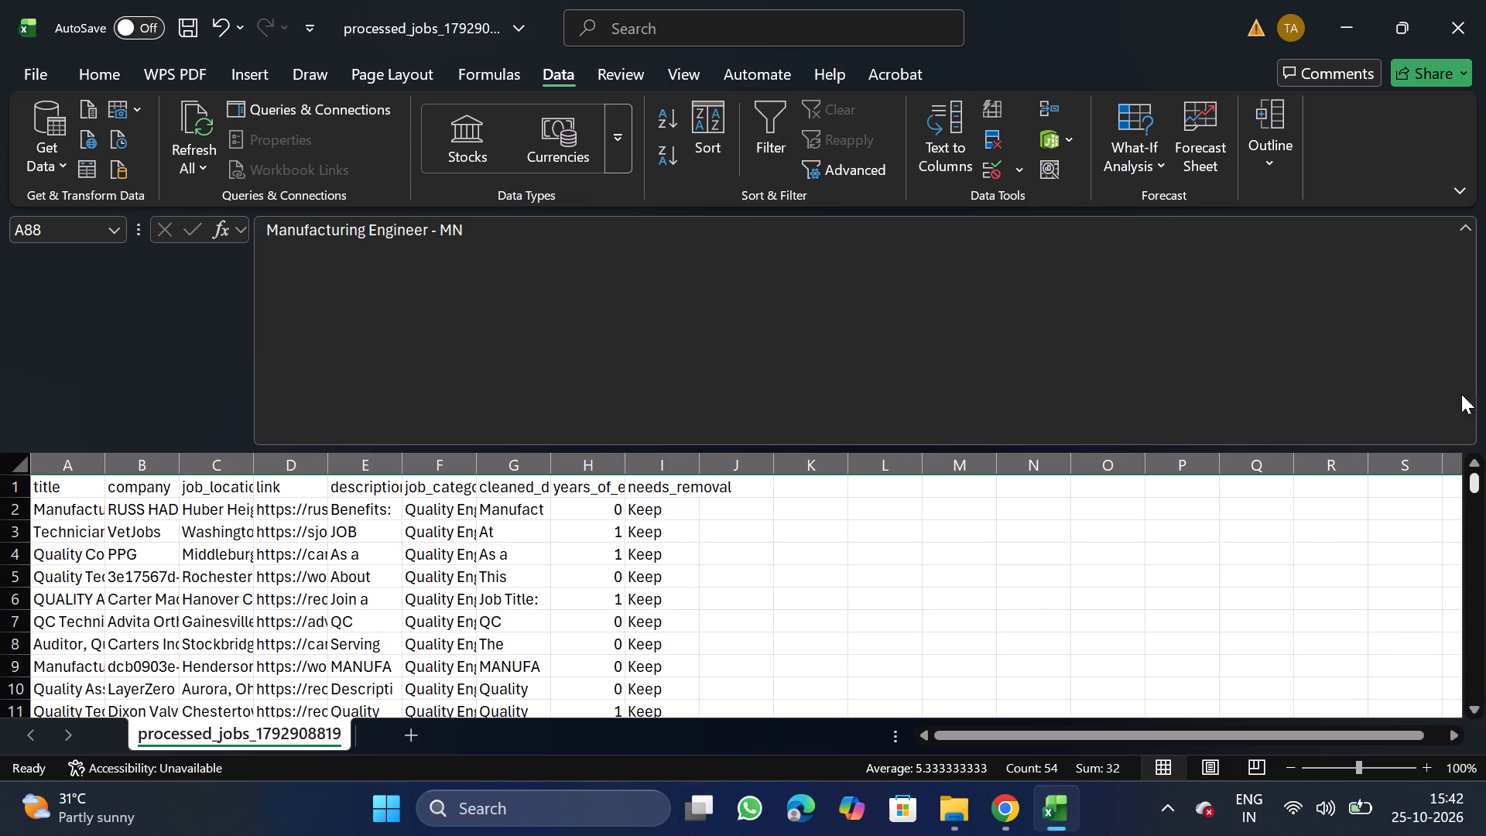
left_click(596, 481)
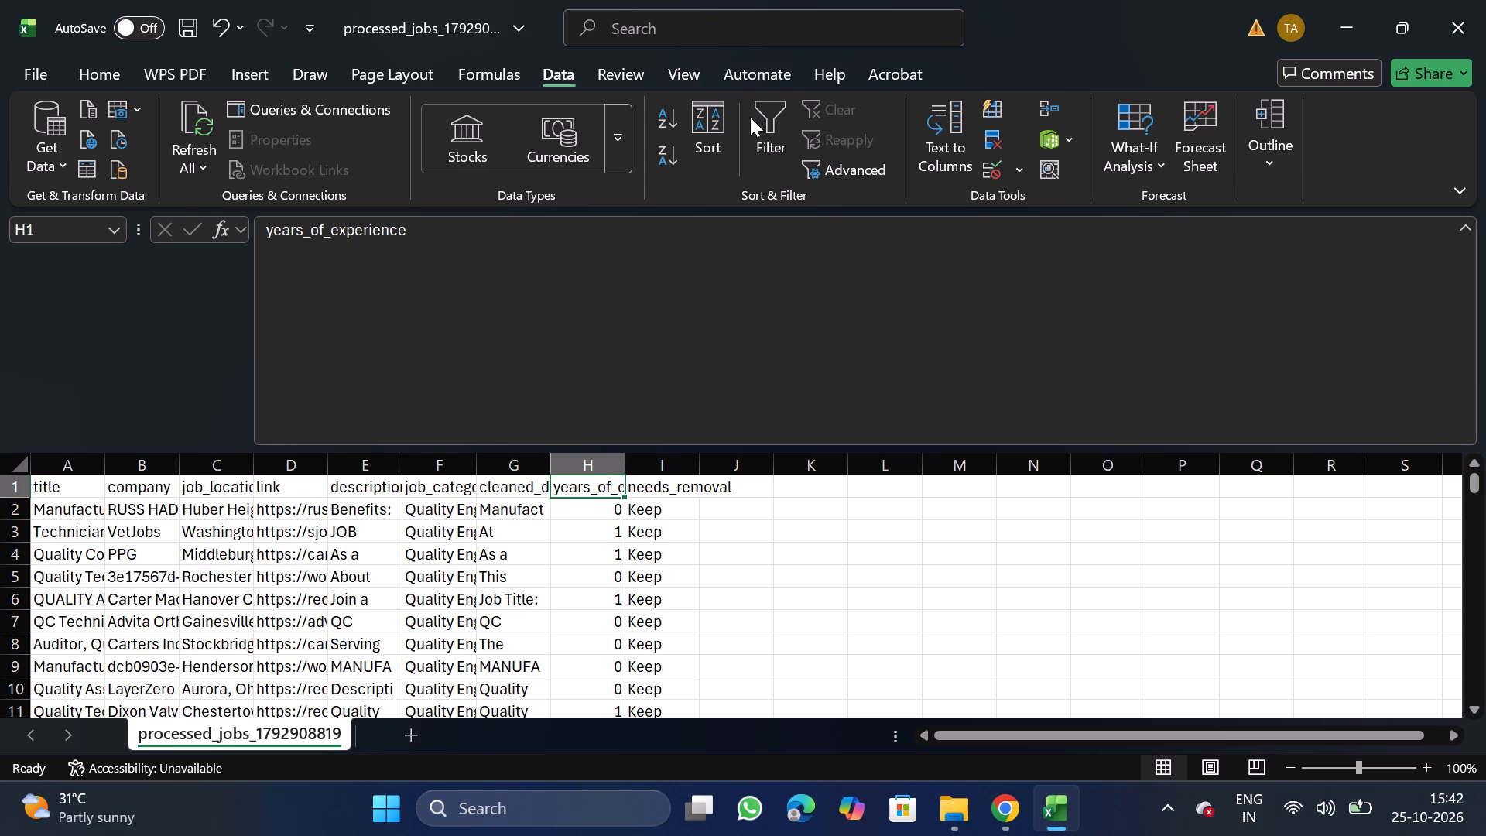
left_click(762, 138)
left_click(612, 492)
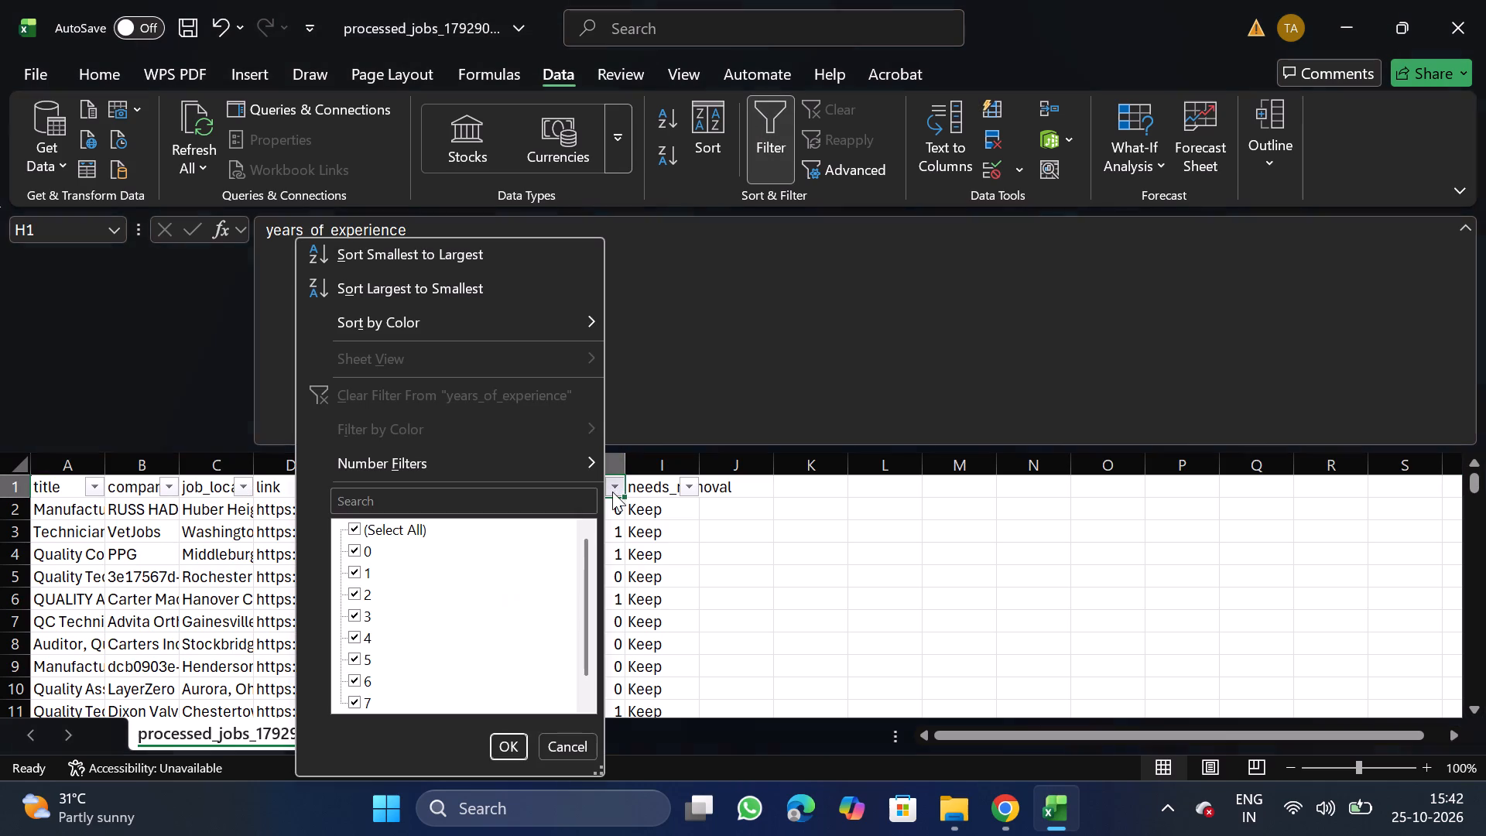
scroll(469, 650, "down", 1)
left_click(649, 577)
left_click(775, 126)
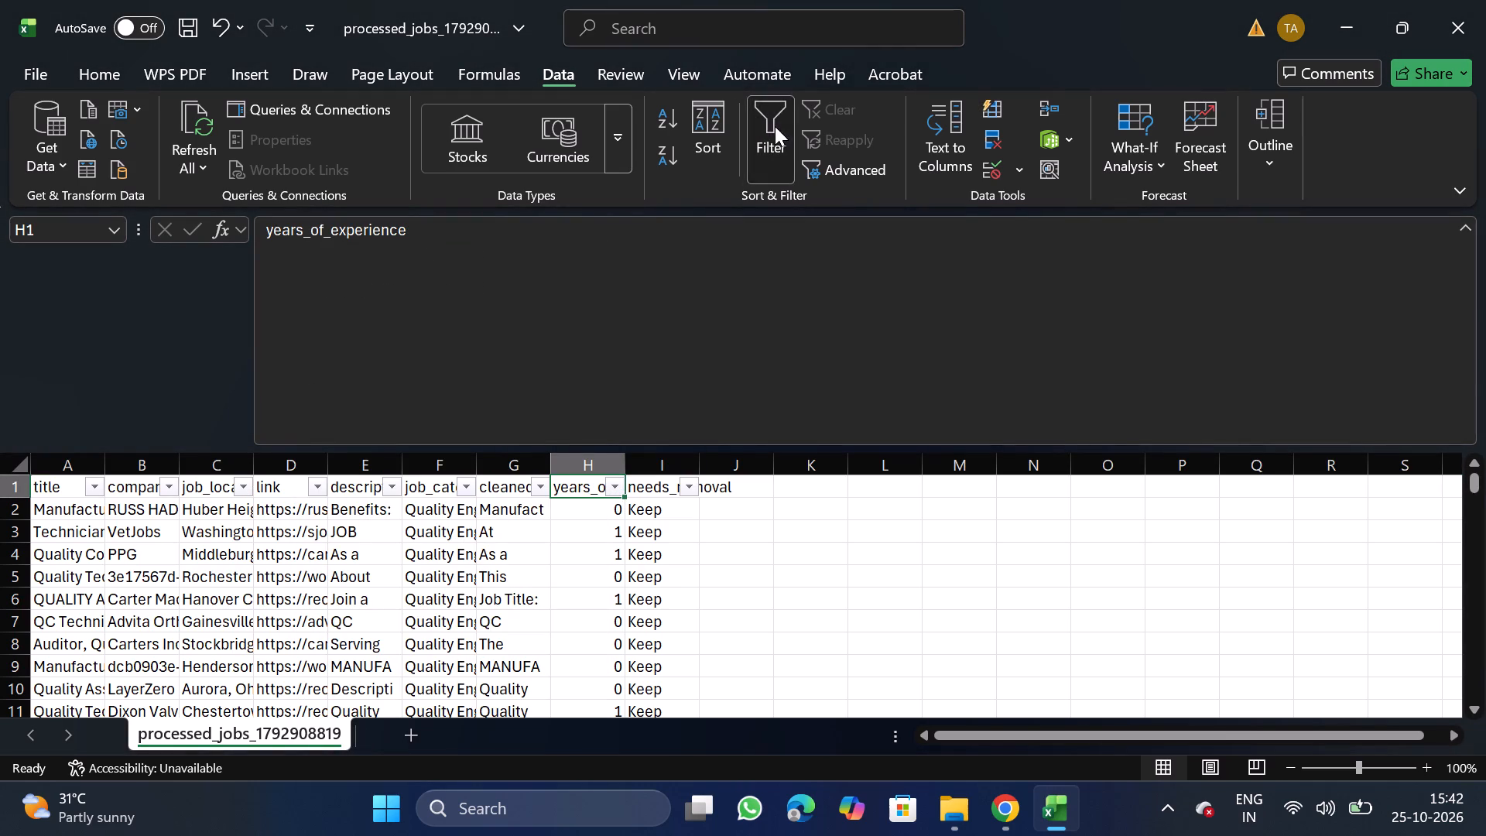
Delete the entire needs_removal column.
left_click_drag(652, 465, 670, 602)
right_click(670, 602)
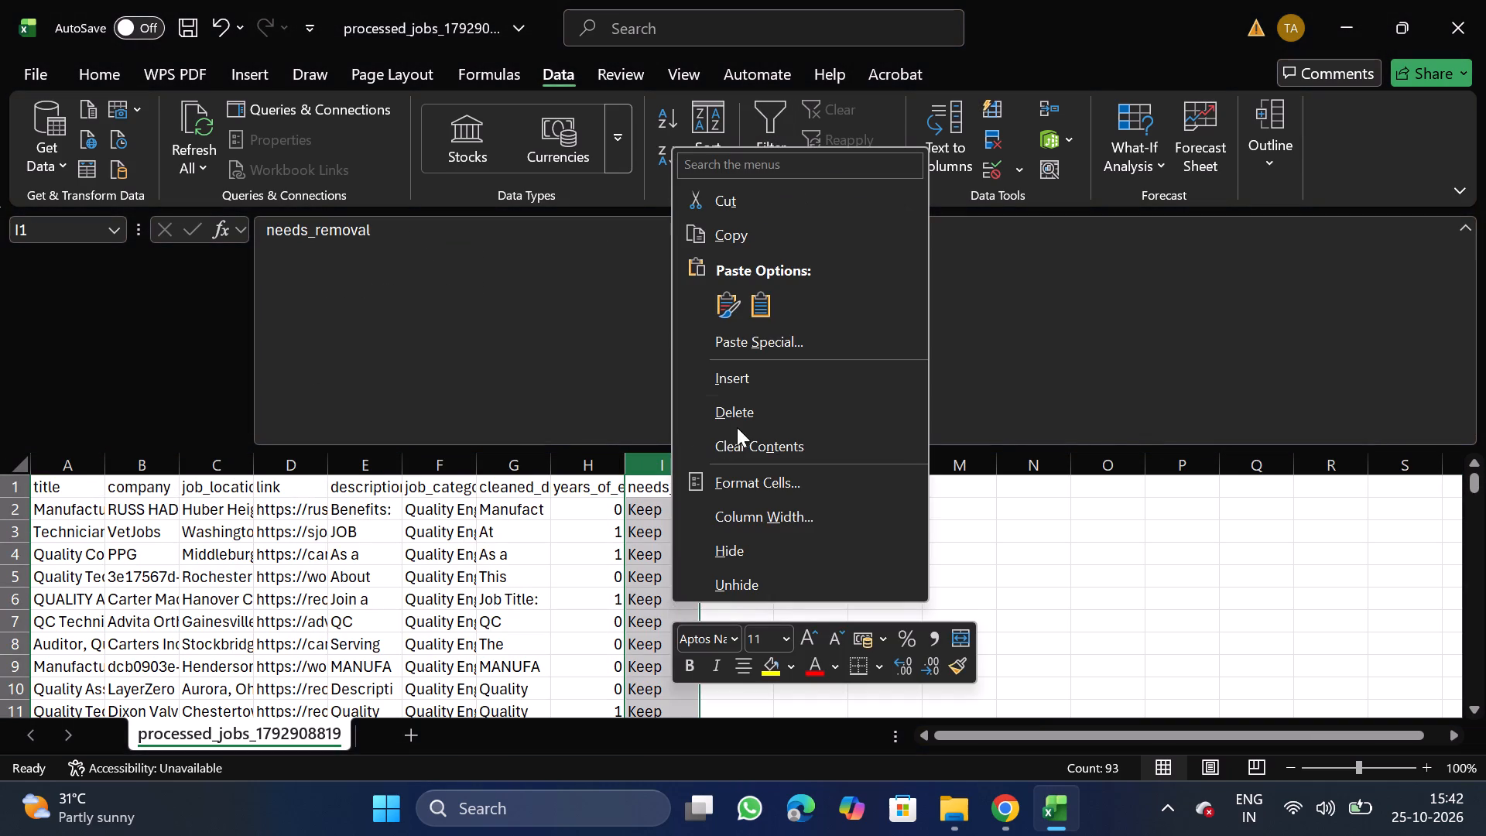
left_click(757, 409)
Move the job_category column in front of the title column so it is the first column.
left_click(436, 461)
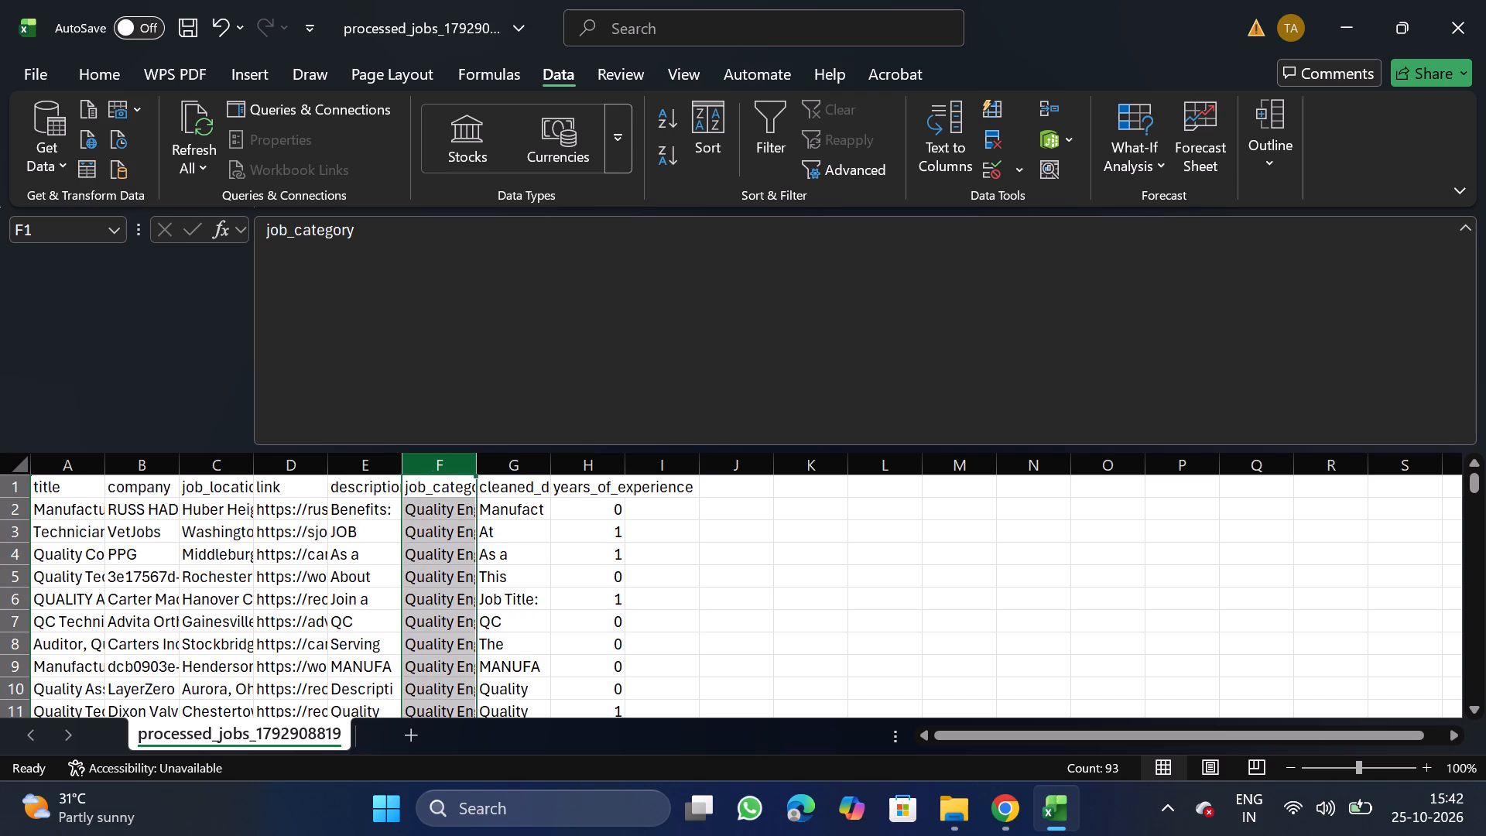
key("ctrl+x")
left_click(57, 464)
right_click(81, 654)
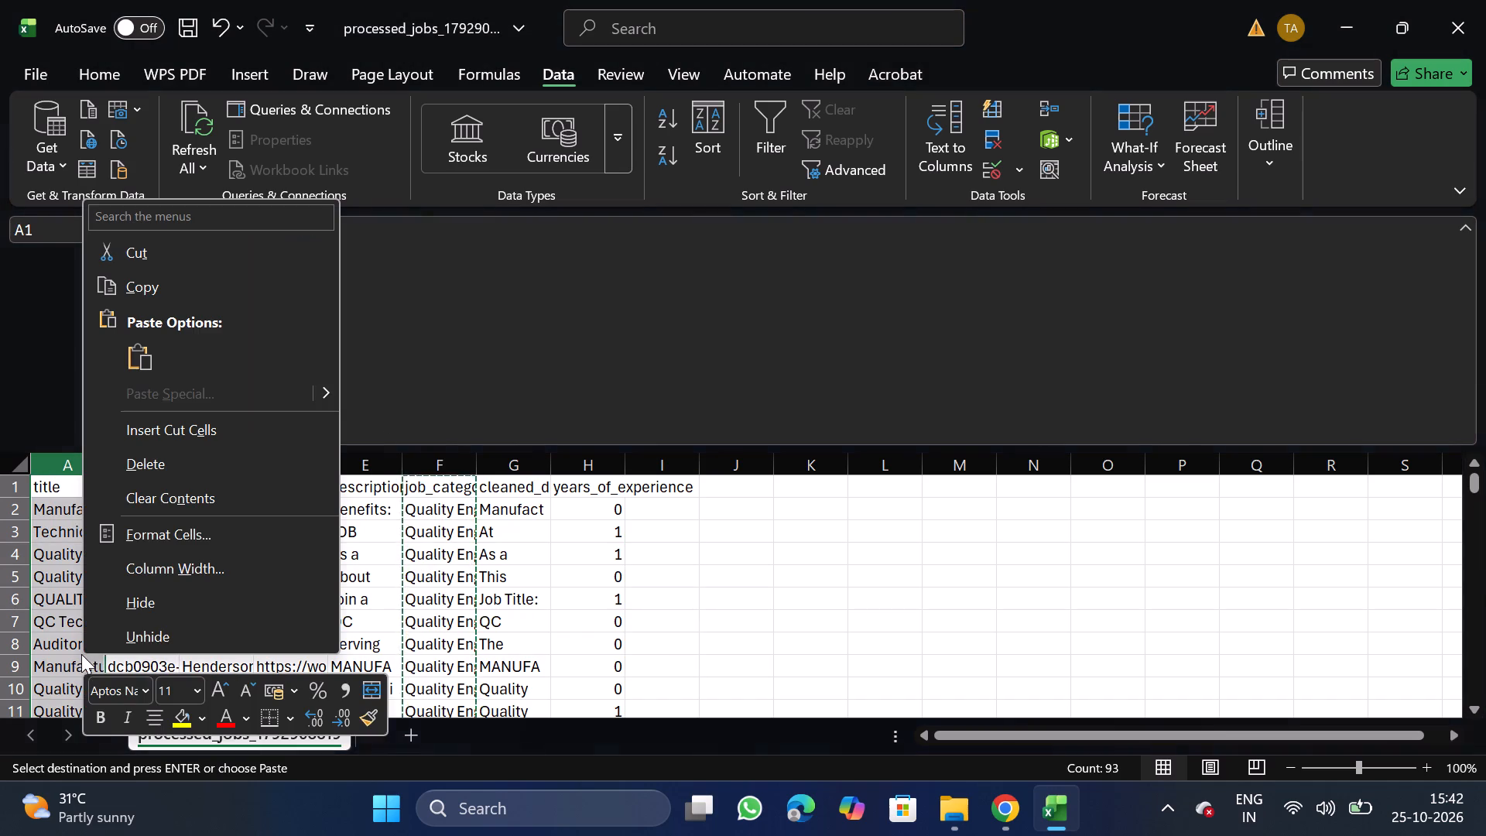
left_click(216, 433)
Turn off text wrapping for the original and cleaned description columns, F and G.
left_click(437, 477)
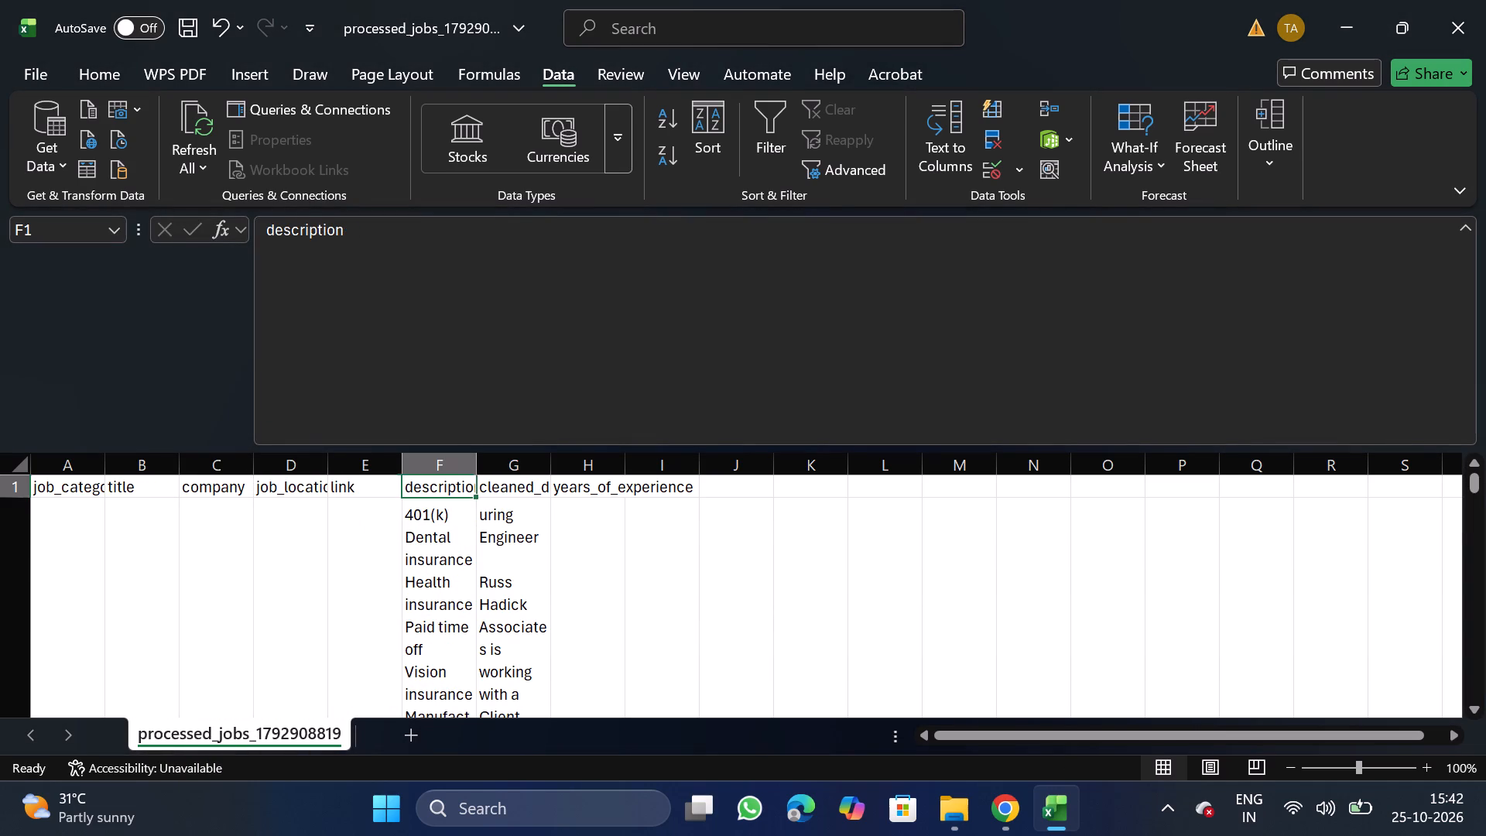
left_click(444, 471)
key("shift+Right")
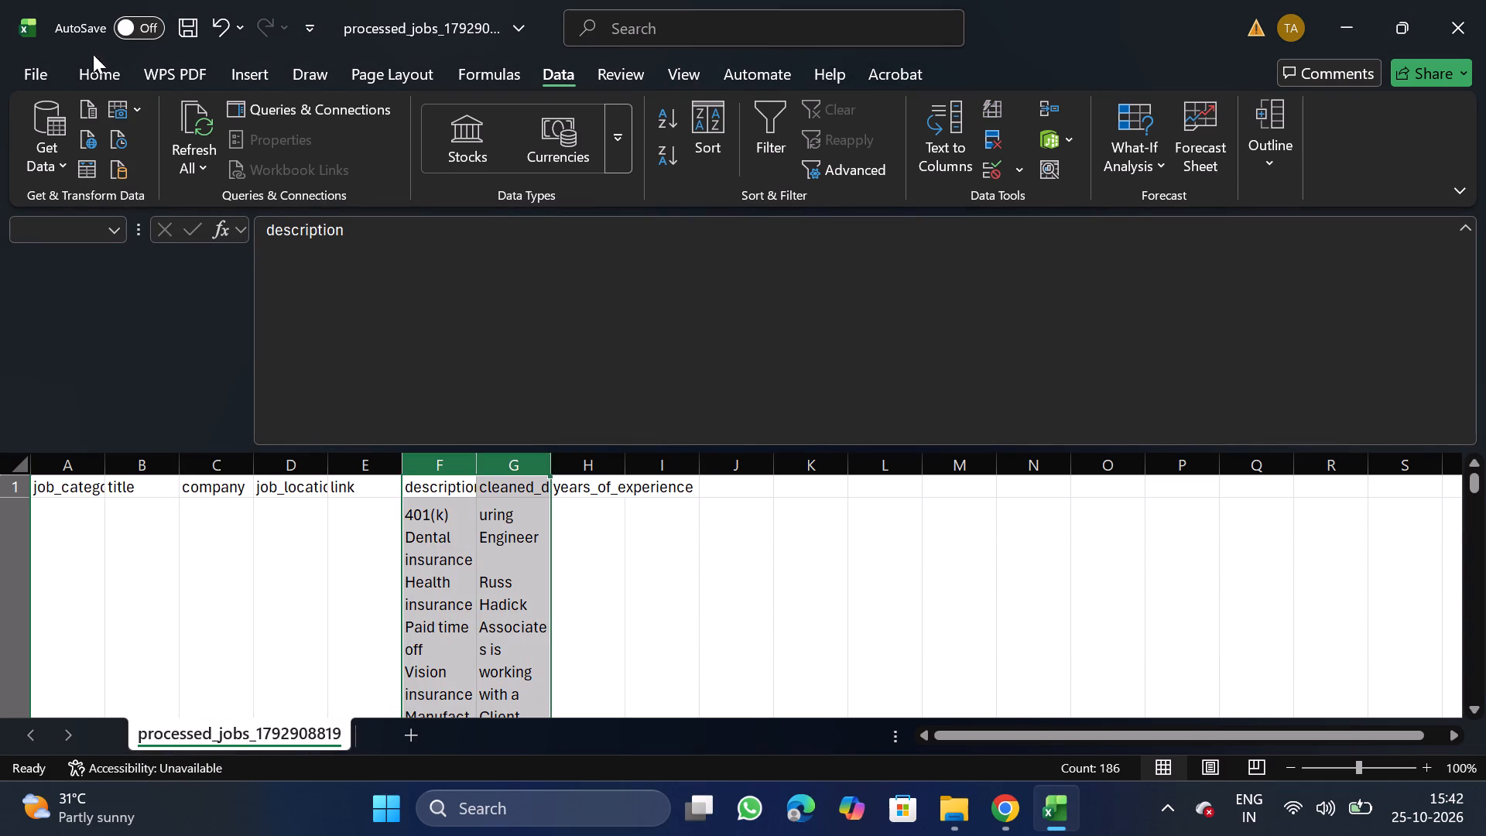
left_click(115, 74)
left_click(485, 196)
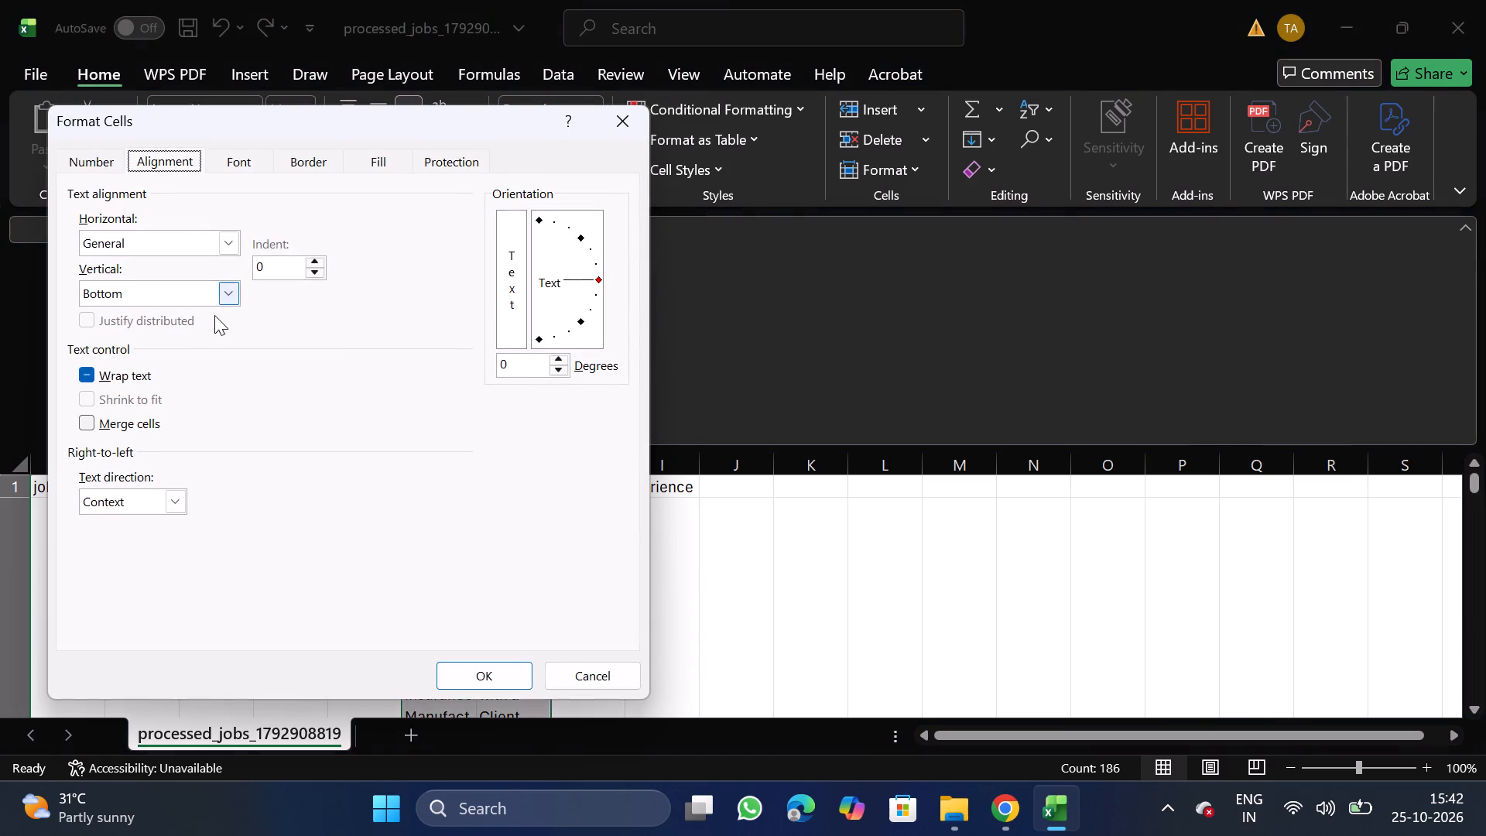
double_click(122, 380)
left_click(475, 666)
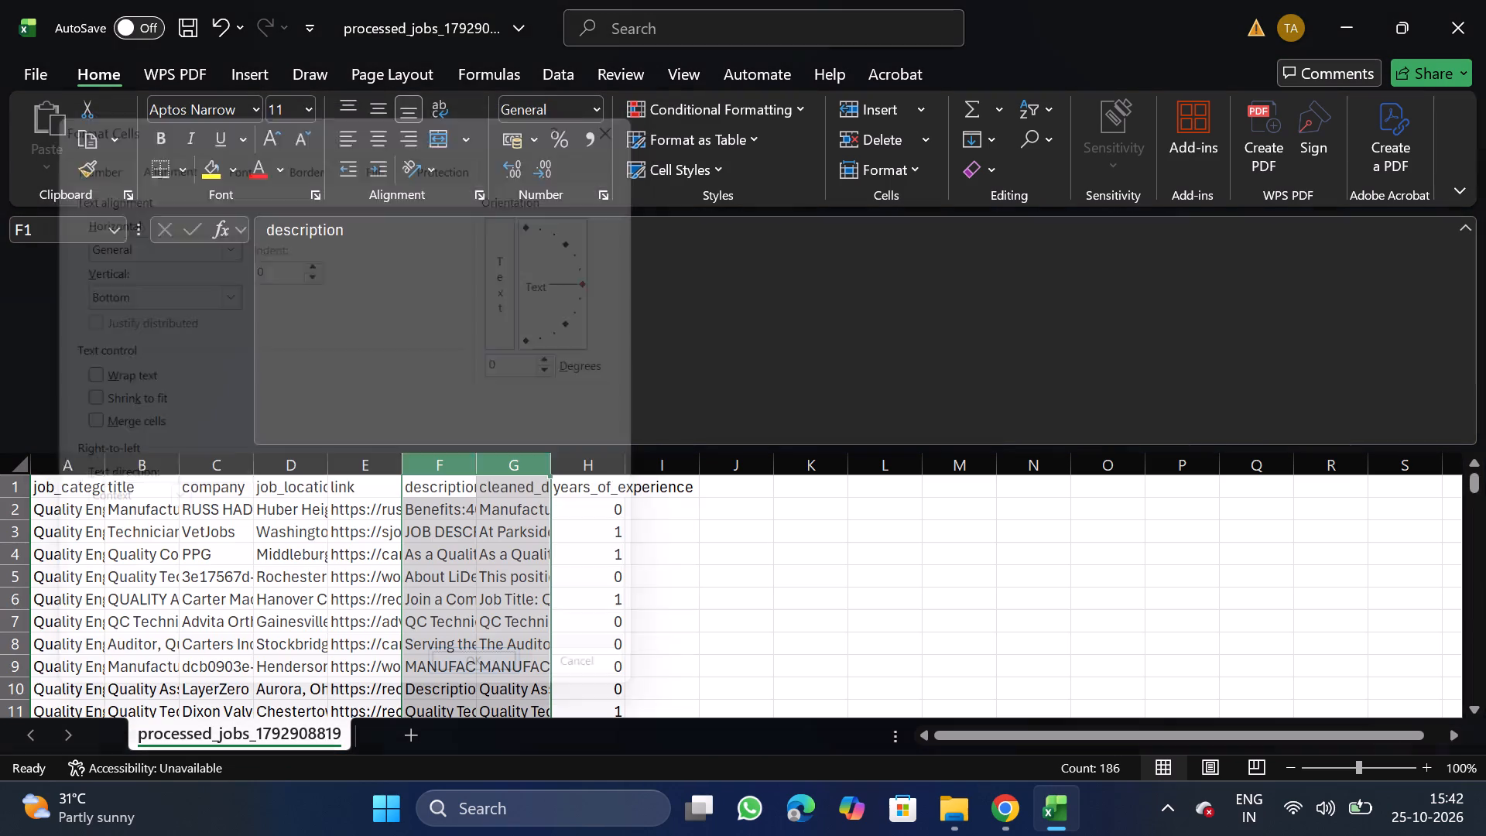
Move the link column to the end of the data, after years_of_experience.
left_click(365, 465)
key("ctrl+x")
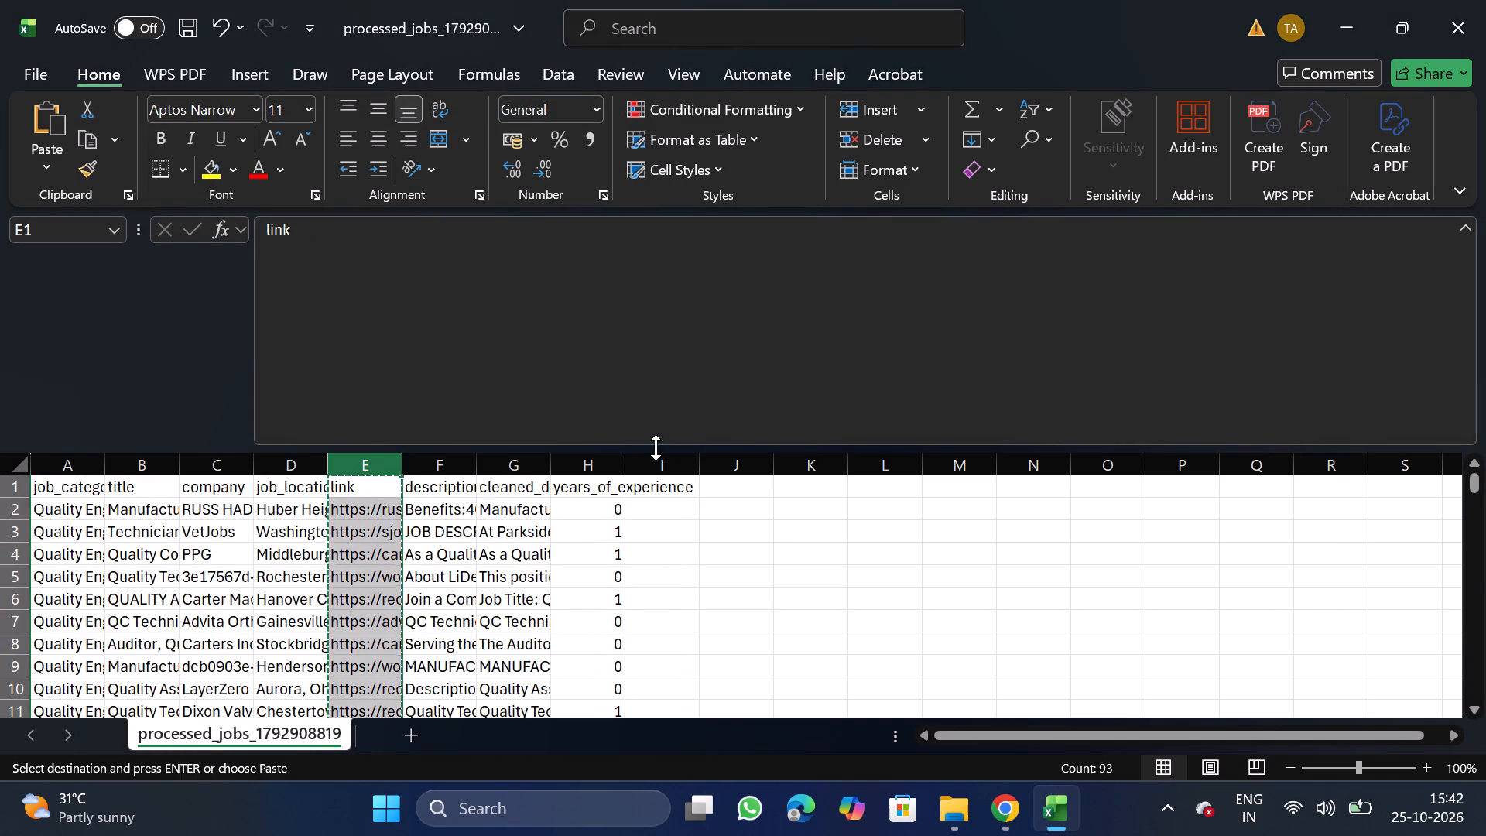
left_click_drag(669, 459, 666, 574)
right_click(666, 574)
left_click(744, 348)
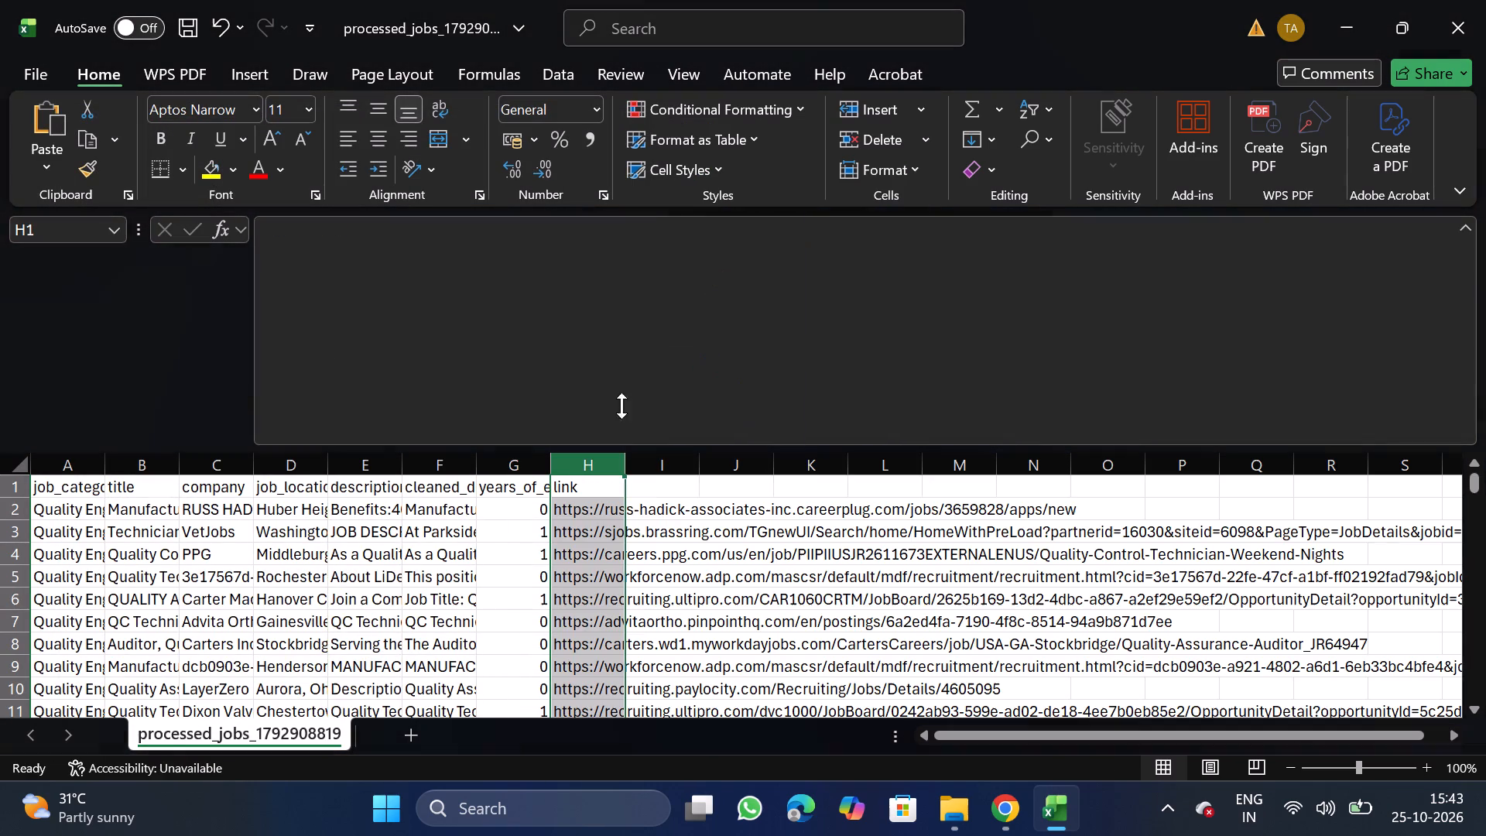
Move the years_of_experience column between the job location and description columns.
left_click(484, 469)
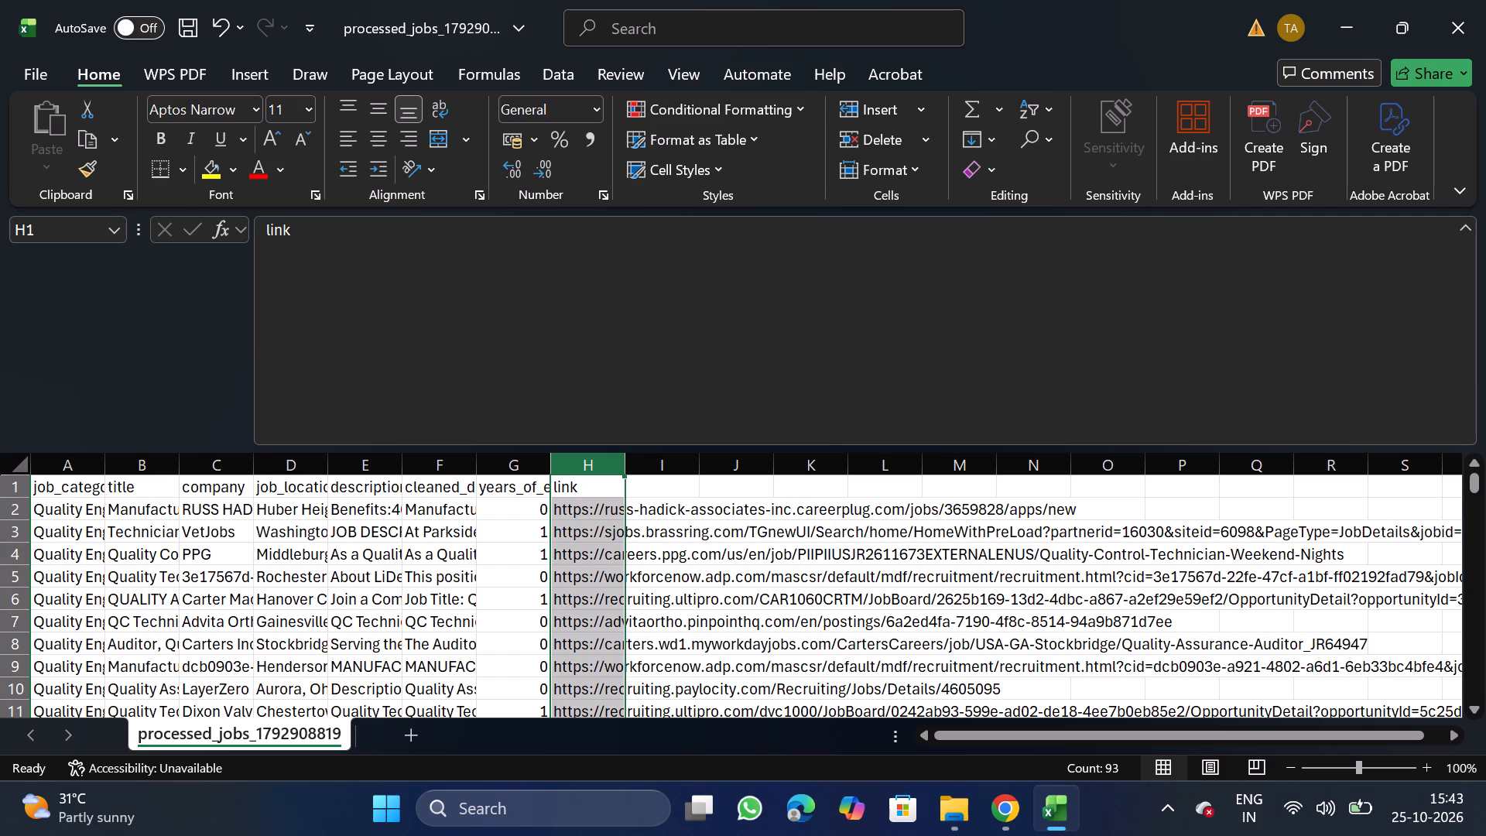
left_click(512, 463)
key("ctrl+x")
left_click(365, 460)
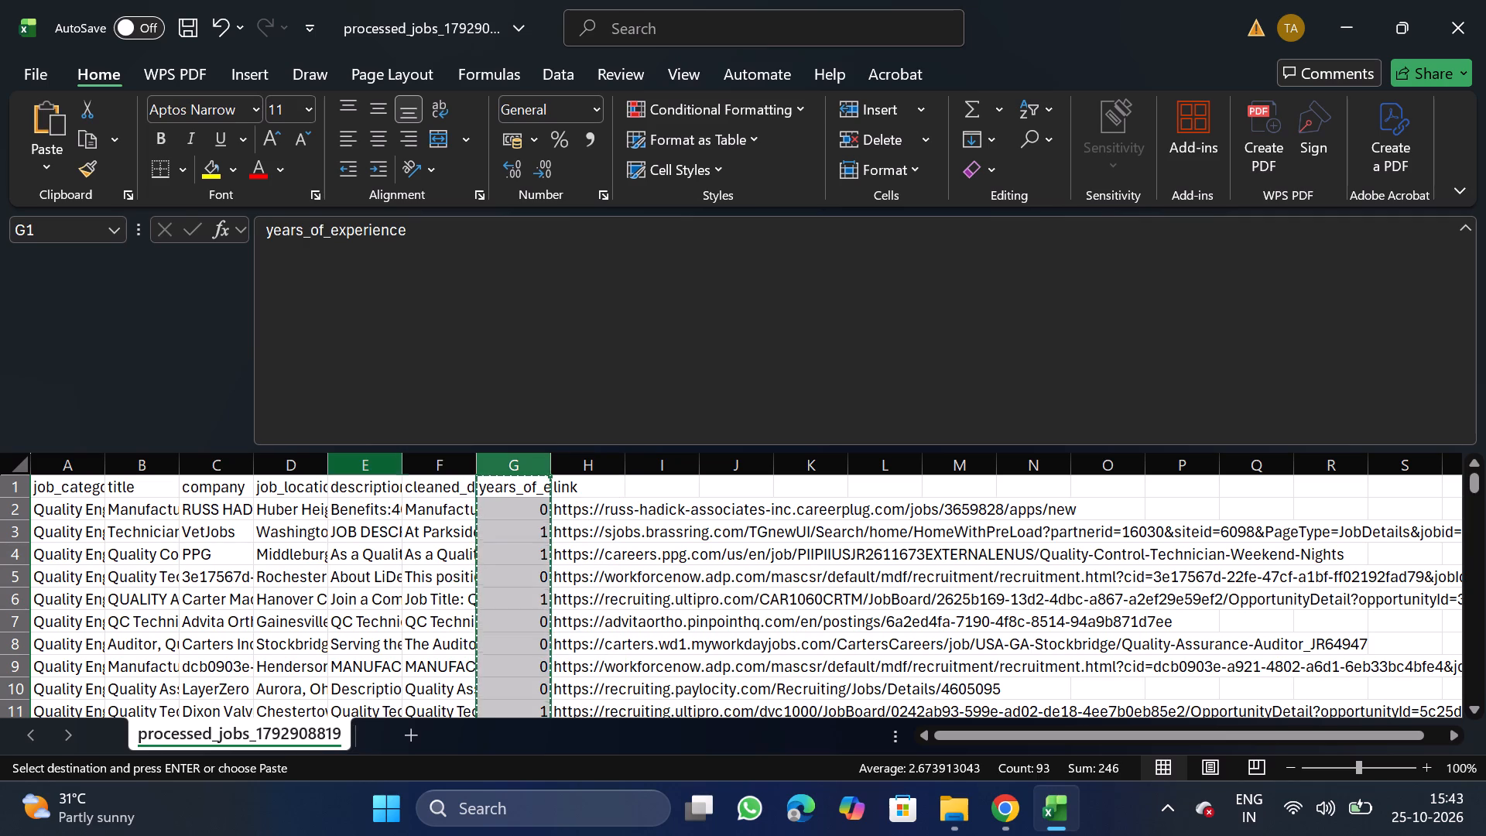
right_click(365, 560)
left_click(495, 334)
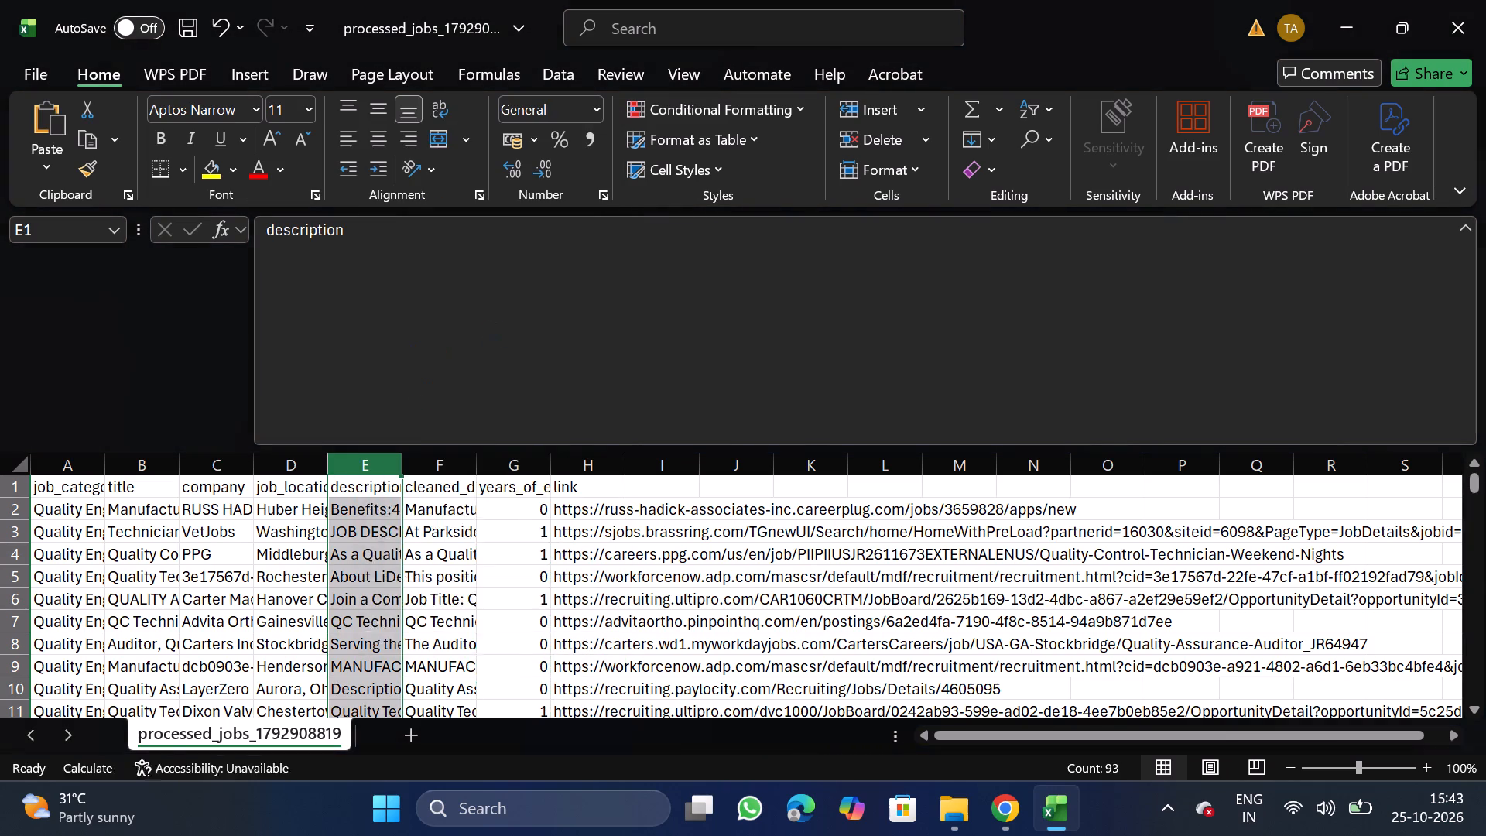
Rename the cleaned_description header in G1 as description, reusing the header text from F1.
left_click(459, 480)
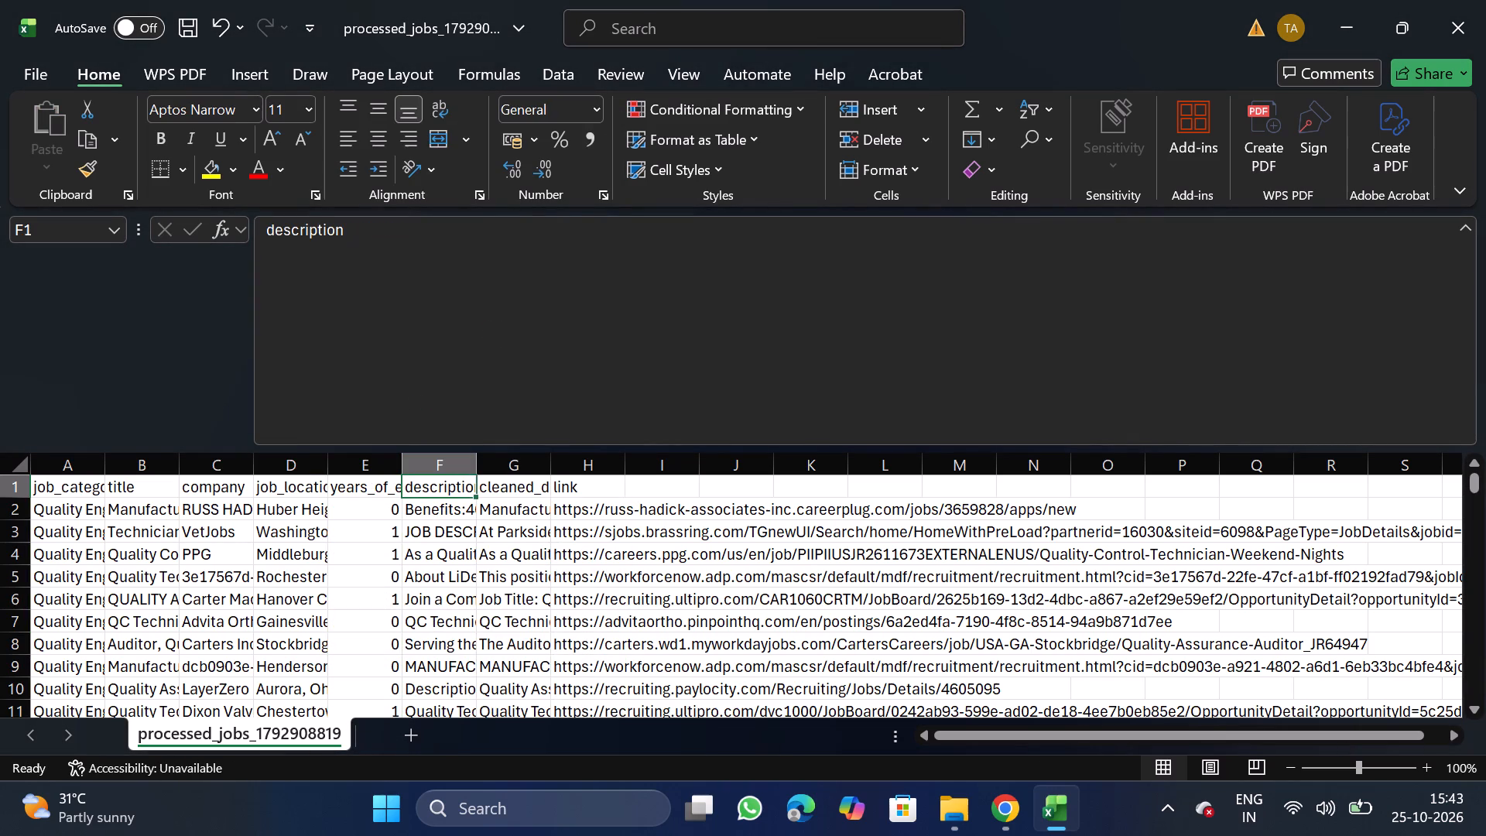
left_click_drag(264, 229, 347, 228)
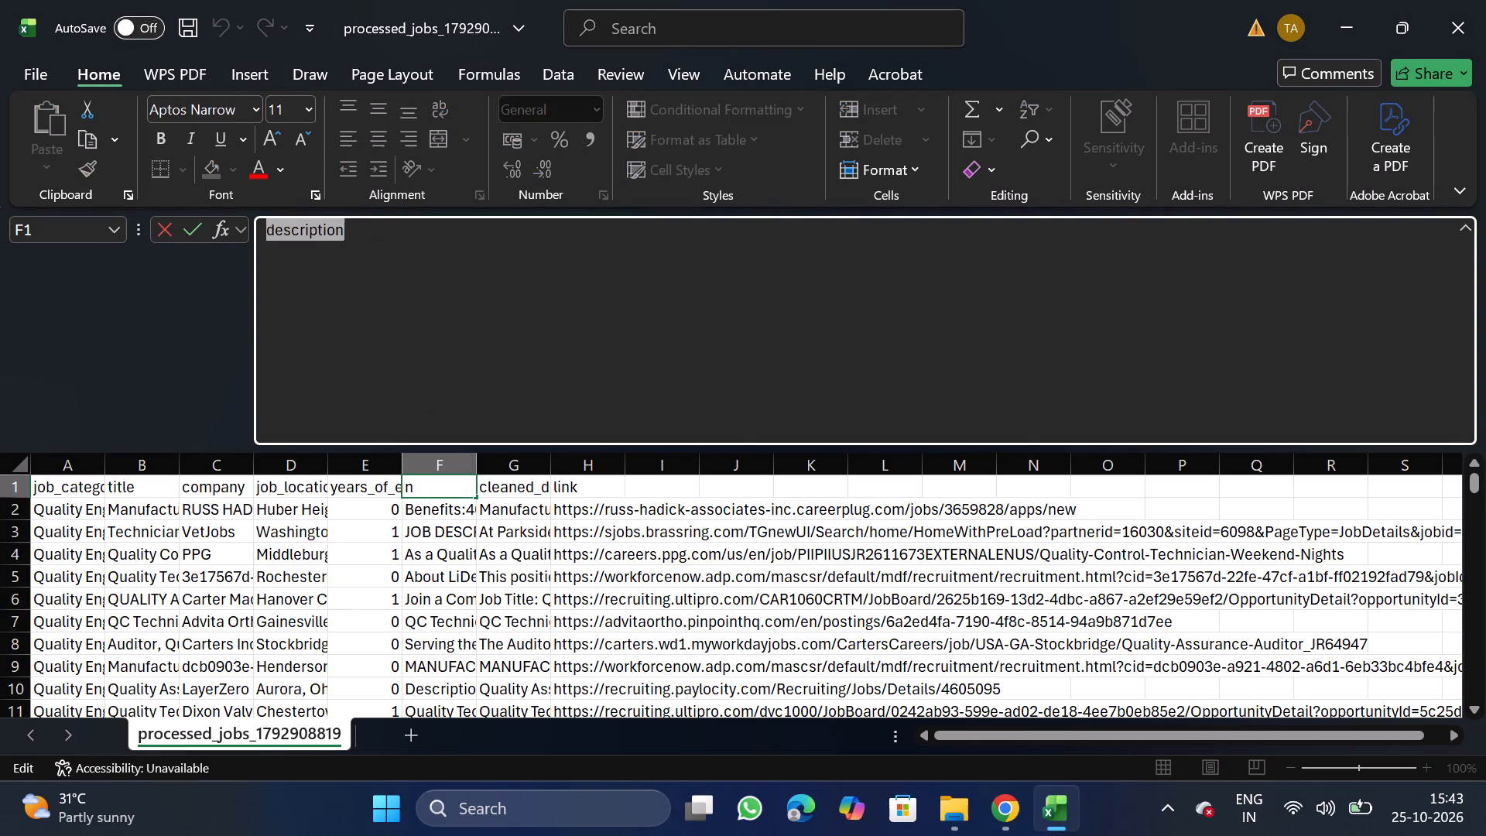
key("ctrl+c")
left_click(512, 494)
left_click(635, 388)
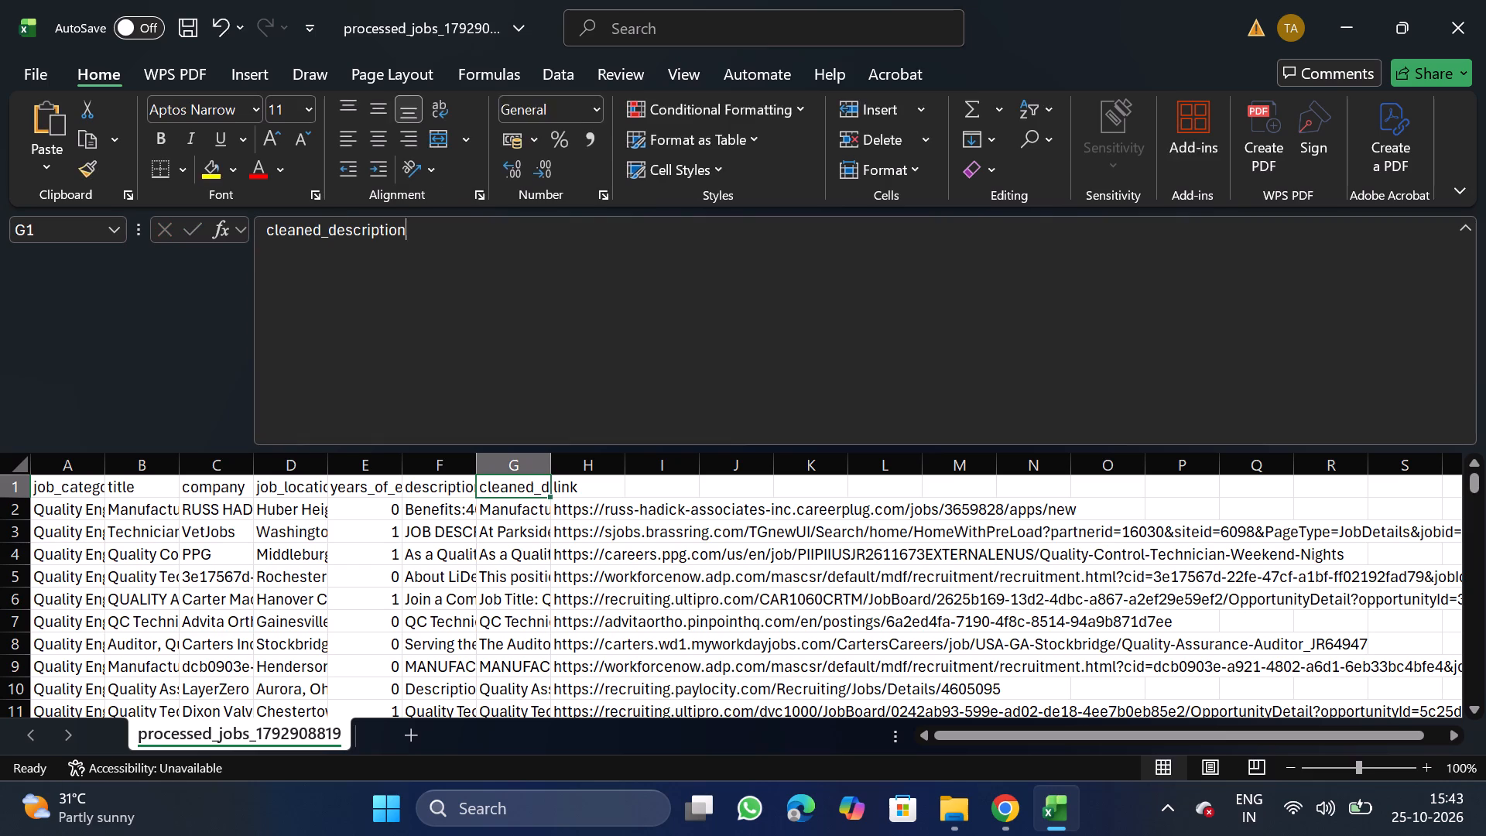
key("BackSpace")
key("BackSpace")
key("BackSpace")
key("BackSpace")
key("BackSpace")
key("BackSpace")
key("BackSpace")
key("BackSpace")
key("BackSpace")
key("BackSpace")
key("BackSpace")
key("BackSpace")
key("BackSpace")
key("BackSpace")
key("BackSpace")
key("BackSpace")
key("BackSpace")
key("BackSpace")
key("BackSpace")
key("BackSpace")
key("ctrl+v")
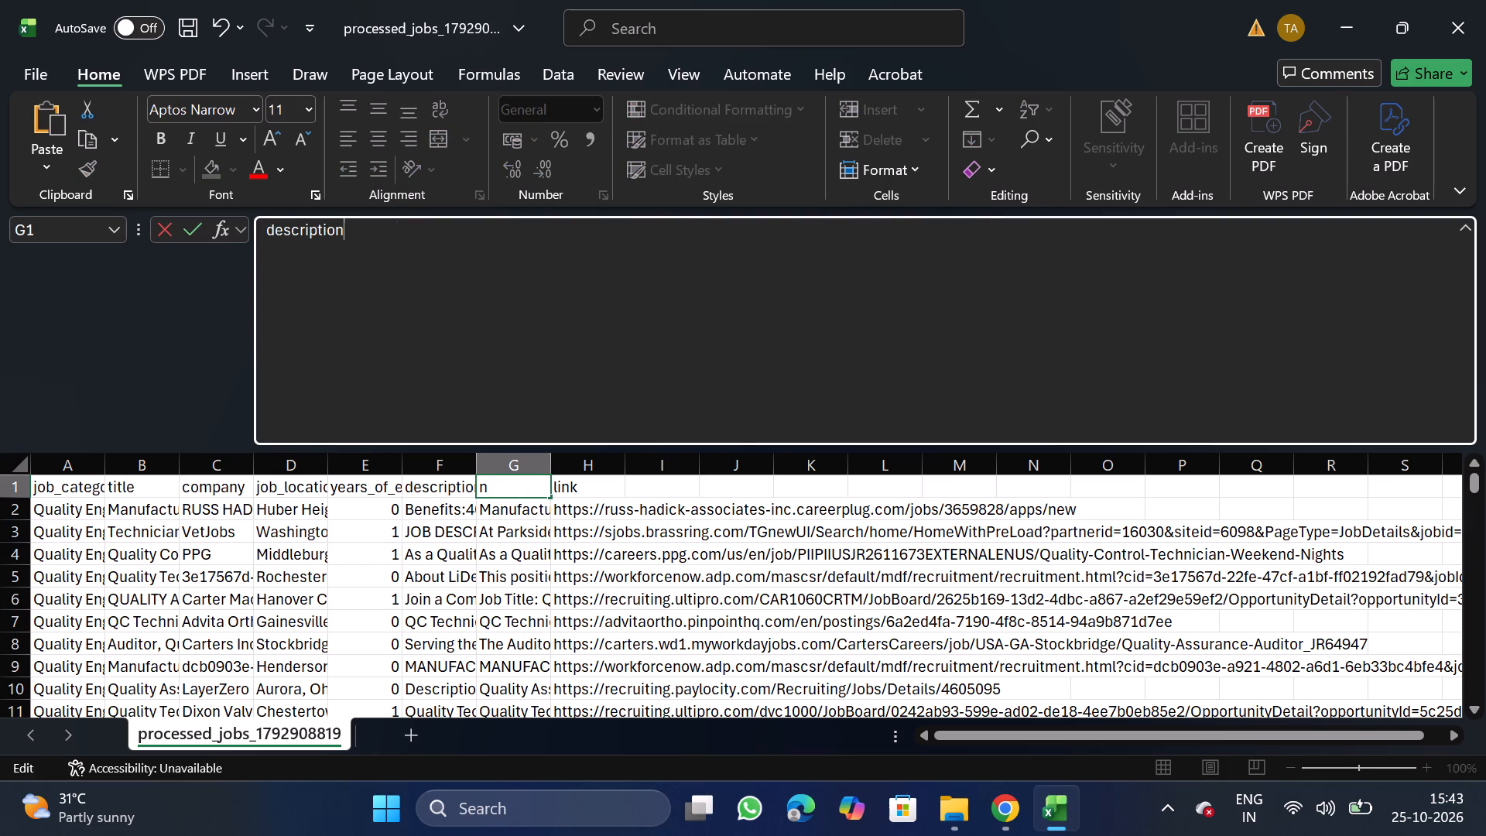
Rename the F1 header as original_description, copying the name from NextGenApply's bulk upload CSV format requirements in Chrome.
left_click(428, 485)
left_click(580, 386)
key("BackSpace")
key("BackSpace")
key("BackSpace")
key("BackSpace")
key("BackSpace")
key("BackSpace")
key("BackSpace")
key("BackSpace")
key("BackSpace")
key("BackSpace")
key("BackSpace")
key("BackSpace")
key("BackSpace")
key("BackSpace")
key("BackSpace")
key("BackSpace")
key("BackSpace")
key("BackSpace")
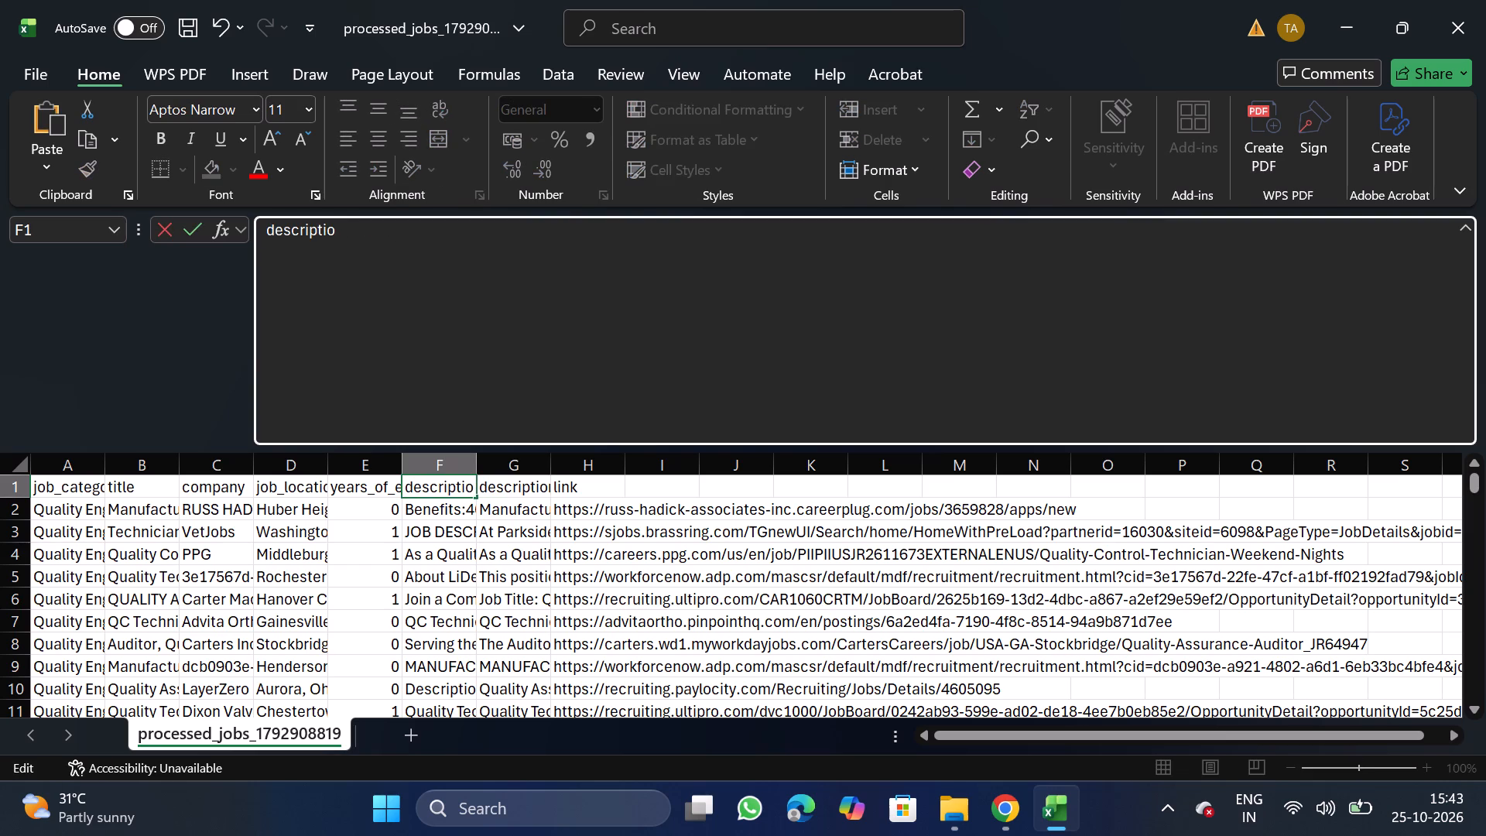
left_click(980, 817)
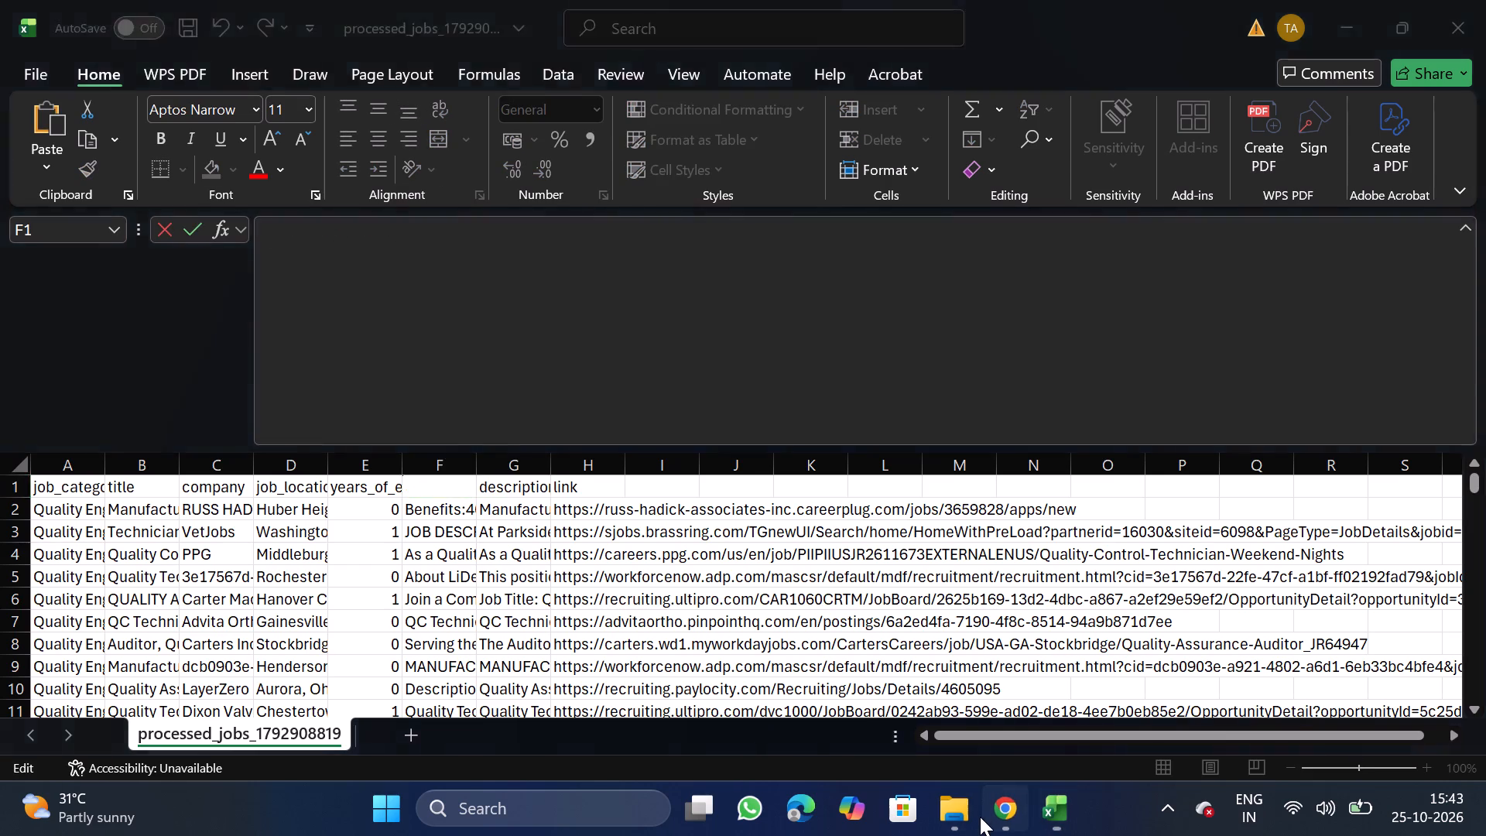
left_click(134, 232)
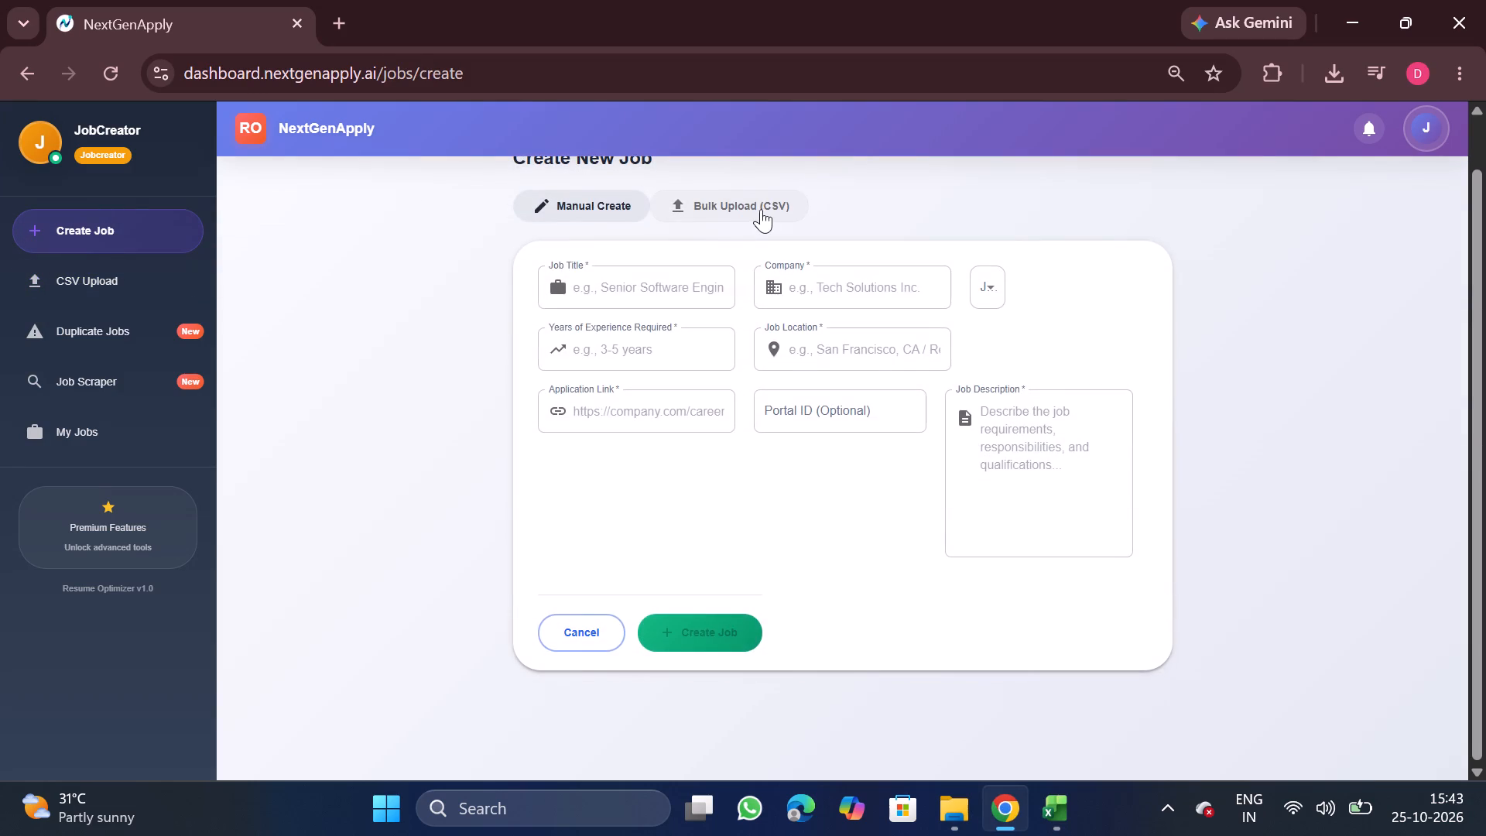
left_click(764, 210)
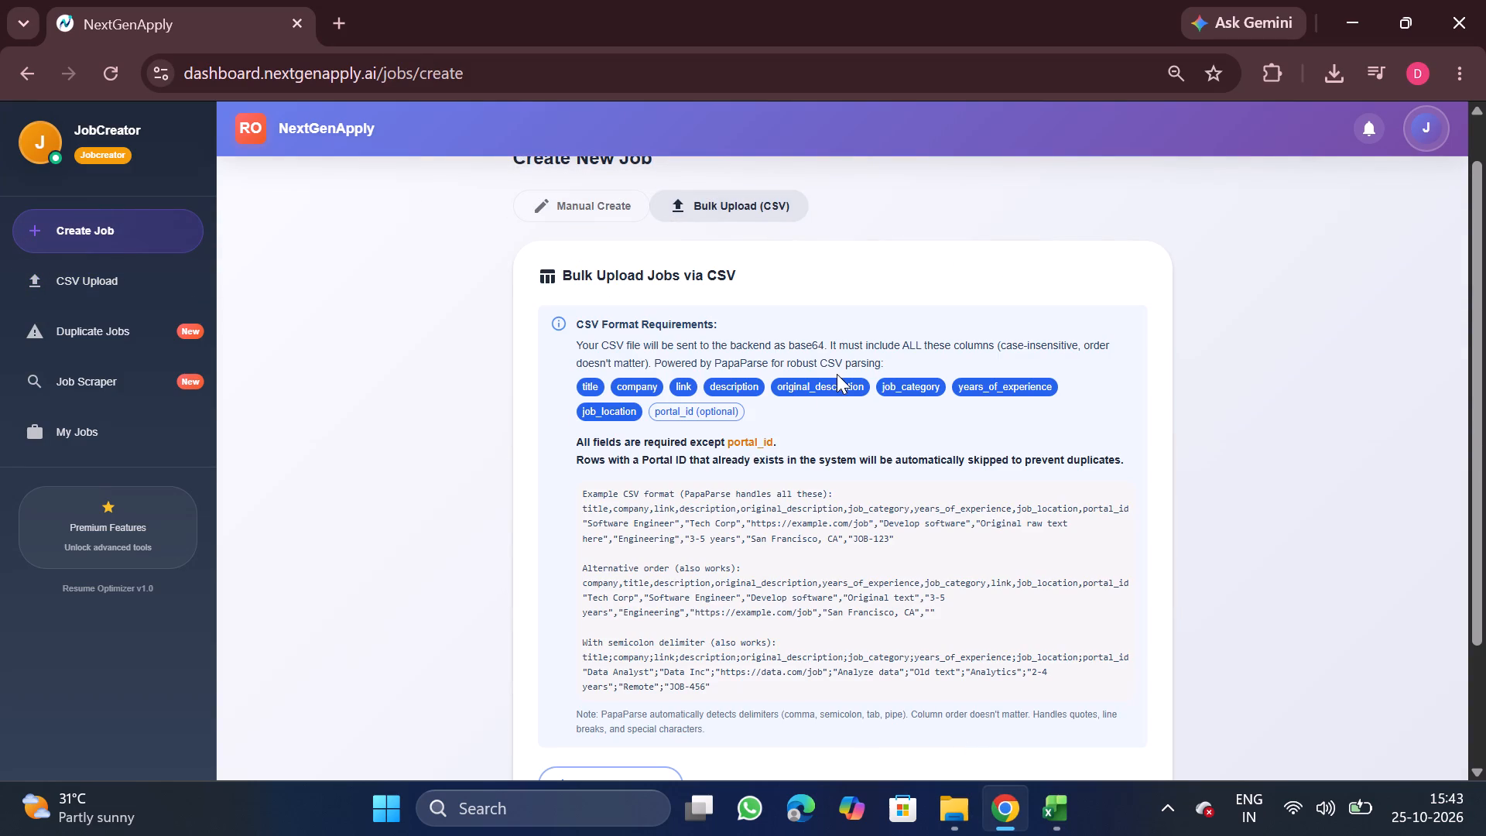
double_click(834, 381)
key("ctrl+c")
left_click(1053, 818)
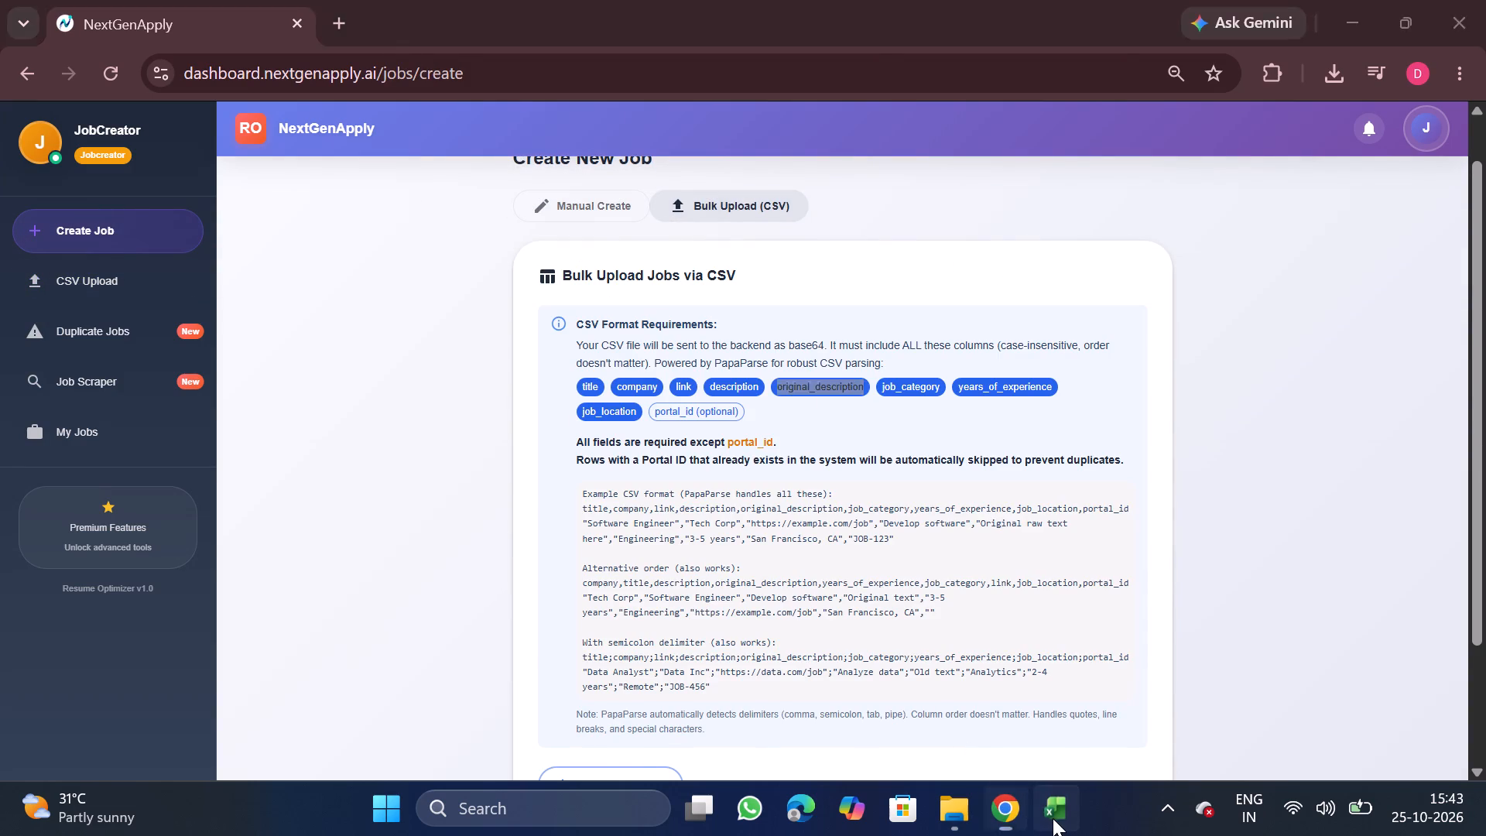
key("ctrl+v")
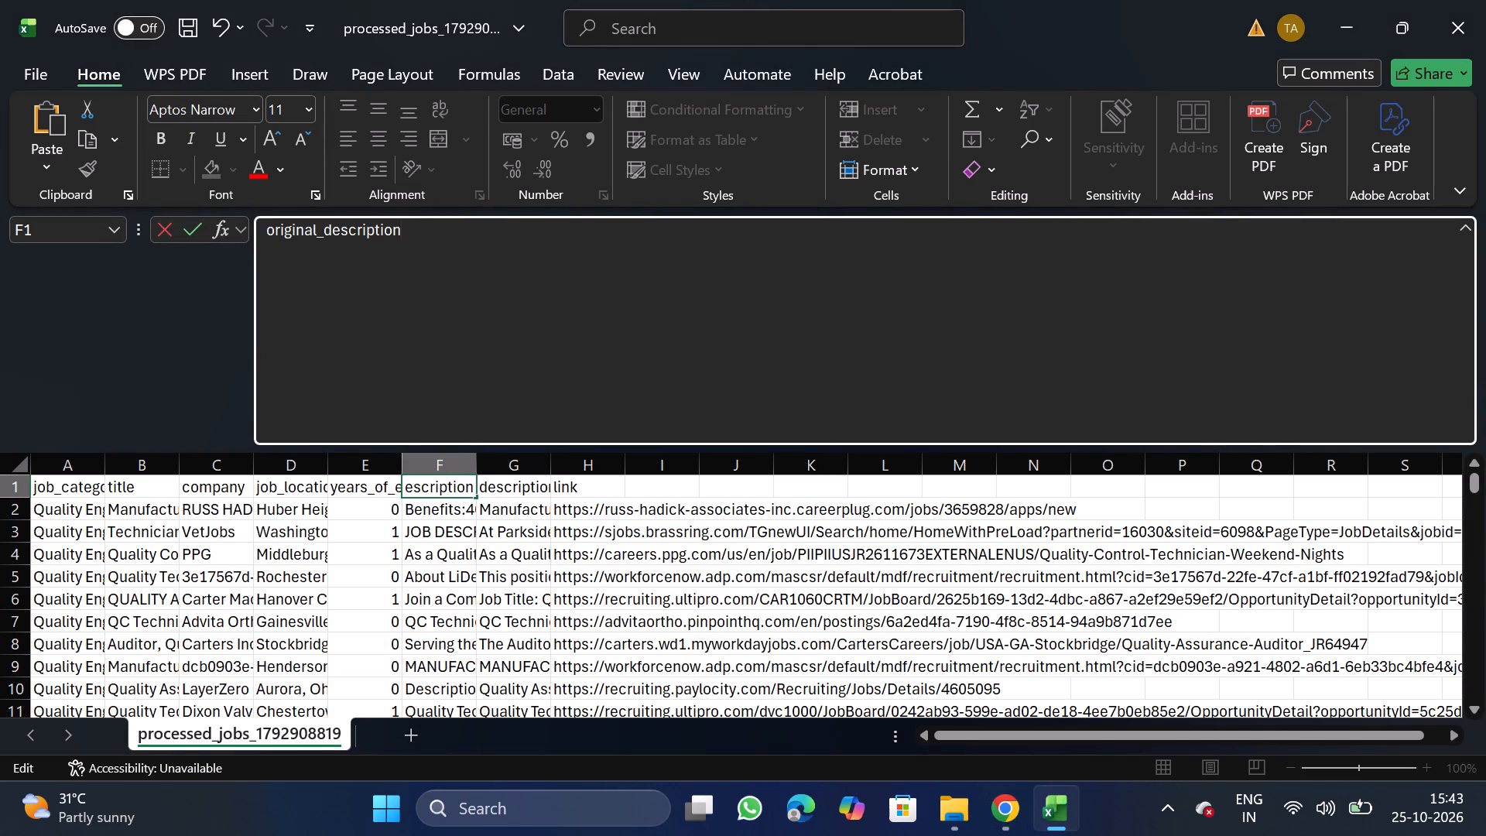
Select the whole title column, B, and bring up the data sorting and clean-up commands.
left_click(133, 451)
left_click(156, 459)
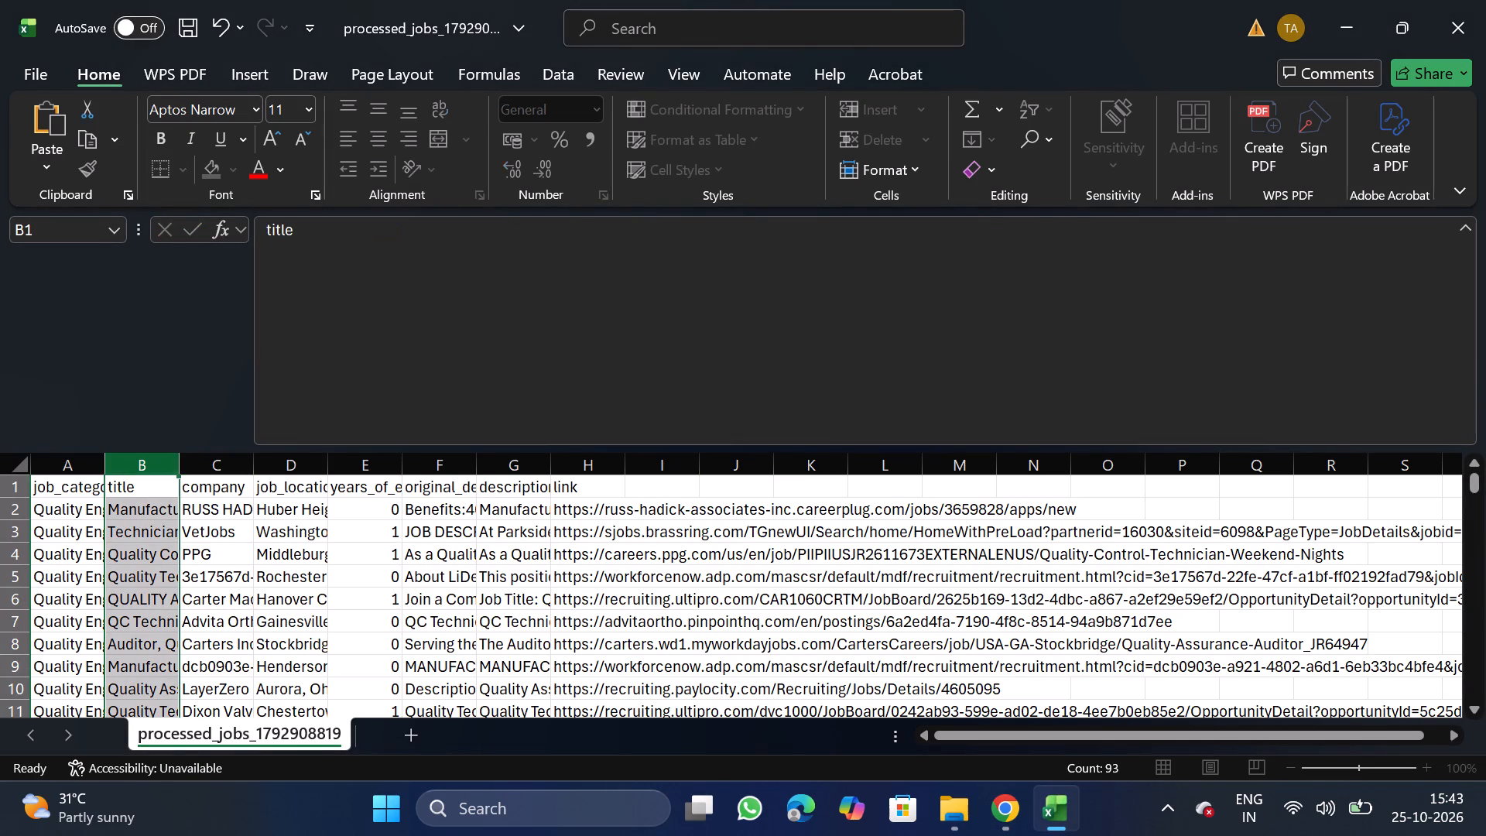
left_click(555, 75)
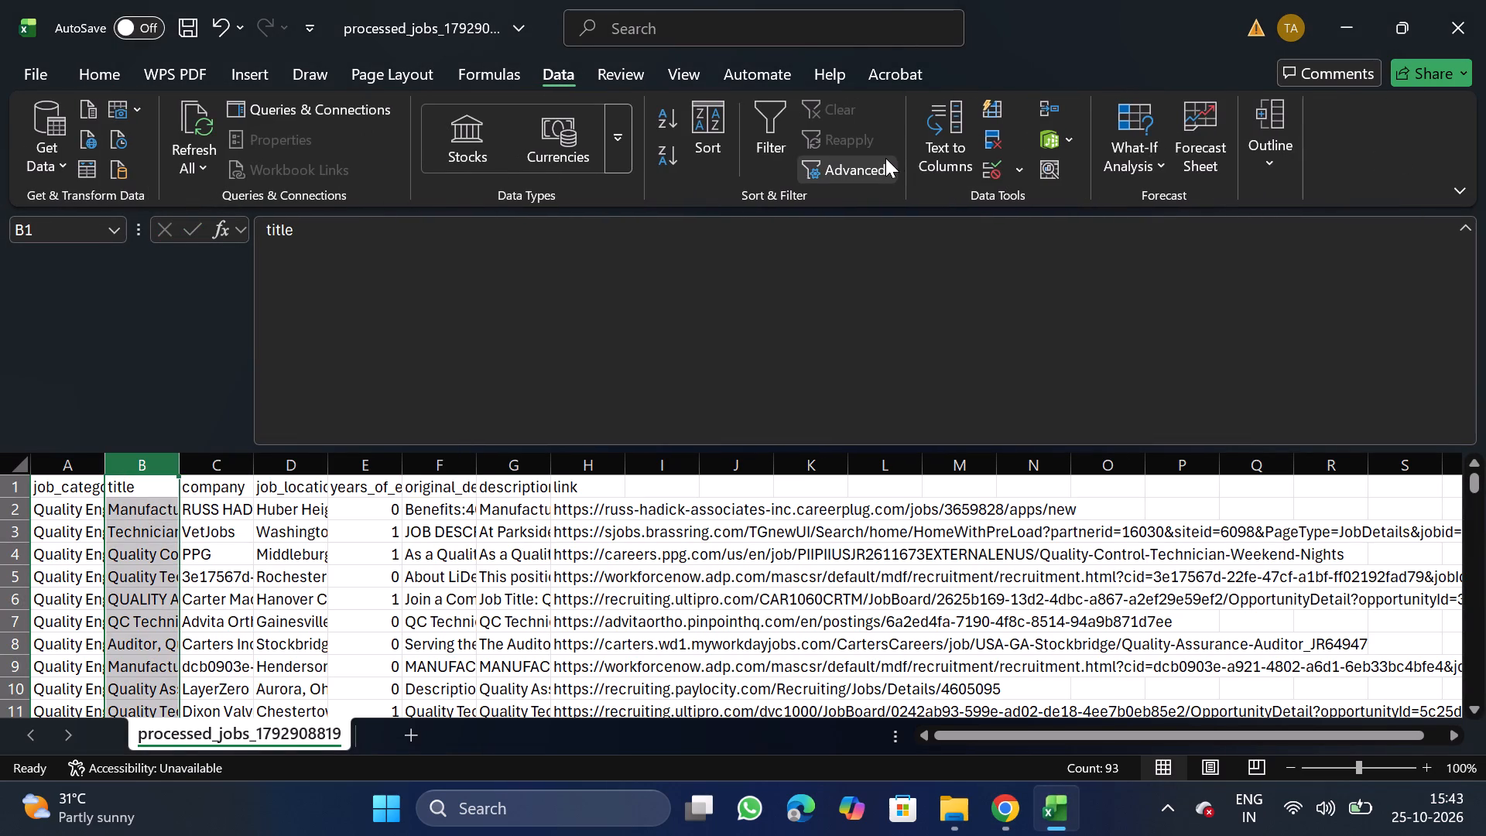